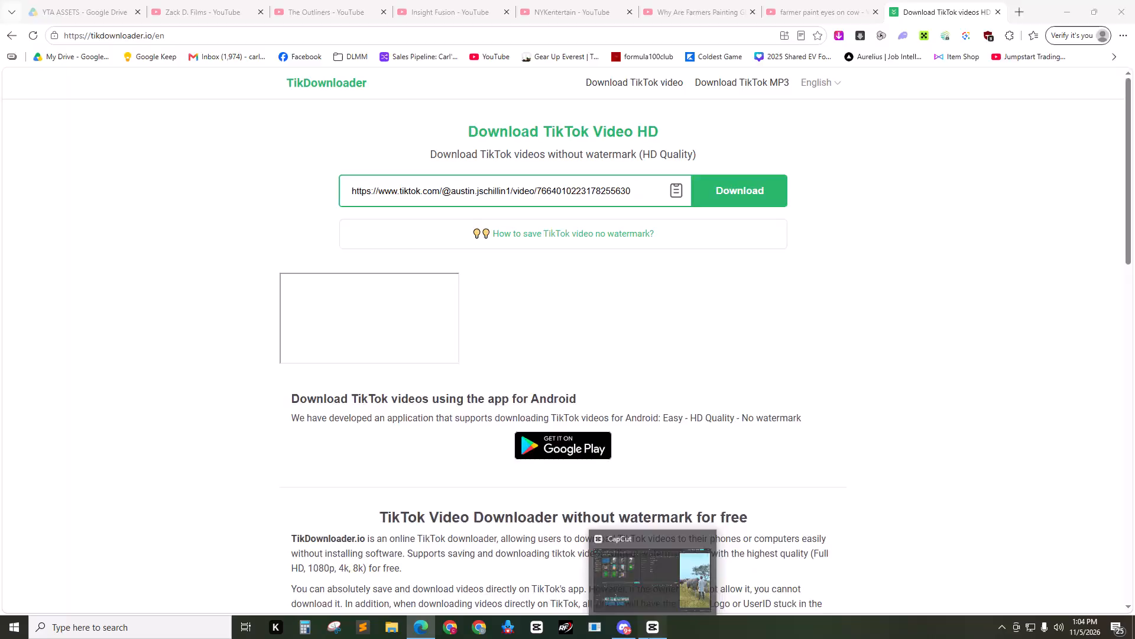
In CapCut, trim off the end of the final lion clip at about 00:26:24, just before its caption changes.
left_click(323, 469)
left_click(296, 422)
left_click_drag(300, 388, 282, 386)
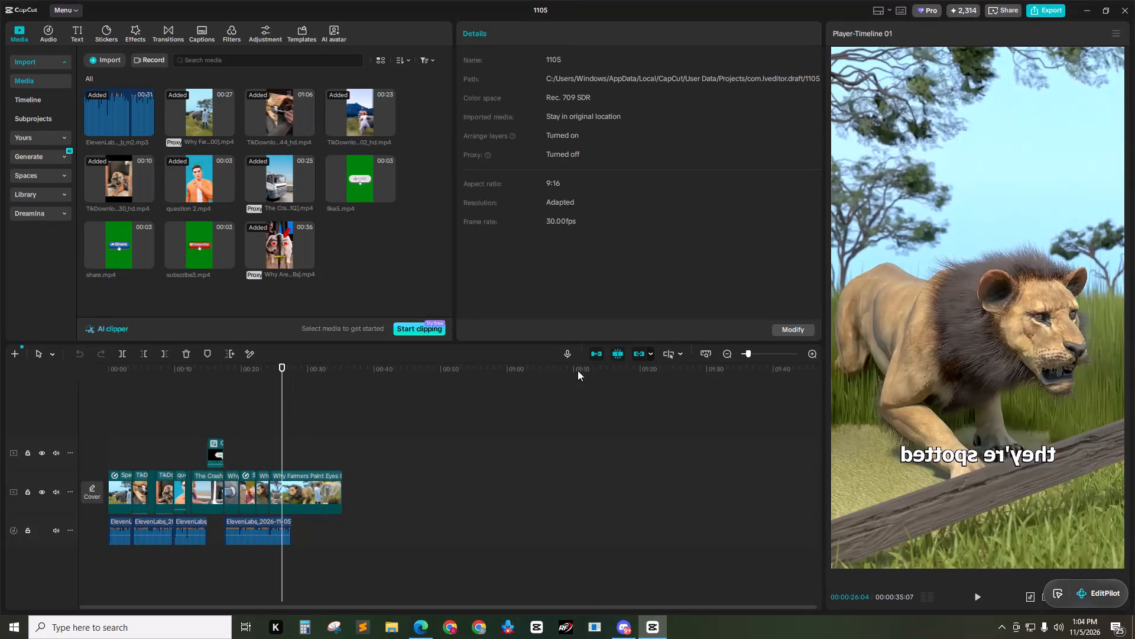
double_click(809, 352)
left_click(479, 404)
left_click_drag(465, 369, 465, 370)
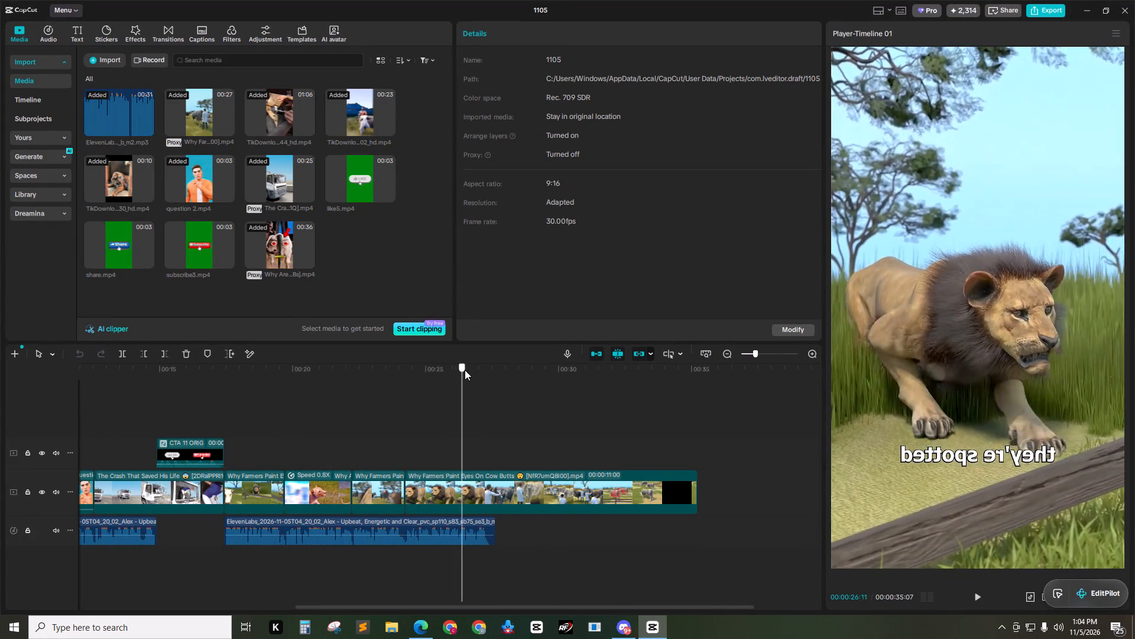
left_click_drag(465, 370, 476, 369)
key("Left")
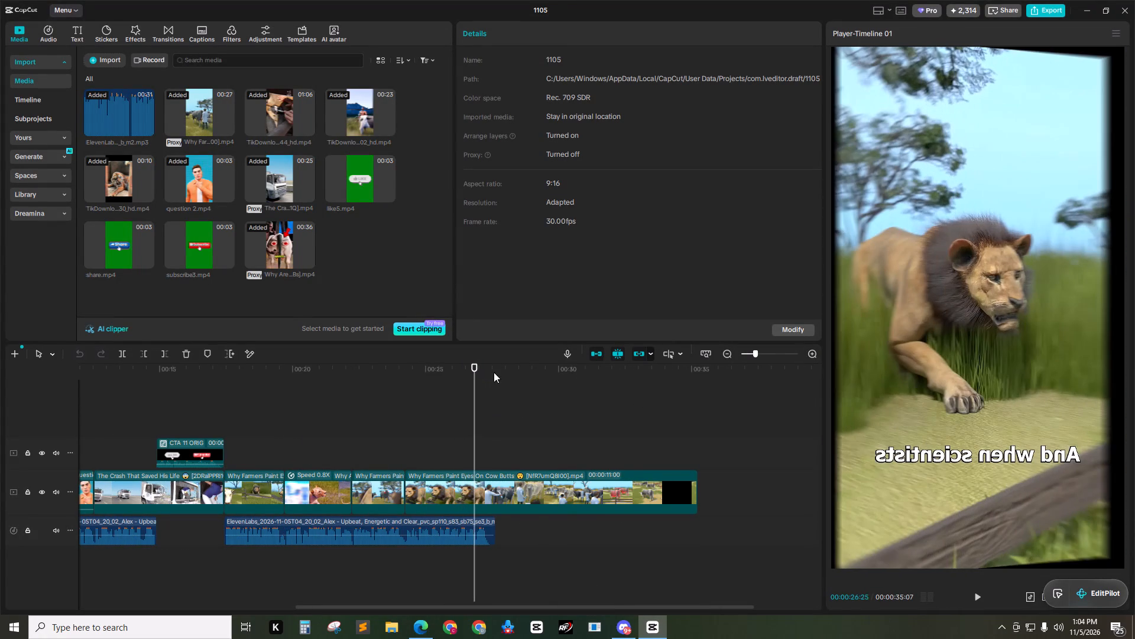
key("Left")
key("Left")
key("Left")
key("Right")
left_click(532, 482)
key("w")
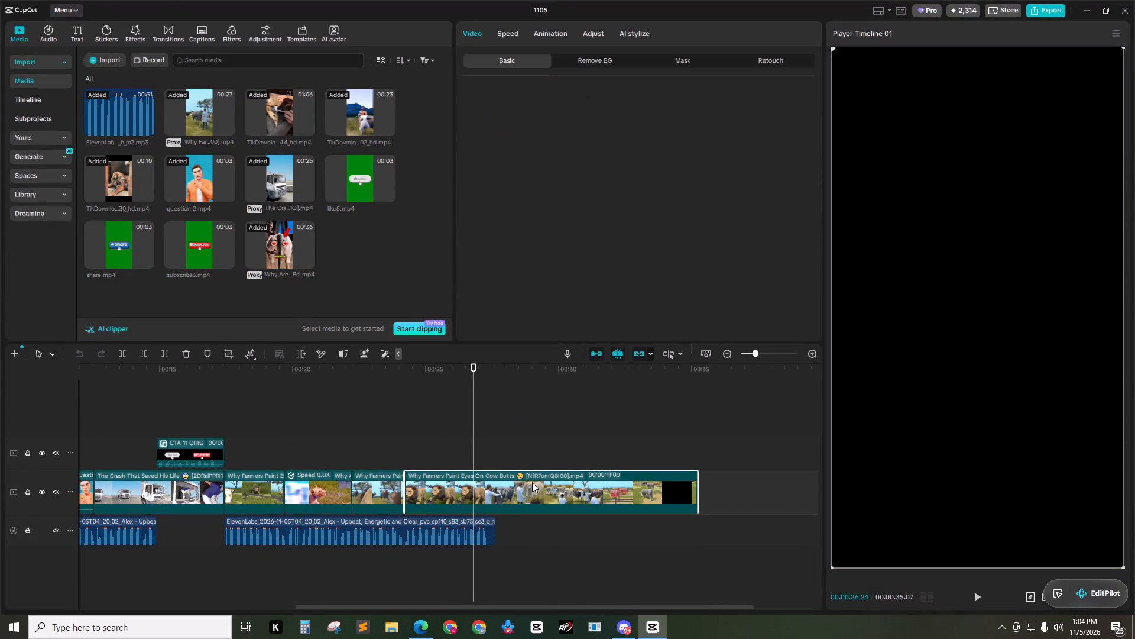
Slow the trimmed lion clip at the end of the timeline to 0.80x speed.
left_click(554, 486)
left_click_drag(573, 370, 563, 371)
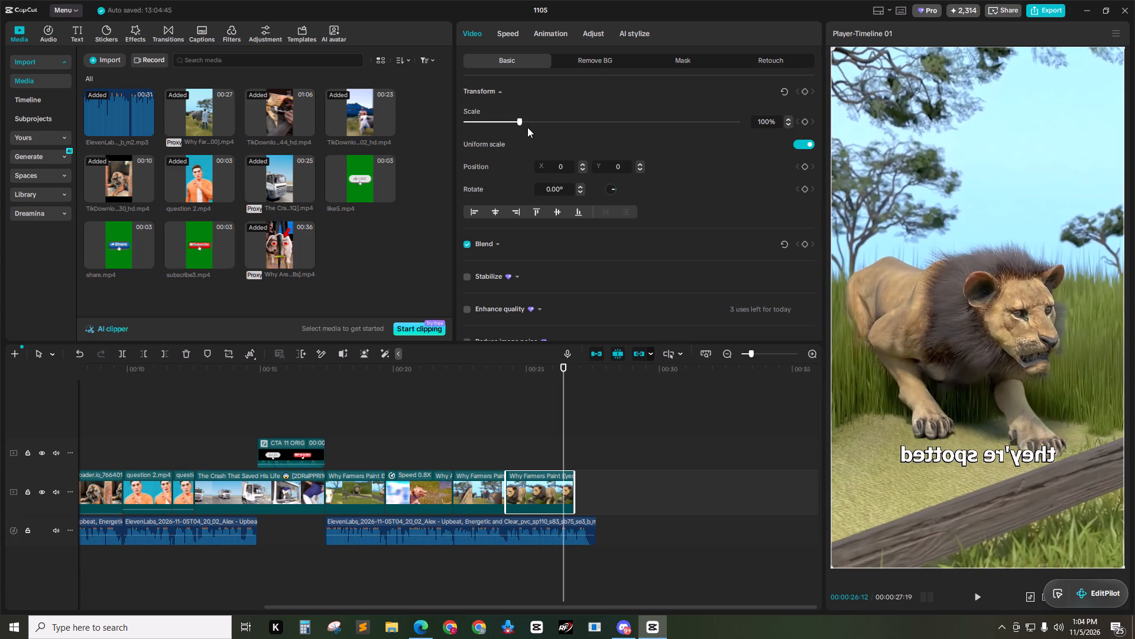
left_click(508, 42)
left_click(508, 36)
left_click(808, 110)
left_click(808, 110)
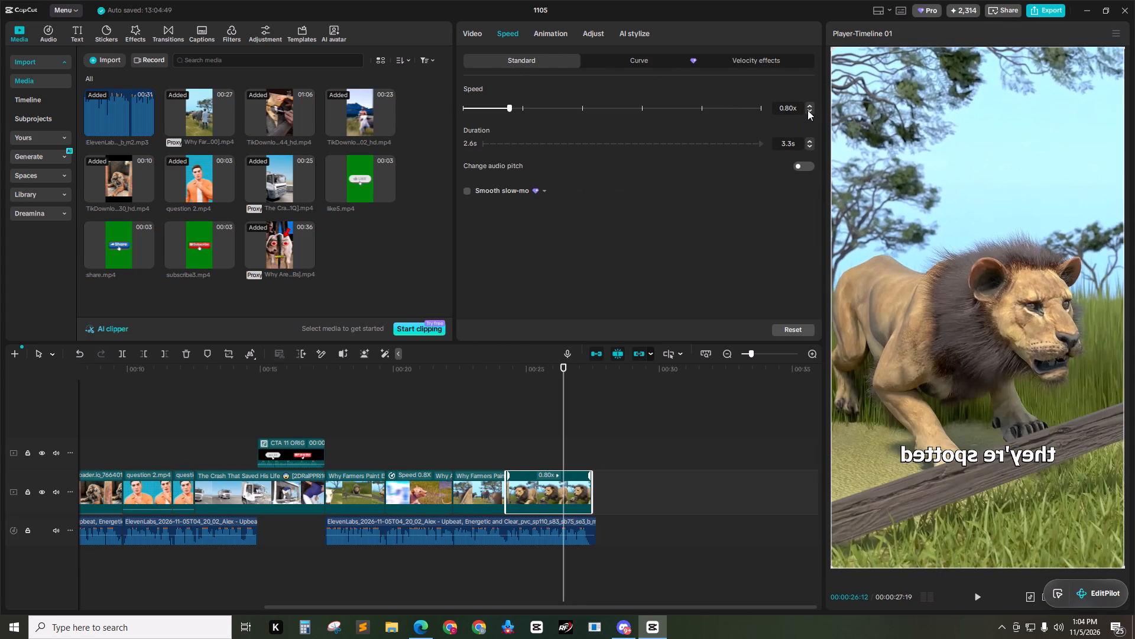
Trim the end of the last voiceover clip to match the end of the final video clip at about 00:27:14.
left_click(603, 480)
left_click(594, 381)
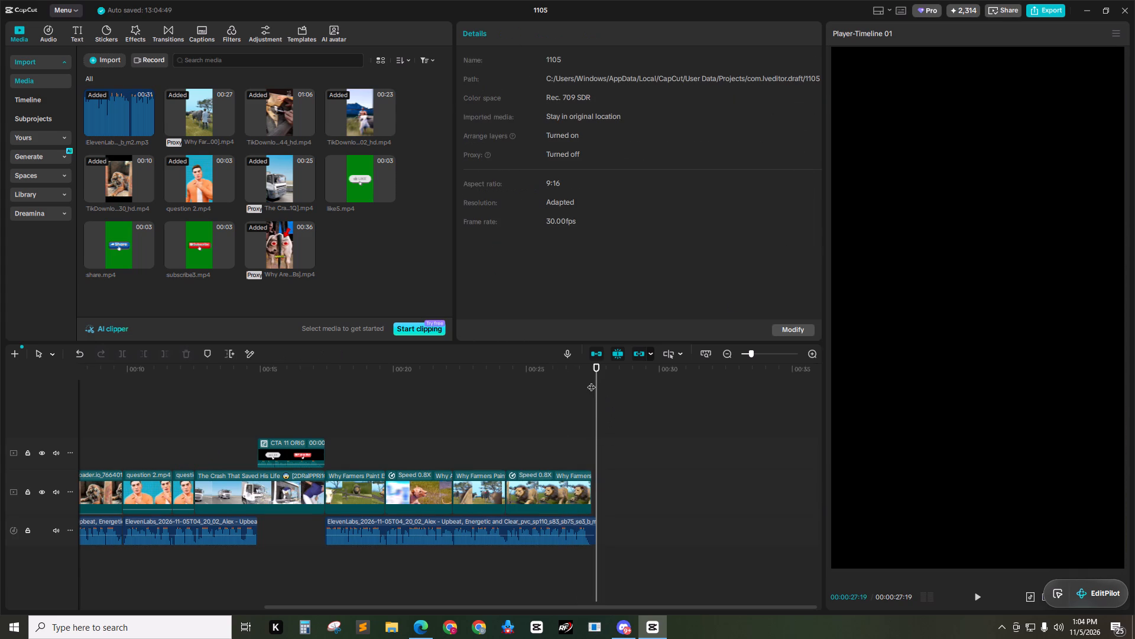
left_click(574, 524)
key("w")
Review the final lion footage and the call-to-action section, and check the voiceover script in Sublime Text.
left_click(576, 474)
left_click(579, 424)
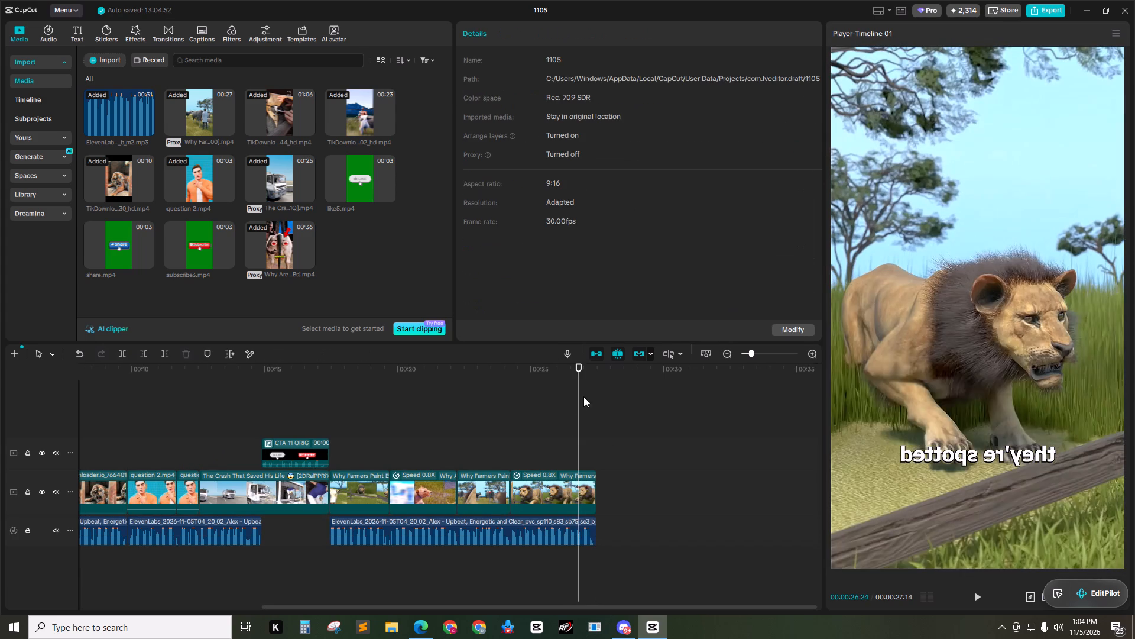
left_click(585, 381)
left_click_drag(587, 366, 532, 370)
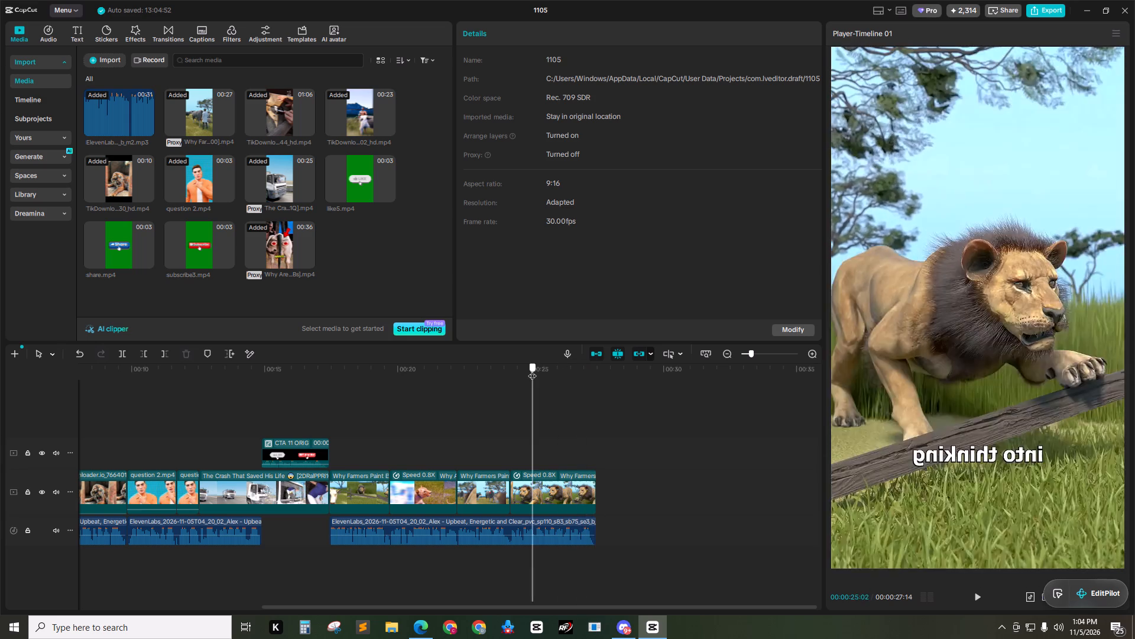
left_click_drag(532, 370, 345, 432)
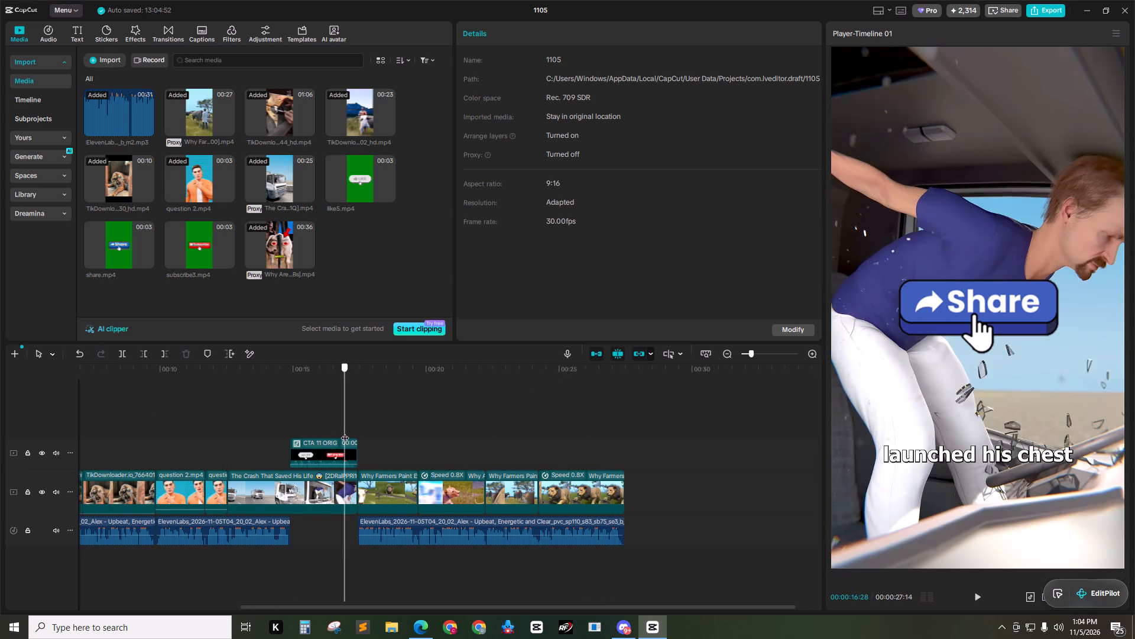
left_click_drag(345, 432, 351, 437)
left_click(365, 634)
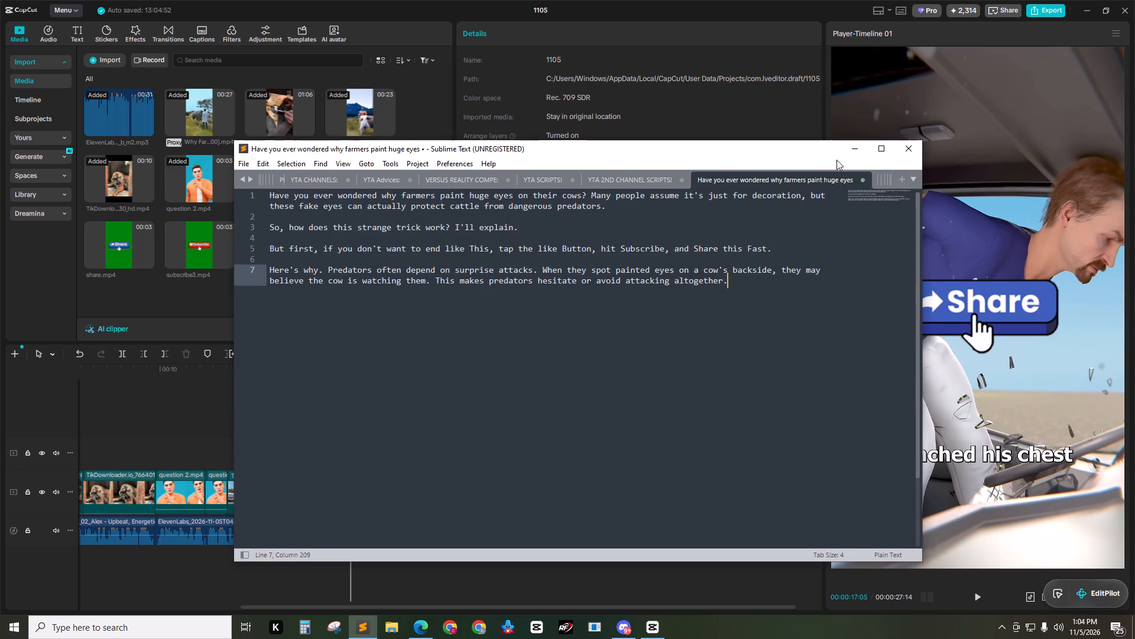
left_click(849, 149)
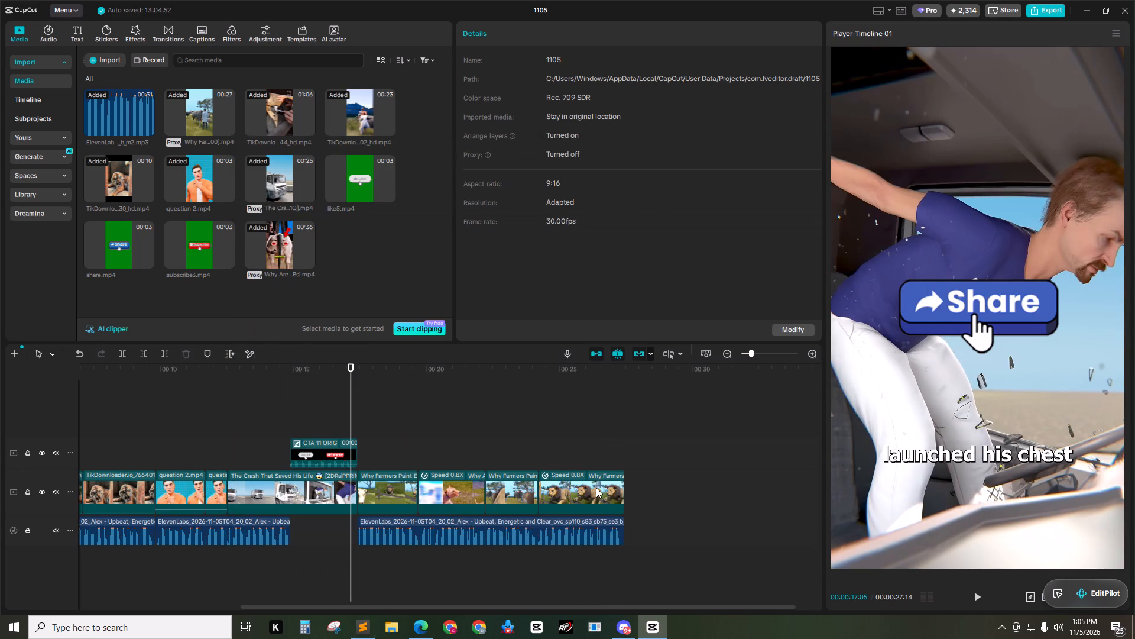
Back in CapCut, review the footage from the timeline start and examine the captions burned into the opening cow clip.
left_click(596, 488)
left_click_drag(598, 374, 87, 380)
scroll(420, 417, "down", 1, "ctrl")
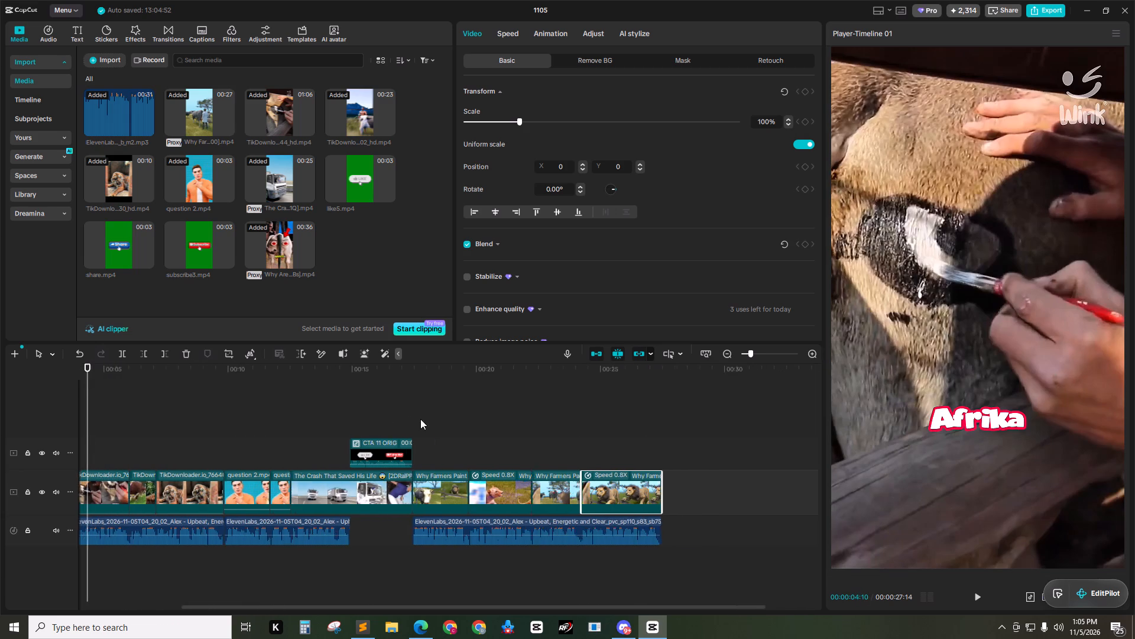
scroll(420, 419, "down", 4, "ctrl")
left_click(283, 393)
left_click_drag(273, 373, 46, 380)
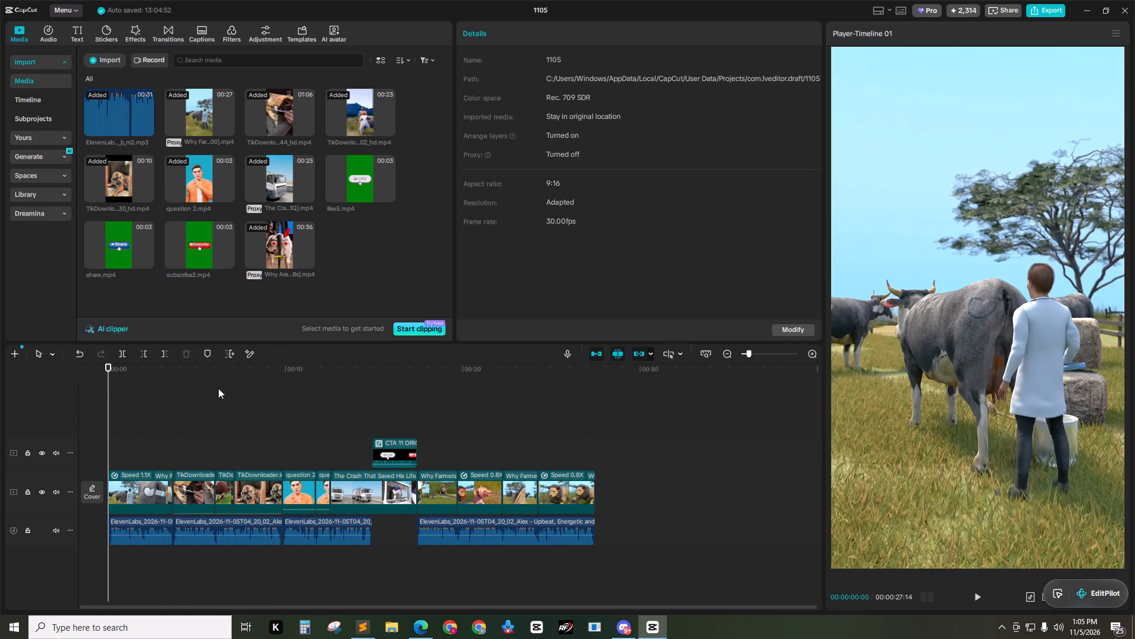
left_click_drag(125, 372, 145, 379)
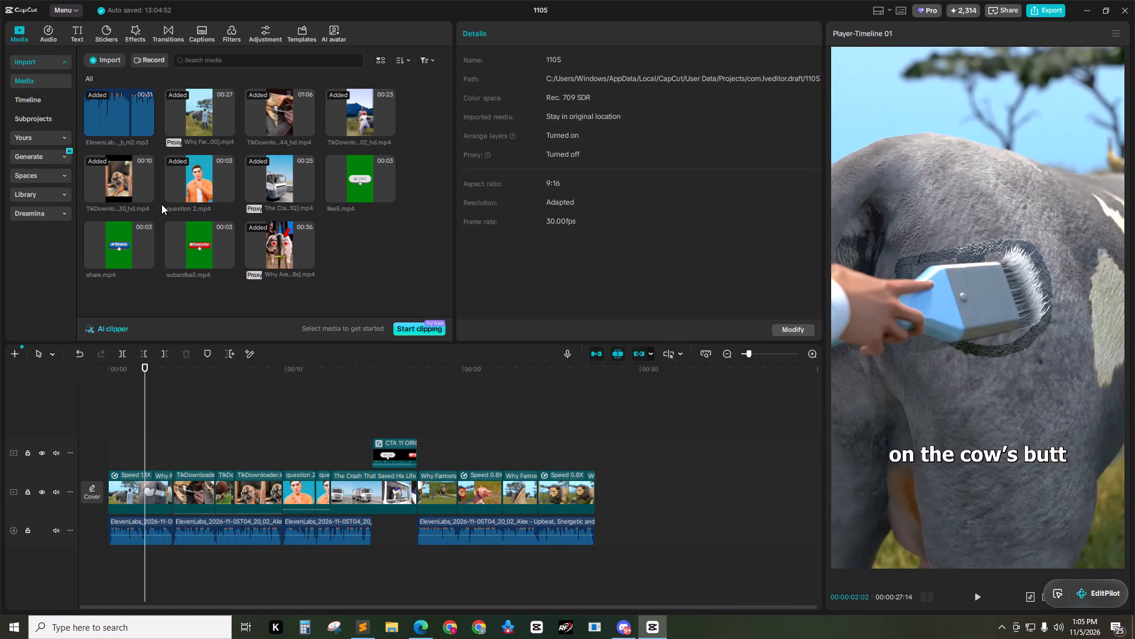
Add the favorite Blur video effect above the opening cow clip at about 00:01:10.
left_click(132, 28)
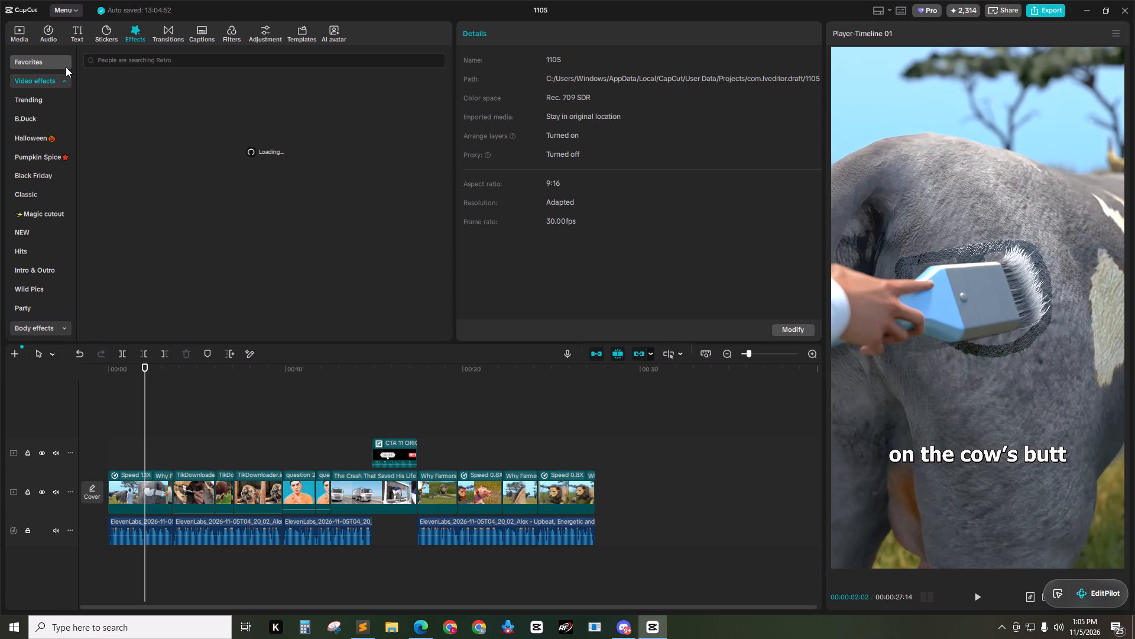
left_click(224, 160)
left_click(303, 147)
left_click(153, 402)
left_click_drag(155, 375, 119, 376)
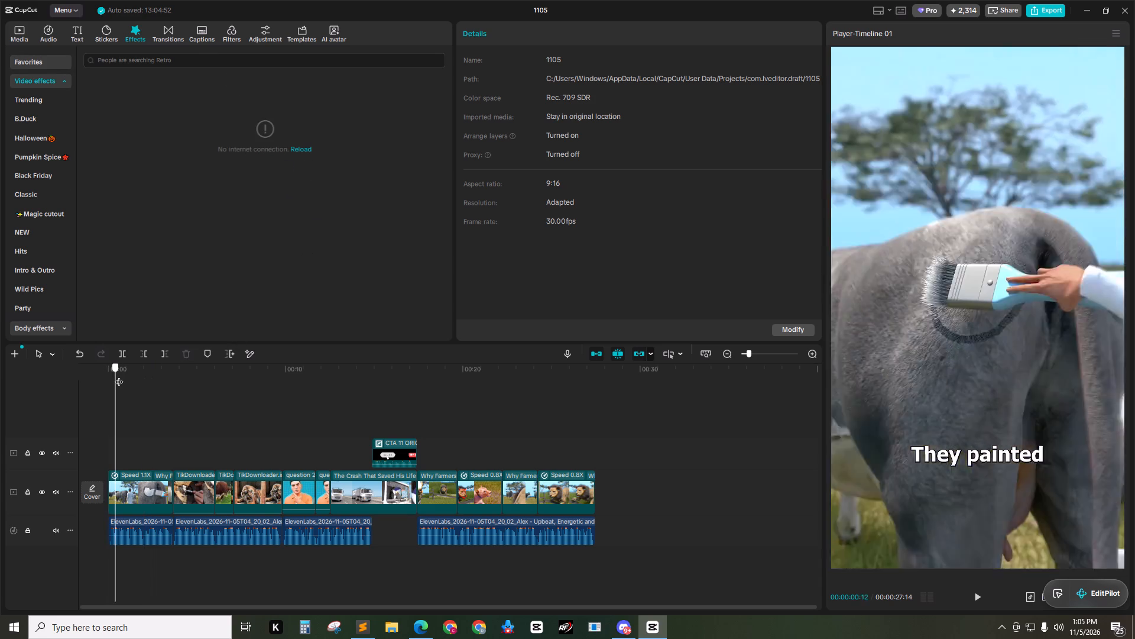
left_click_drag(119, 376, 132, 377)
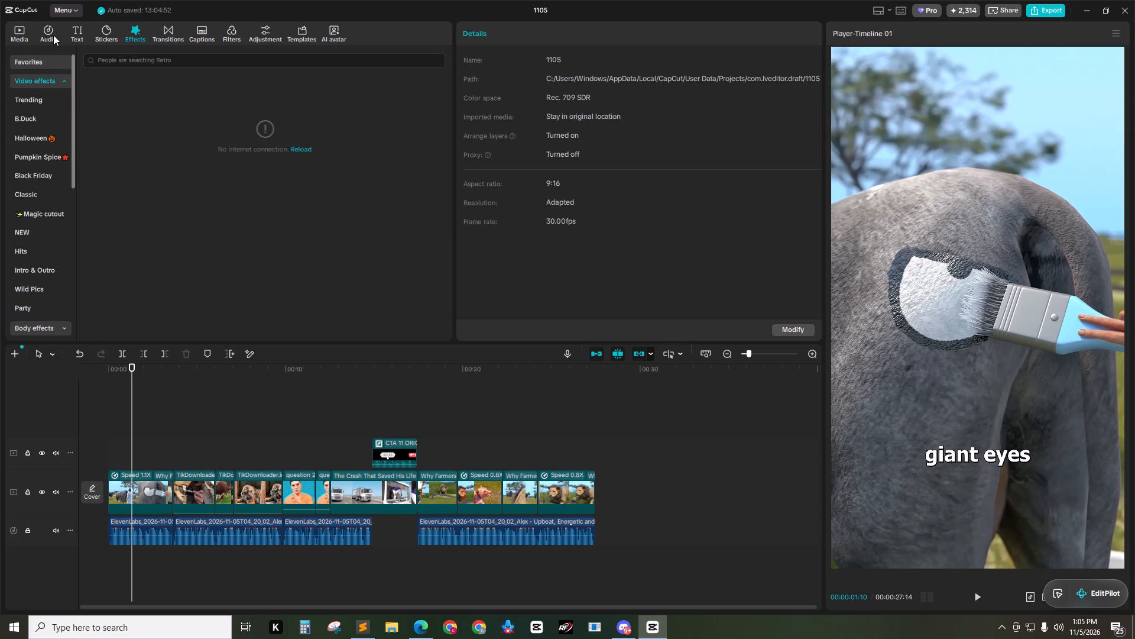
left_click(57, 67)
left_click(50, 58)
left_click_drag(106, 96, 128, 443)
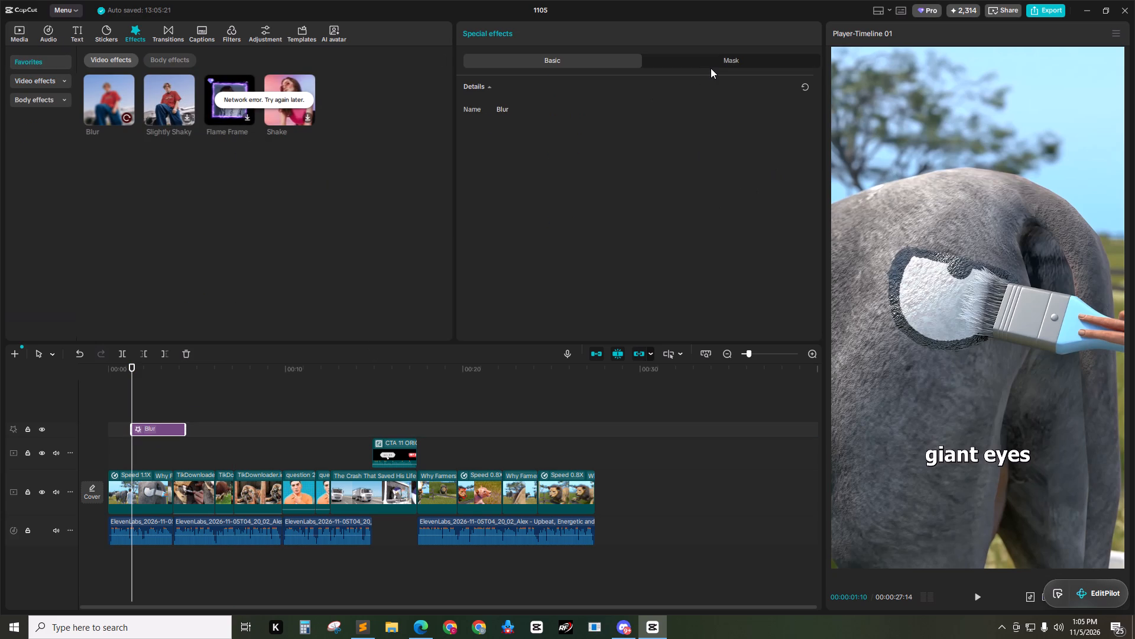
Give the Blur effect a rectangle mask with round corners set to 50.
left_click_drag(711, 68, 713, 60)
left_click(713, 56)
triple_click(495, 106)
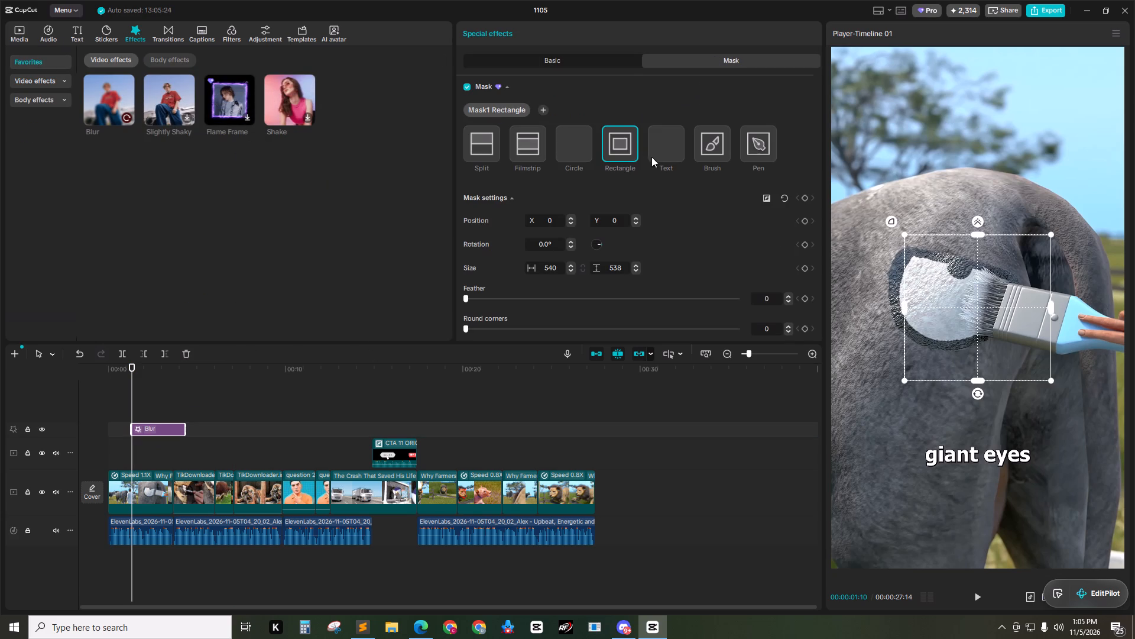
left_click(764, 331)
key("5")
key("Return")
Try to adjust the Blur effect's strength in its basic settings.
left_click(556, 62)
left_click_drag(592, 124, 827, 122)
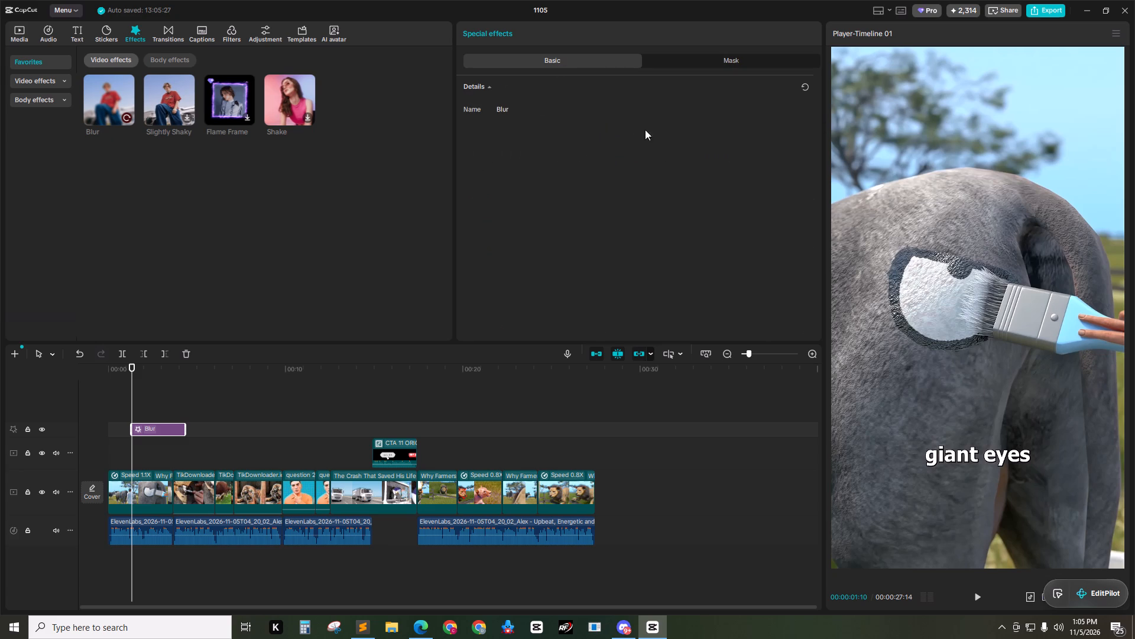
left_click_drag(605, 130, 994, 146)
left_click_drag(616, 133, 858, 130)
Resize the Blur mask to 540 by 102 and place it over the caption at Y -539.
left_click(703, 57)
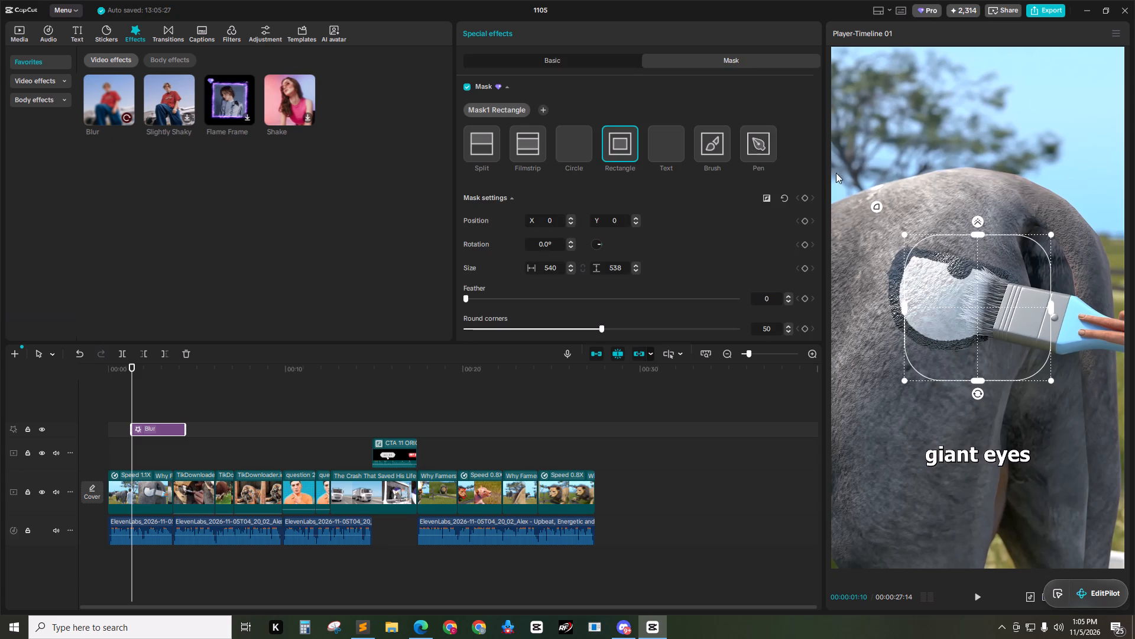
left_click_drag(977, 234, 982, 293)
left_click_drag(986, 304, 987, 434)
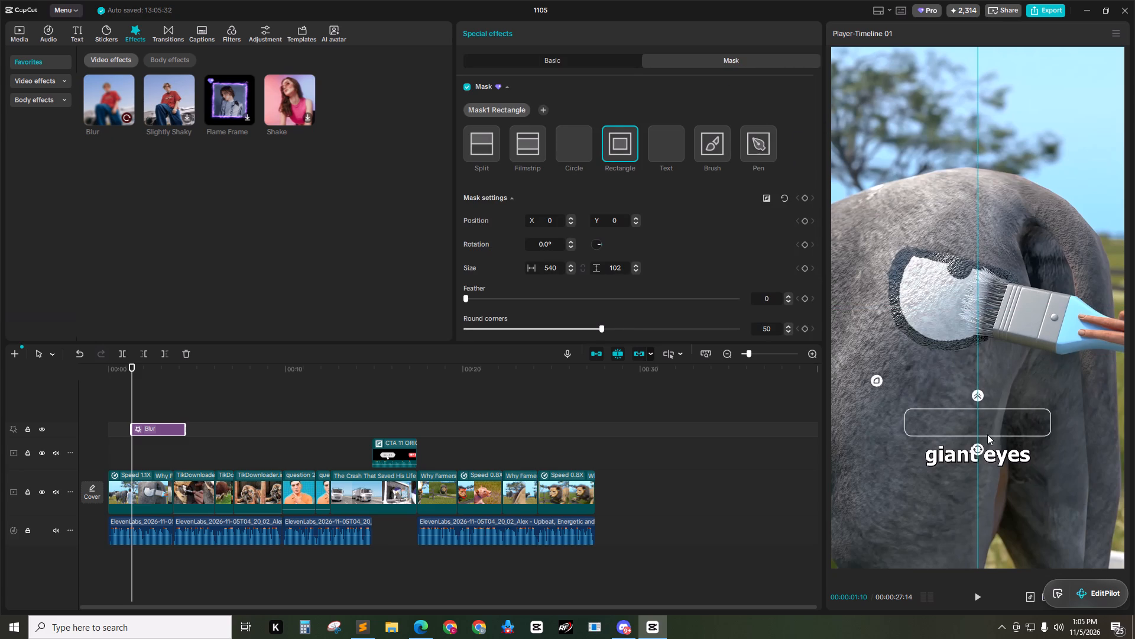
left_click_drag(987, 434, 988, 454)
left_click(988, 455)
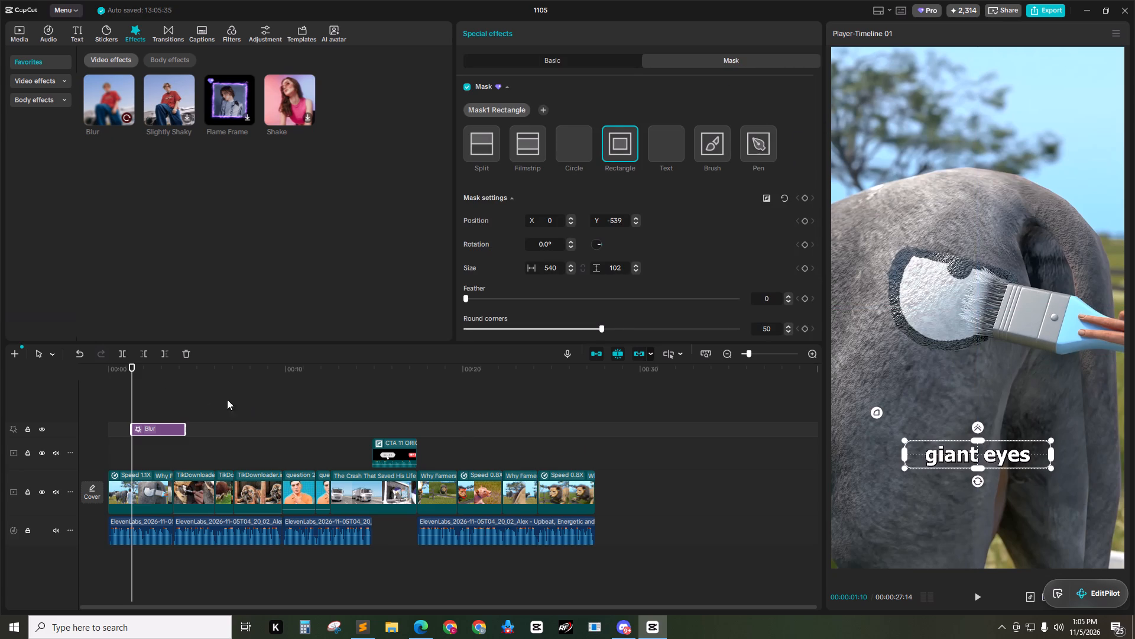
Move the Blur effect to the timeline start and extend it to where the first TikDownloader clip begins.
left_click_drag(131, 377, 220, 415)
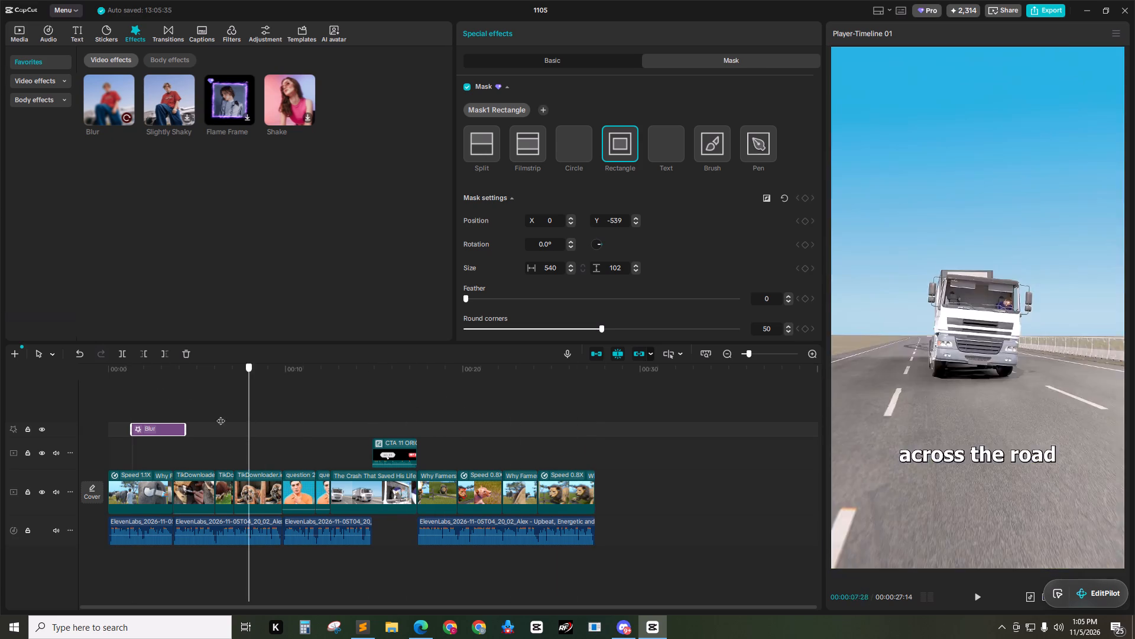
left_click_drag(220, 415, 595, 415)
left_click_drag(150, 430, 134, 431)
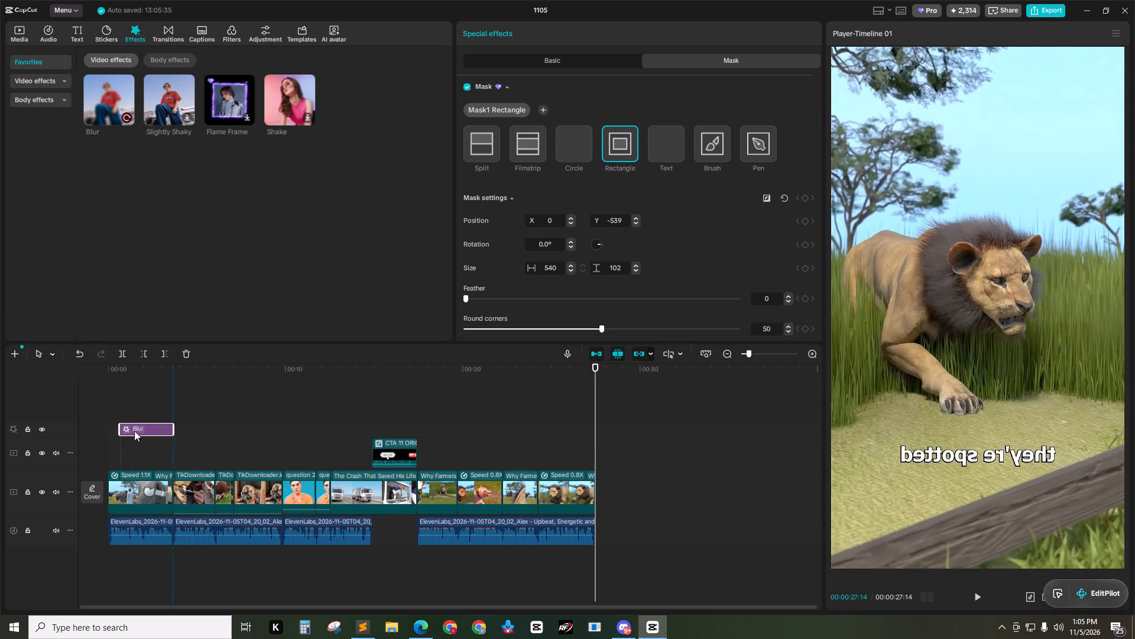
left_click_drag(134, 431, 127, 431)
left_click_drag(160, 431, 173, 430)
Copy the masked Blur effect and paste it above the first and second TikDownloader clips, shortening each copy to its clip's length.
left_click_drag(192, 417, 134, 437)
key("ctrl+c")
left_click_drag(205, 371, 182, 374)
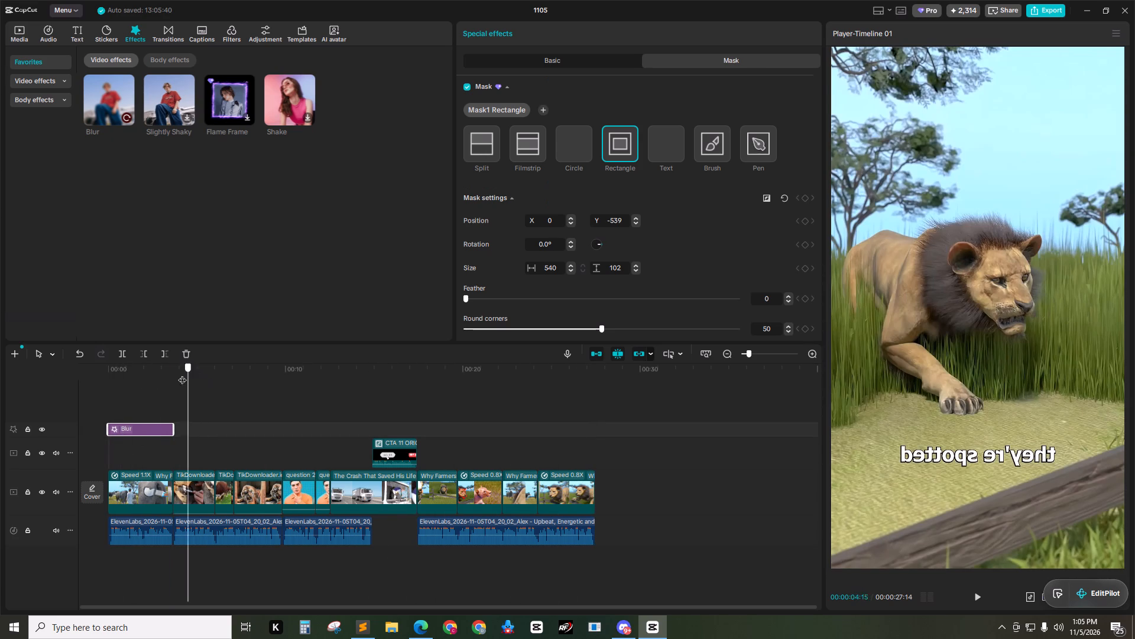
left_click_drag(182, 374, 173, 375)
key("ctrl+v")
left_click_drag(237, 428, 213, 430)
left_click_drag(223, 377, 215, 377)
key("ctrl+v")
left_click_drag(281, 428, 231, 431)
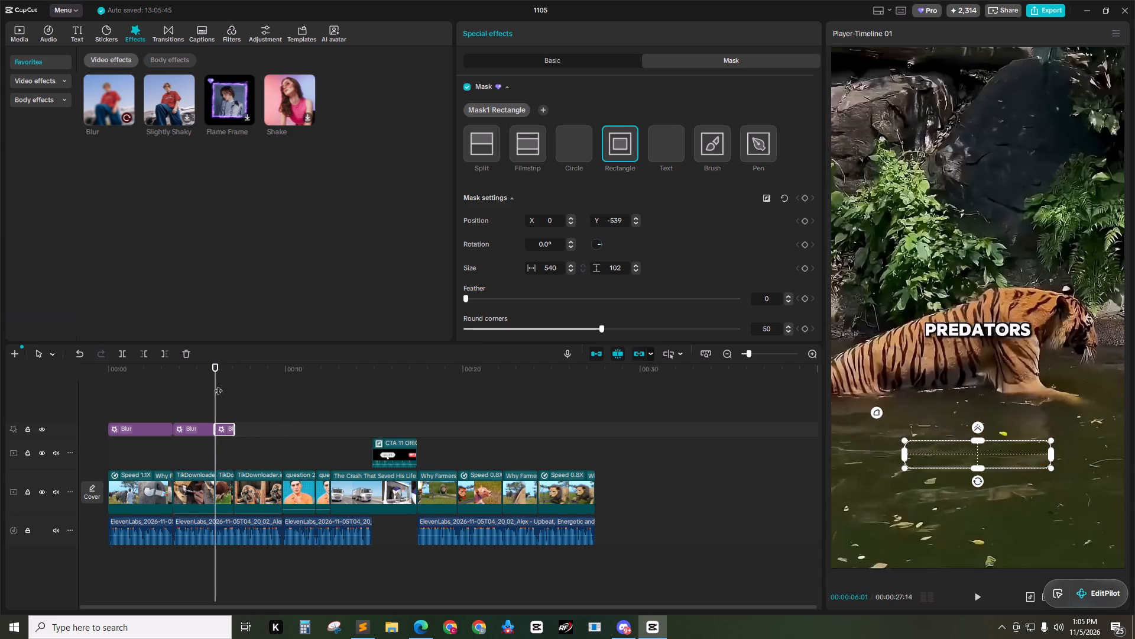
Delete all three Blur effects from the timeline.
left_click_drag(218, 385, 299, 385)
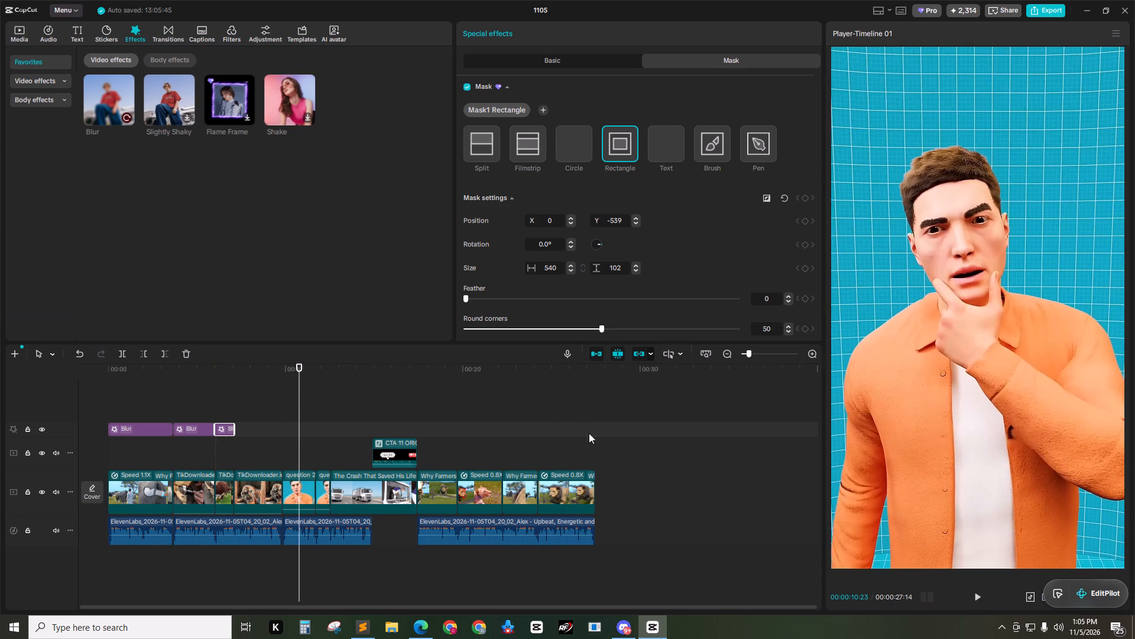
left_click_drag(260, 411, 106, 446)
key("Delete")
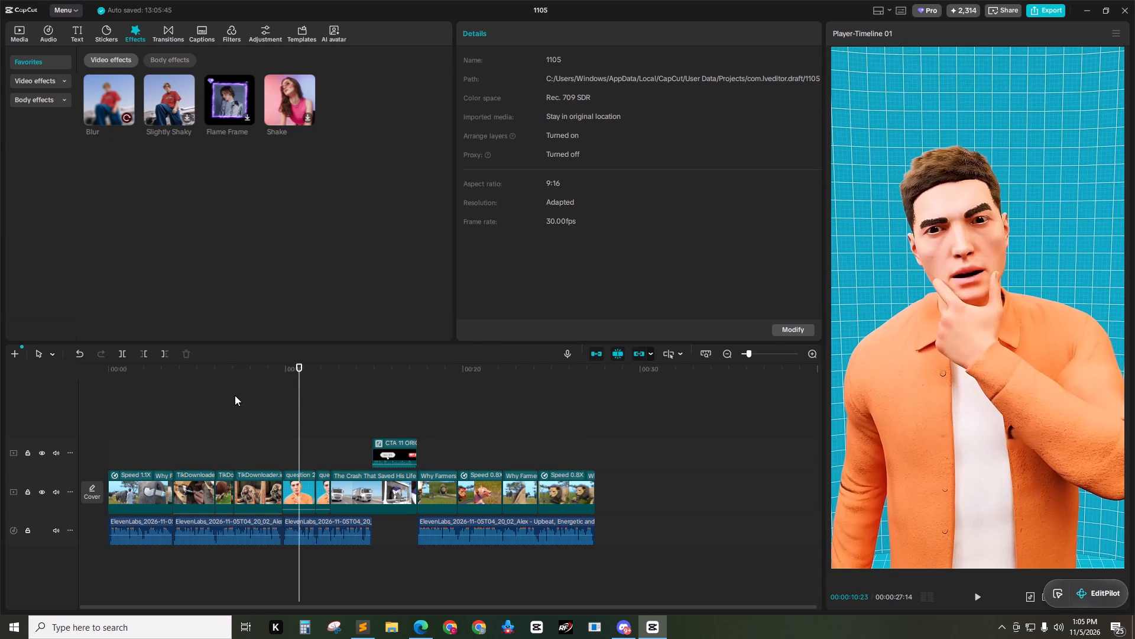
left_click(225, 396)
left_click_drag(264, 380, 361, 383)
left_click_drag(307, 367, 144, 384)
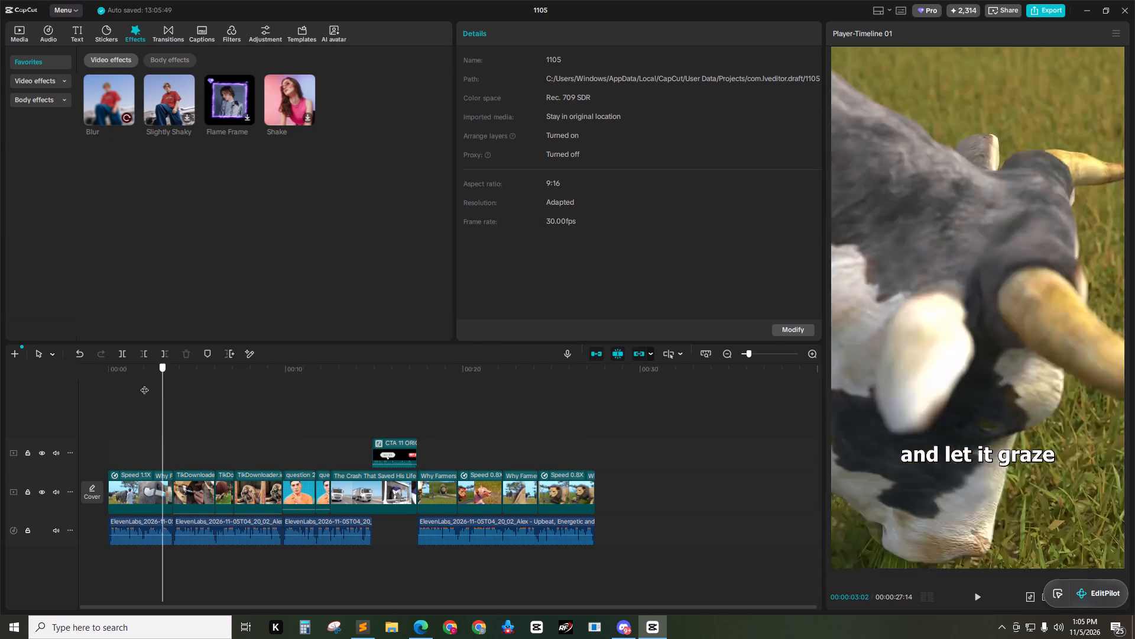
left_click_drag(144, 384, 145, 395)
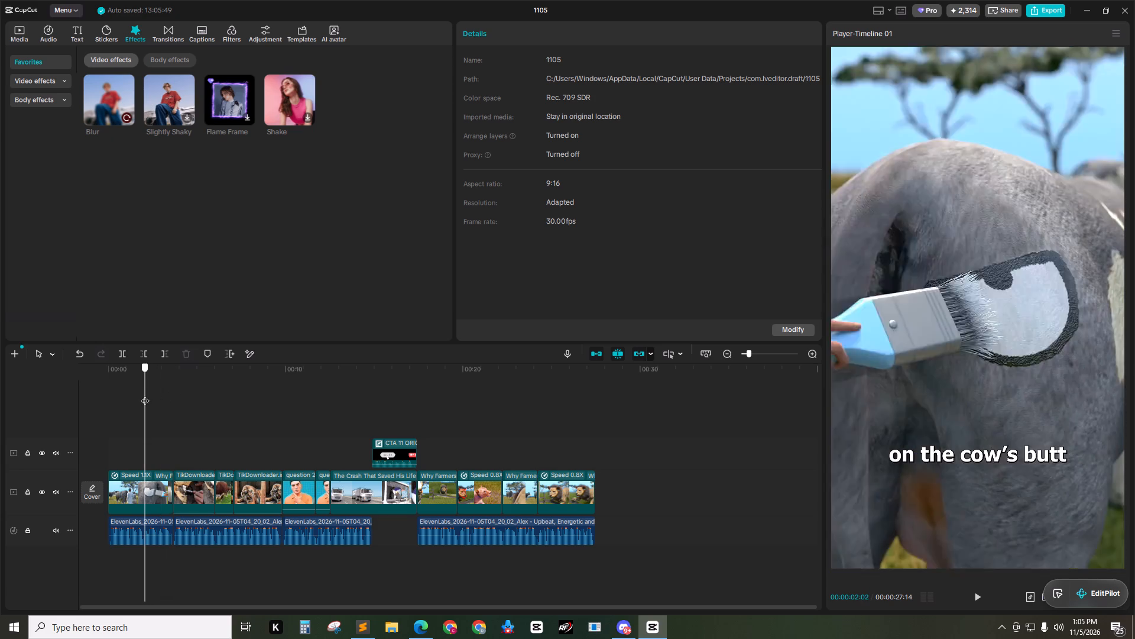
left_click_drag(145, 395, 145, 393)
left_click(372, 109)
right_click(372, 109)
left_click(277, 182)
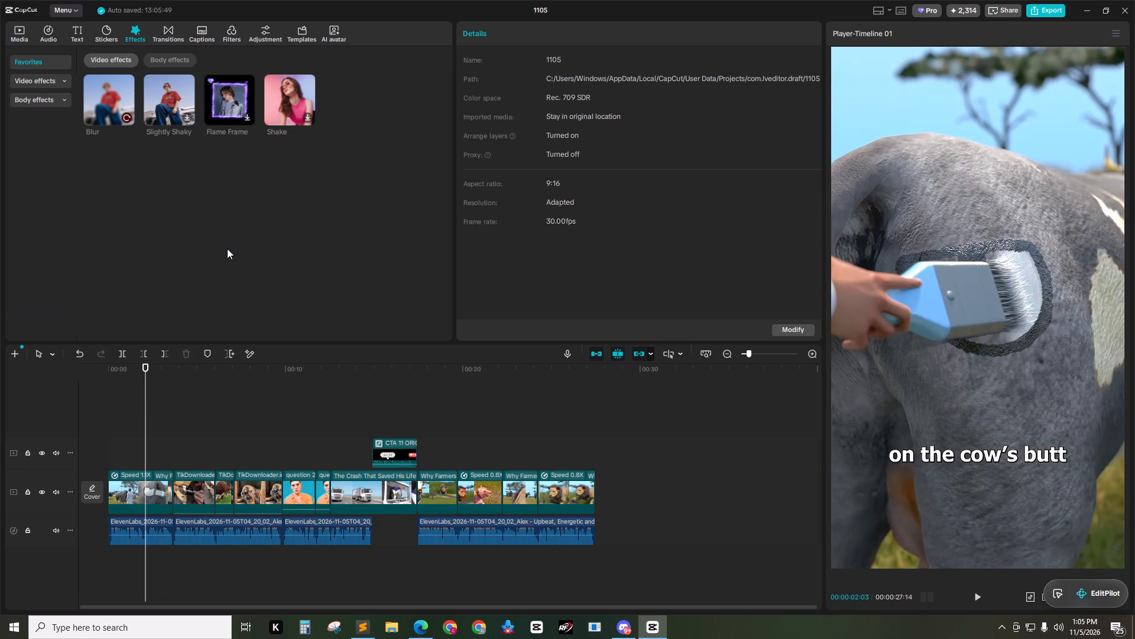
Start a media import and select every file in the VIRAL SFX folder inside YTA Materials.
left_click(20, 33)
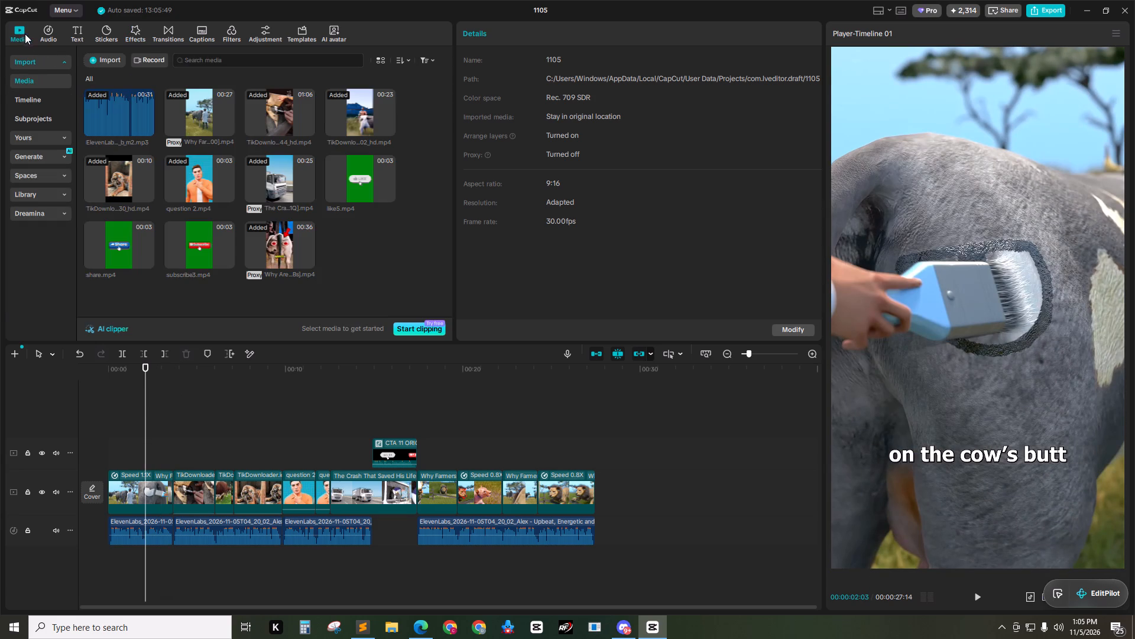
left_click(398, 251)
key("ctrl+i")
scroll(76, 170, "up", 3)
left_click(59, 63)
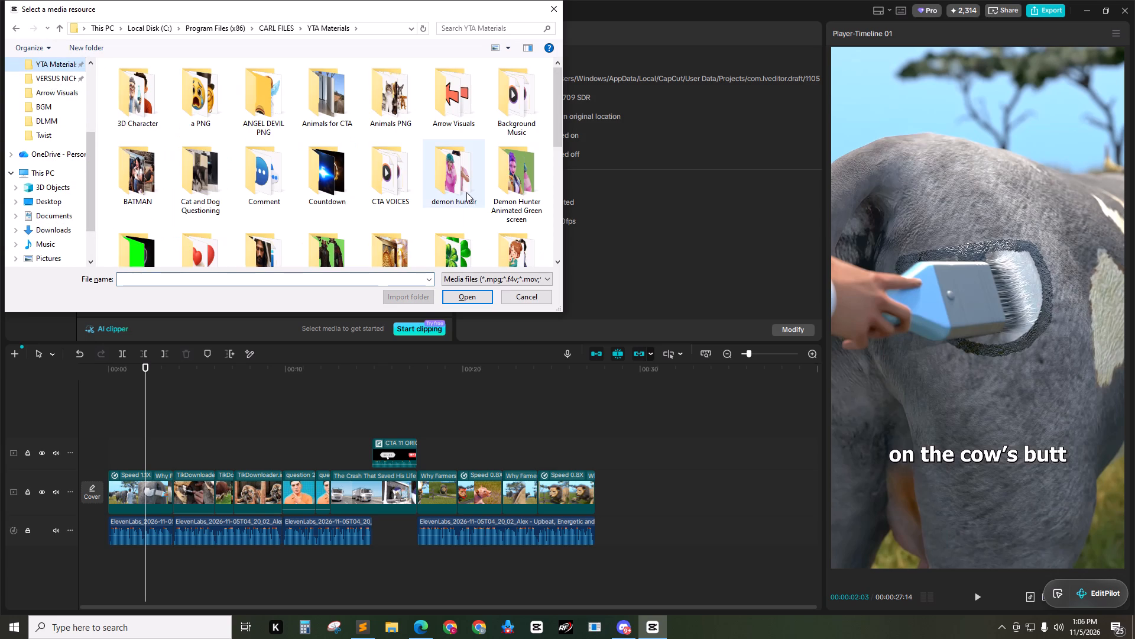
scroll(349, 227, "down", 2)
scroll(467, 227, "down", 2)
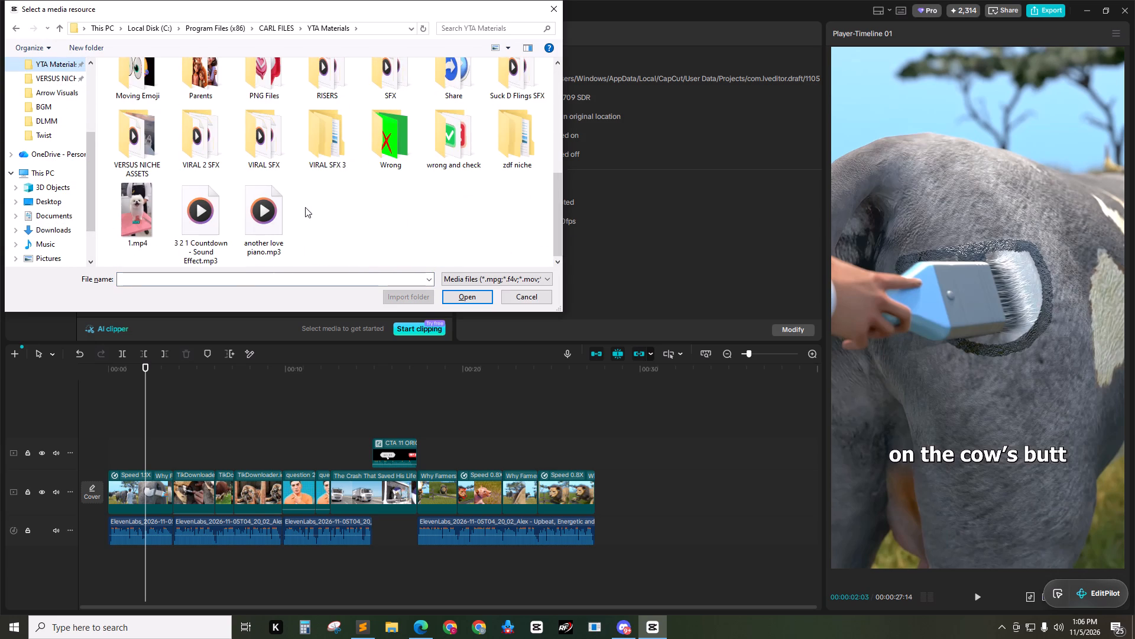
double_click(262, 129)
left_click(486, 192)
key("ctrl+a")
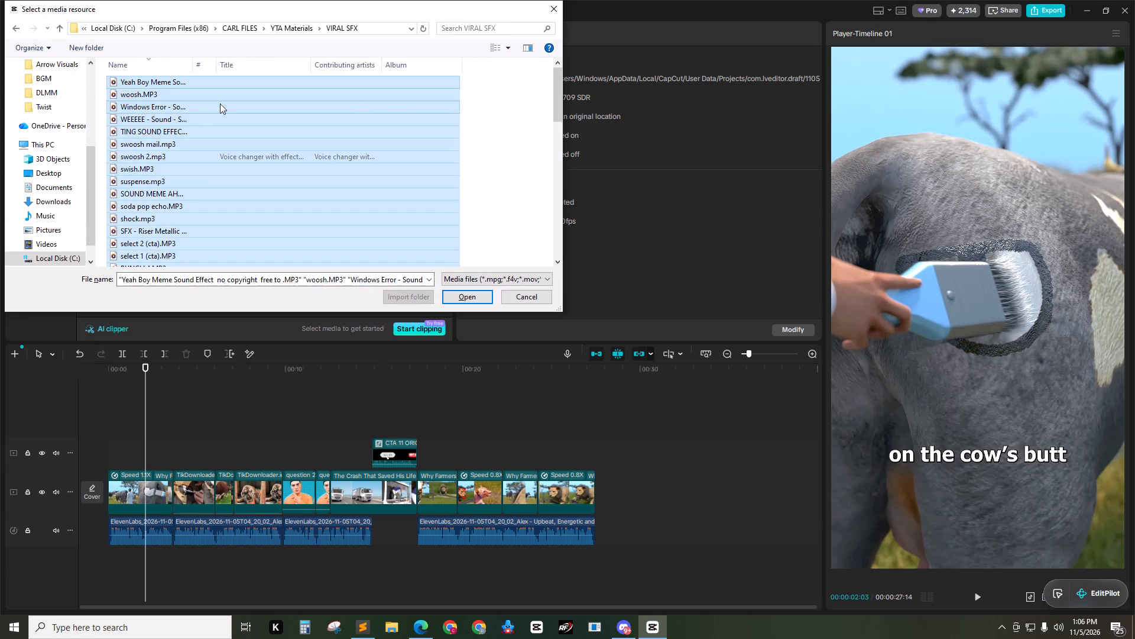
Switch to Microsoft Edge and close the five YouTube tabs between the Zack D. Films and TikDownloader tabs.
left_click(426, 632)
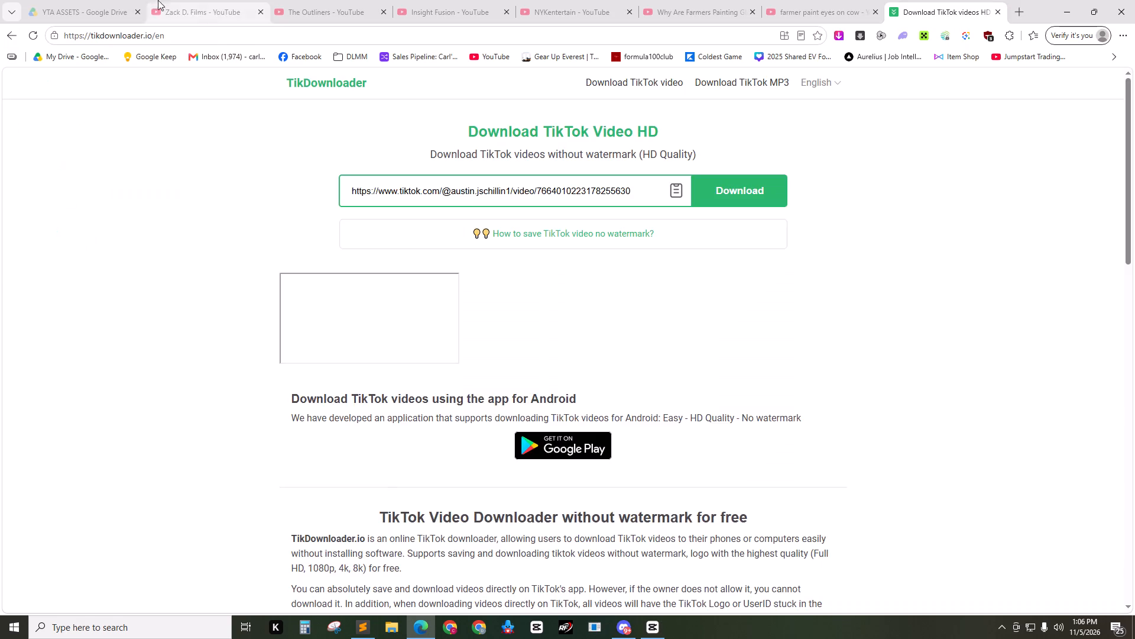
left_click(148, 0)
left_click(137, 0)
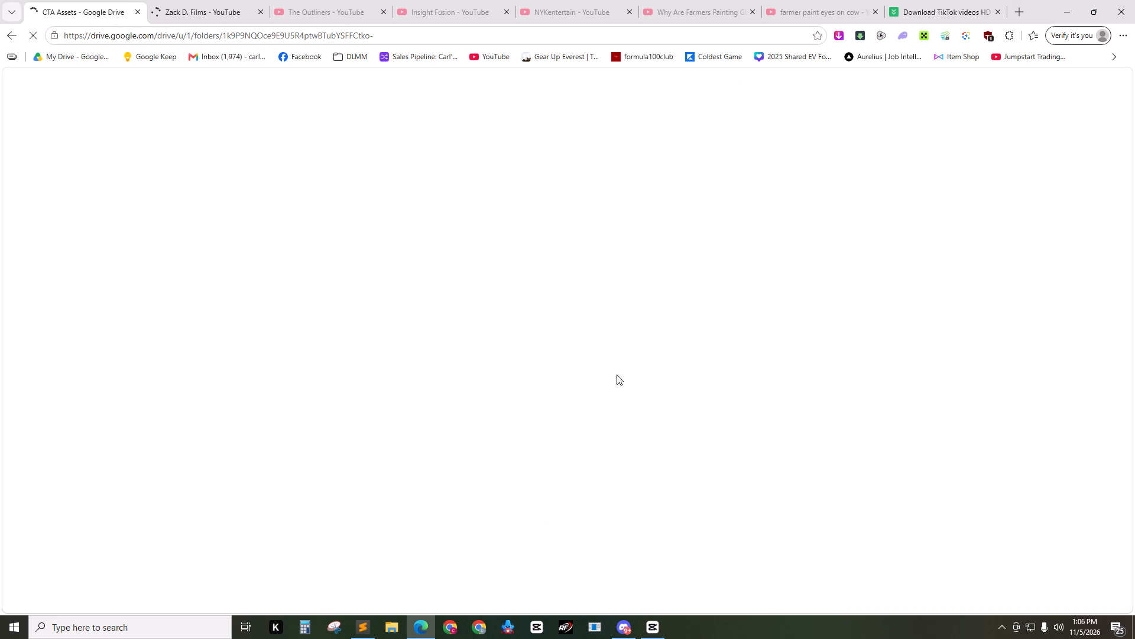
triple_click(381, 14)
left_click(381, 14)
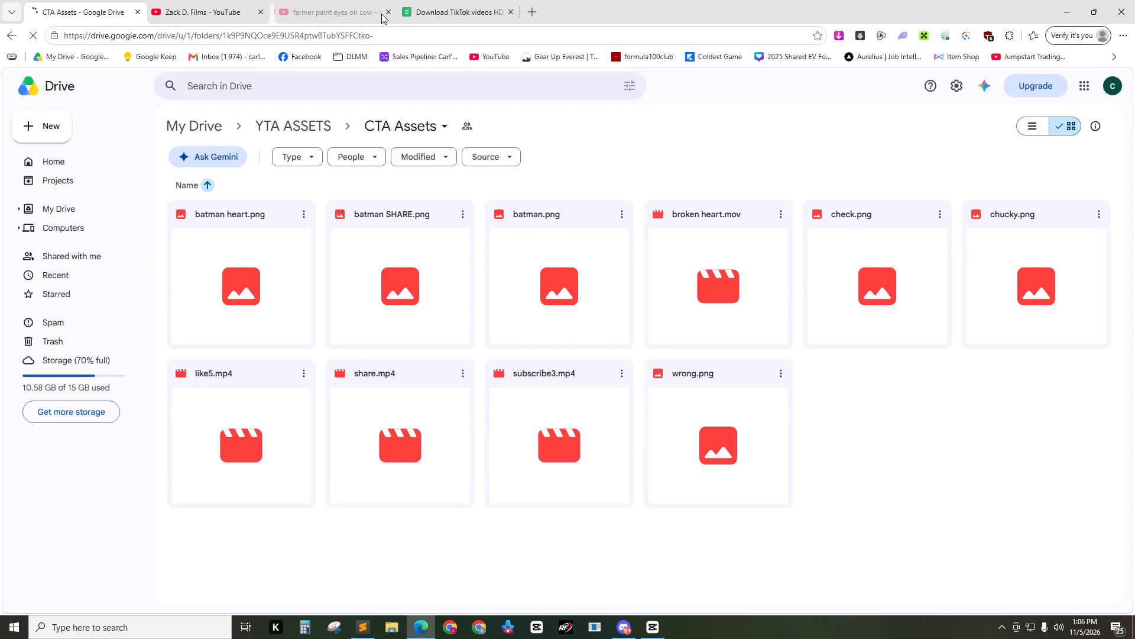
left_click(382, 14)
Check the SOUND EFFECTS / SFX folder inside YTA ASSETS on Google Drive.
left_click(288, 130)
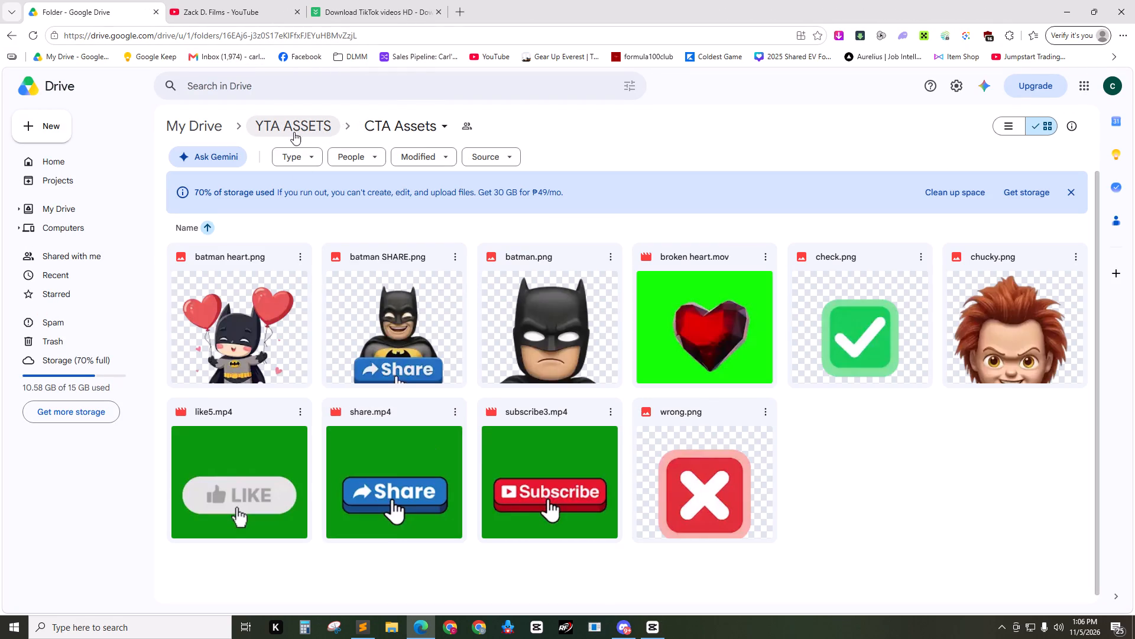
double_click(416, 416)
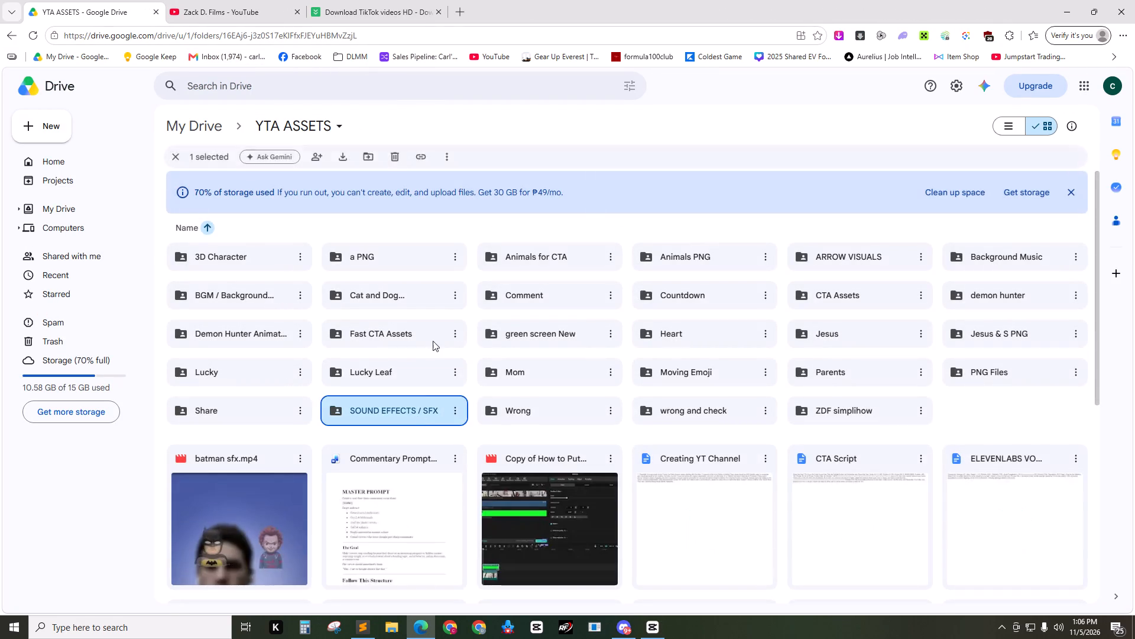
left_click(291, 133)
Return to CapCut and import all the sound effects from the VIRAL SFX folder into the project media.
left_click(651, 637)
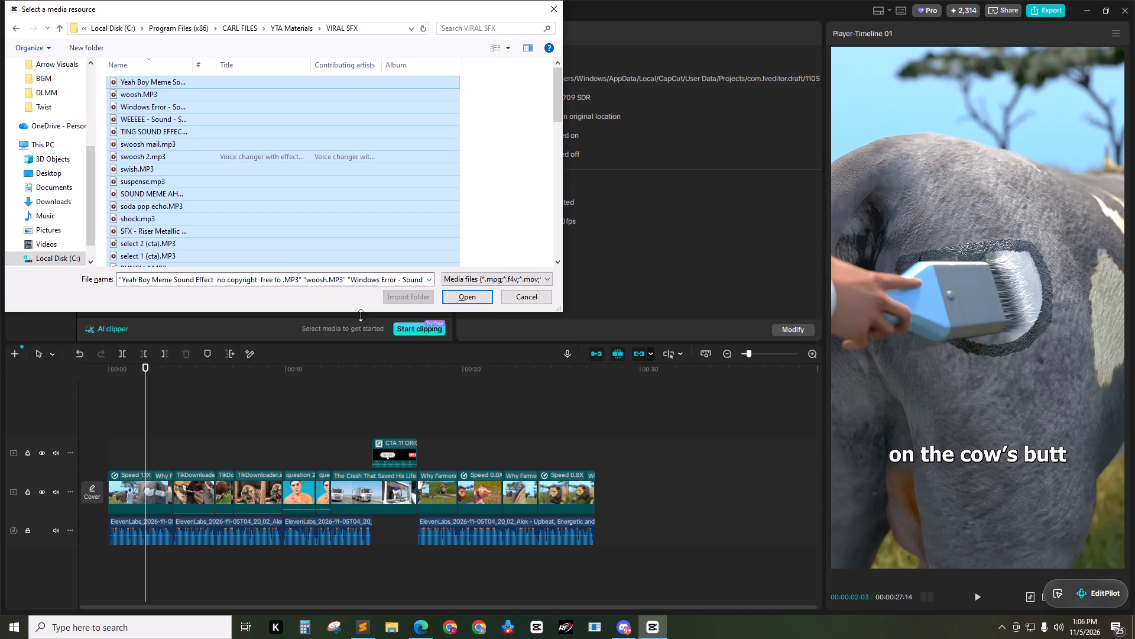
left_click(553, 158)
left_click(514, 177)
left_click(505, 164)
key("ctrl+a")
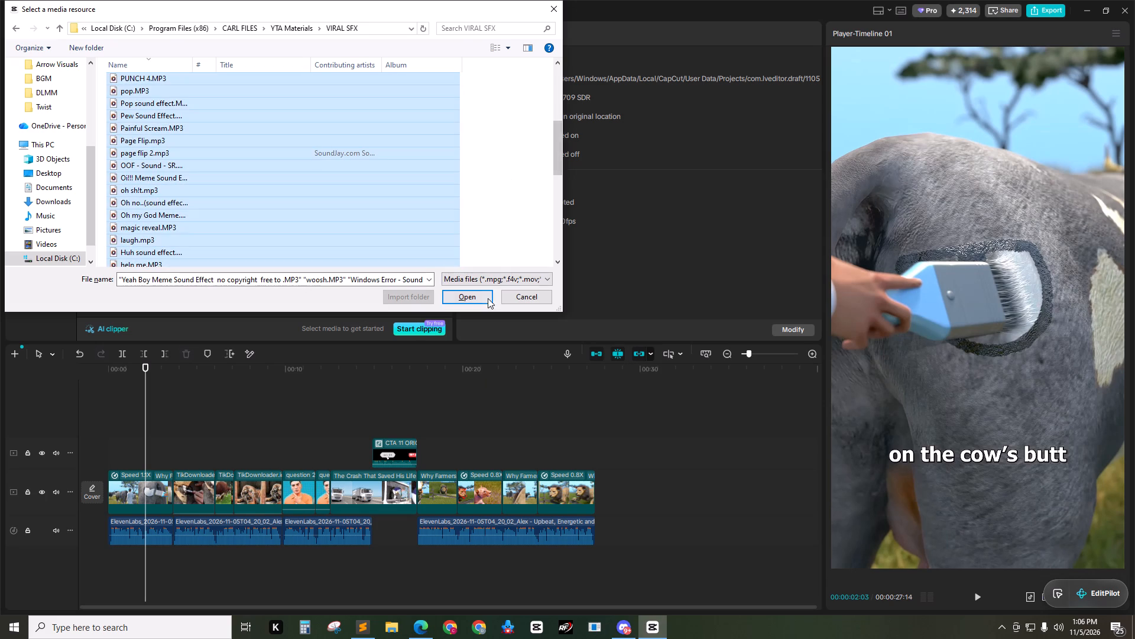
left_click(488, 298)
left_click(394, 265)
left_click(419, 253)
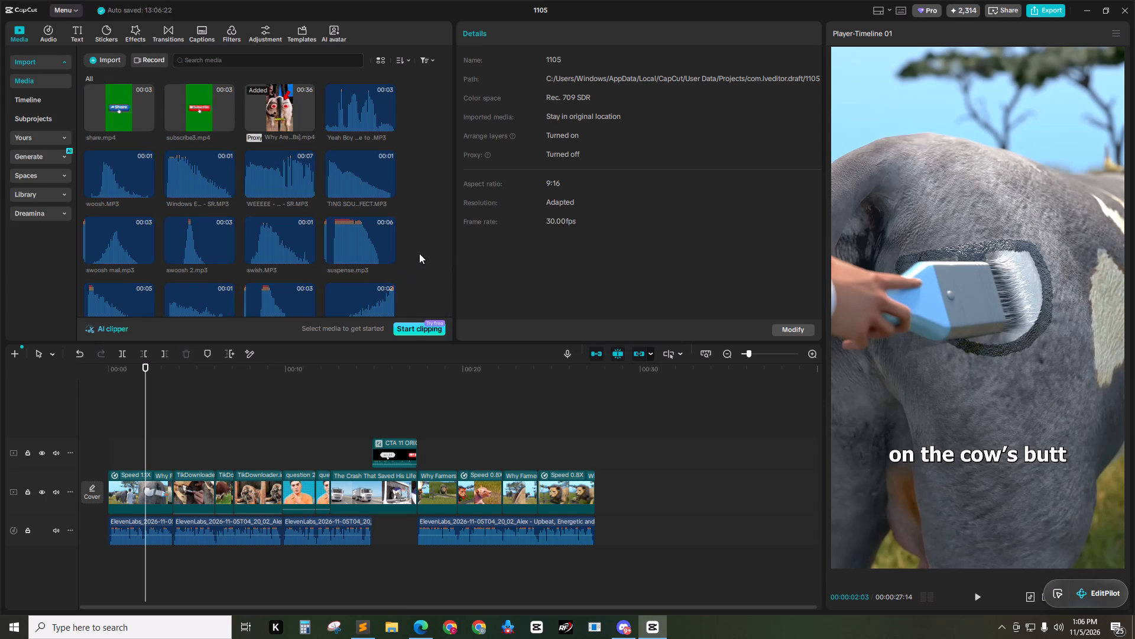
Import all the sound effects from the VIRAL 2 SFX folder in YTA Materials.
key("ctrl+i")
left_click(292, 27)
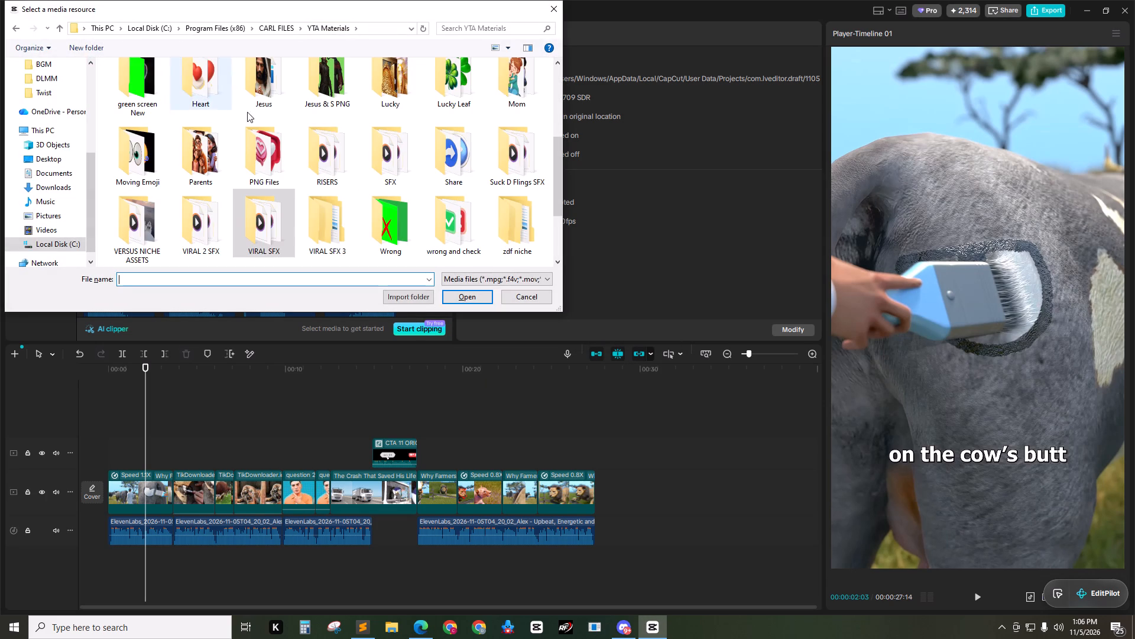
double_click(219, 211)
left_click(504, 202)
key("ctrl+a")
left_click(477, 295)
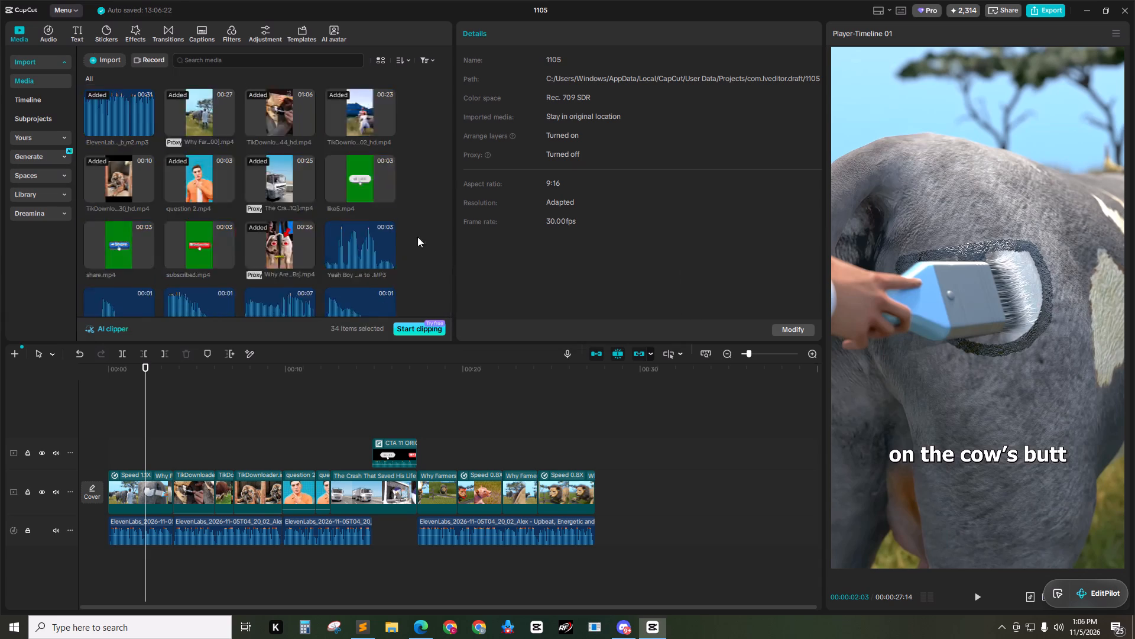
left_click(429, 222)
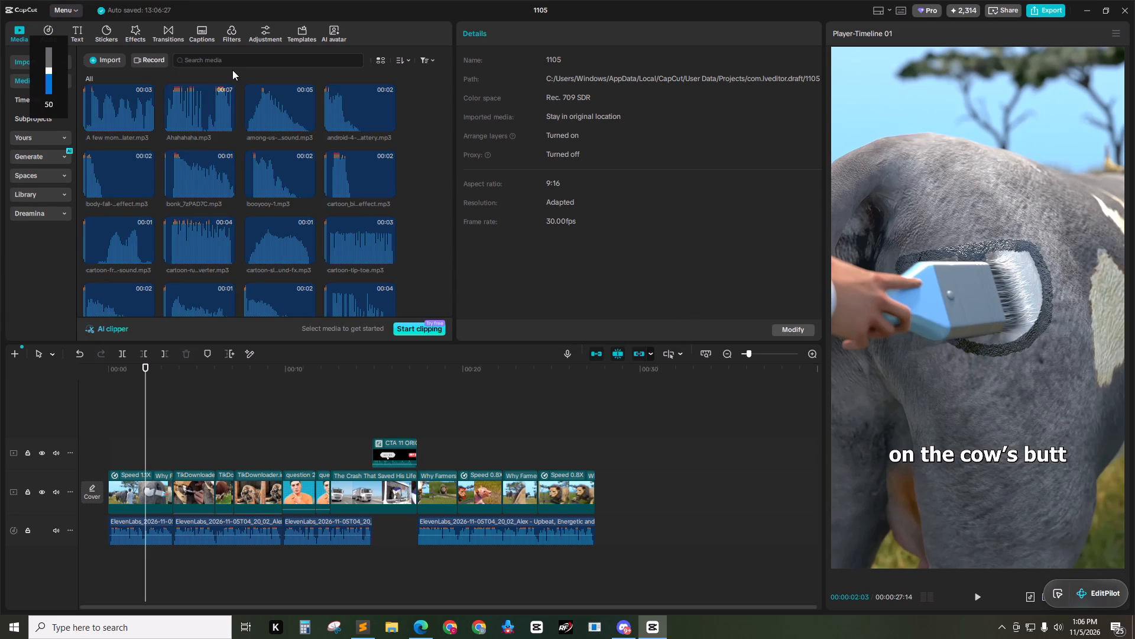
Search the project media for "awk" and place the Awkward sound effect at the timeline start, on a new audio track below the voiceover.
left_click(231, 65)
type("awk")
key("Return")
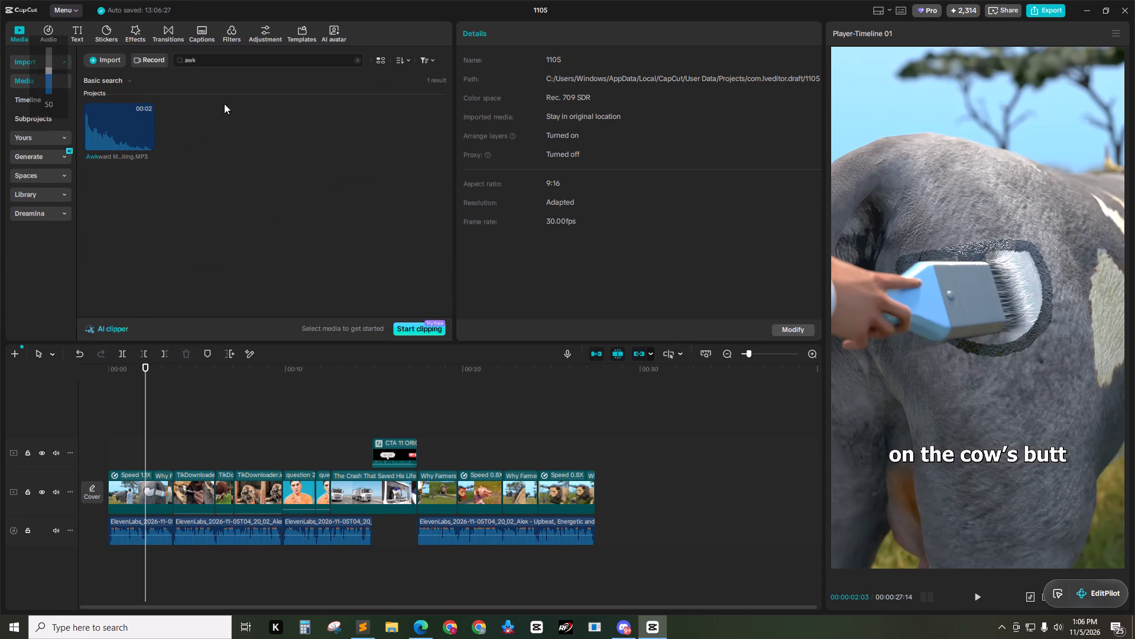
left_click_drag(125, 133, 105, 560)
scroll(206, 420, "up", 2, "ctrl")
scroll(199, 422, "down", 1, "ctrl")
scroll(199, 422, "up", 1, "ctrl")
left_click(178, 411)
left_click_drag(167, 369, 5, 388)
left_click_drag(149, 581, 105, 561)
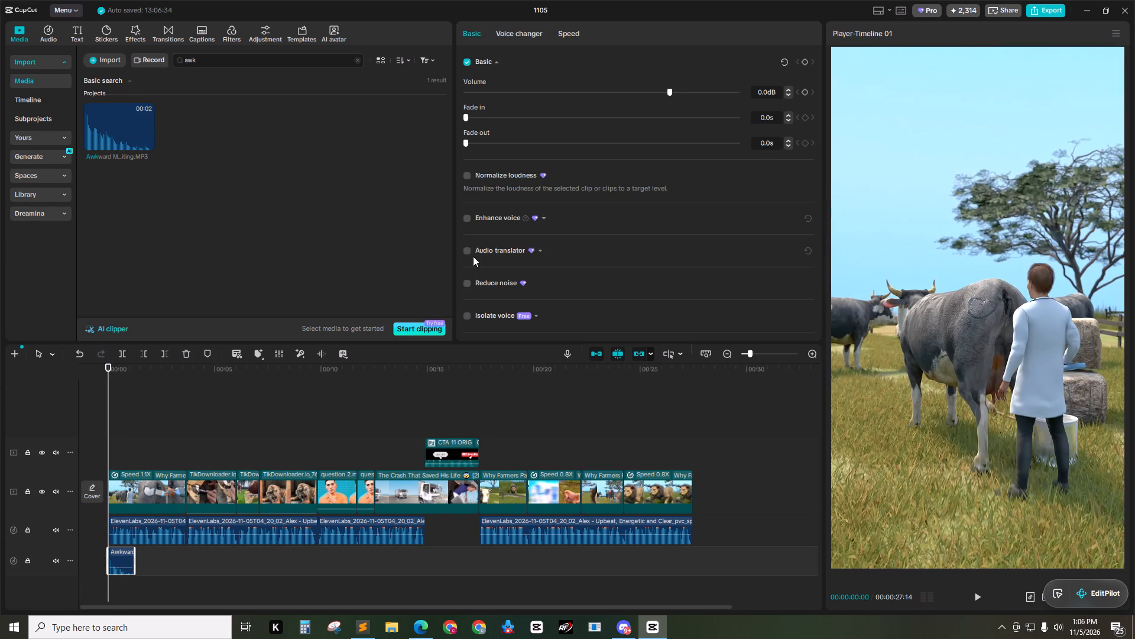
Set the Awkward sound effect's volume to -5 dB.
left_click(767, 98)
key("ctrl+a")
type("-5")
key("Return")
Scrub through the opening cow-painting clip up to the first TikDownloader clip, examining its action and captions alongside the audio.
scroll(160, 476, "up", 4, "ctrl")
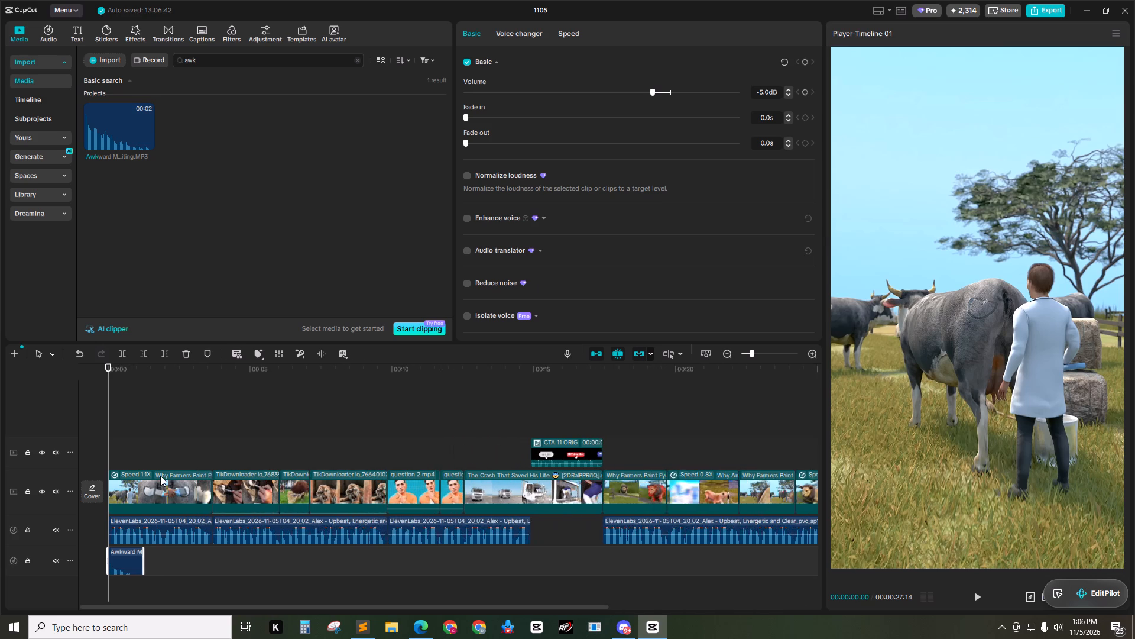
scroll(159, 476, "up", 3, "ctrl")
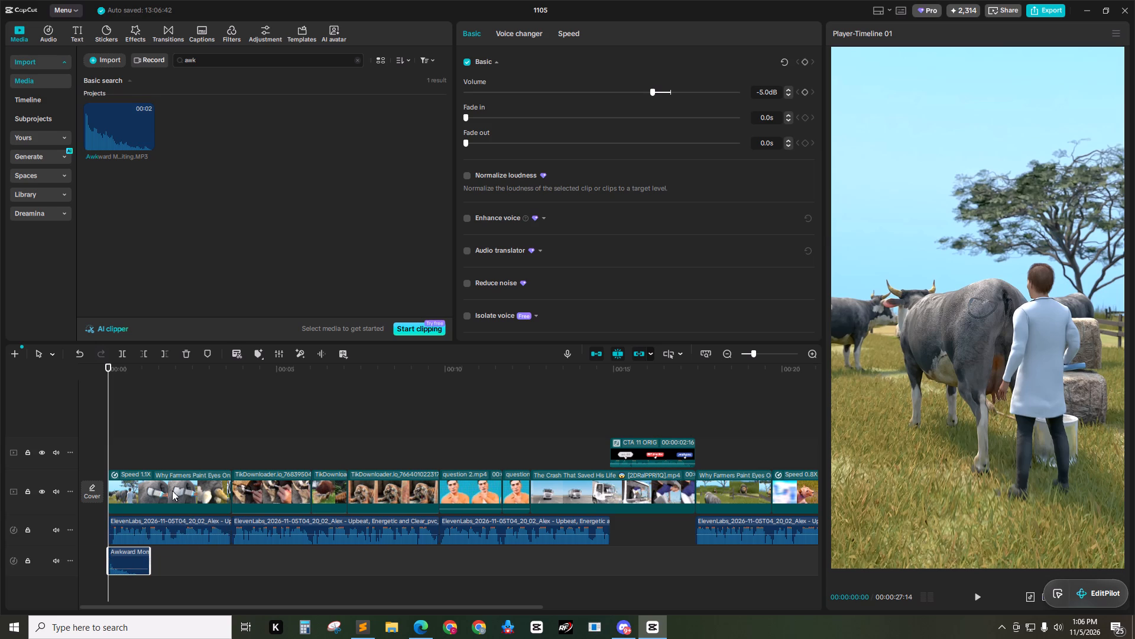
left_click(187, 407)
left_click_drag(183, 371, 135, 374)
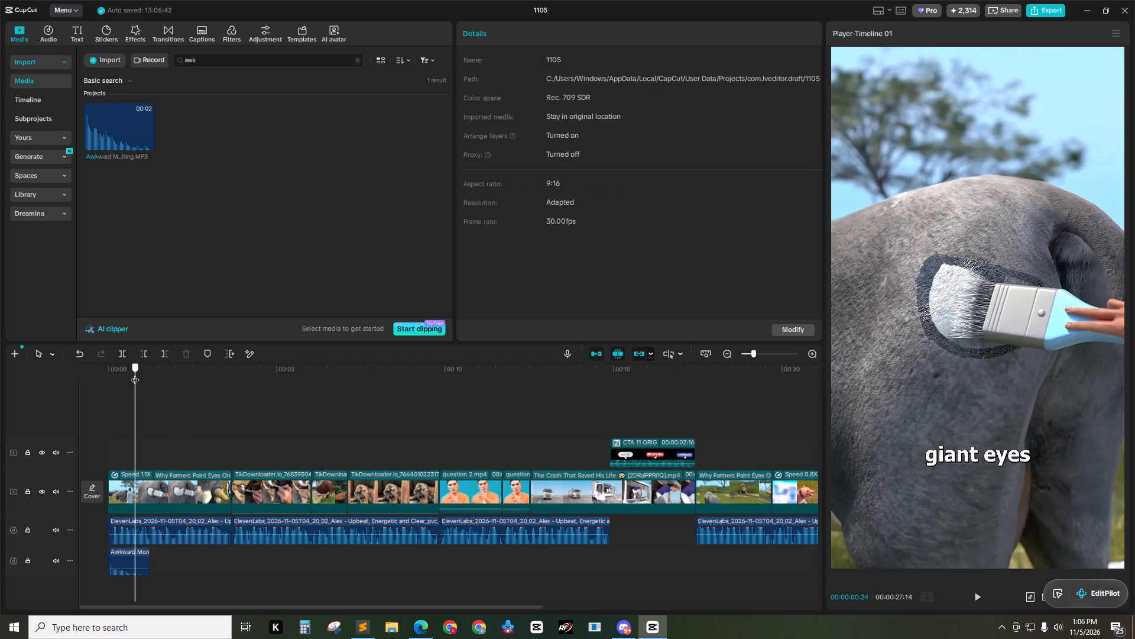
left_click_drag(135, 374, 106, 377)
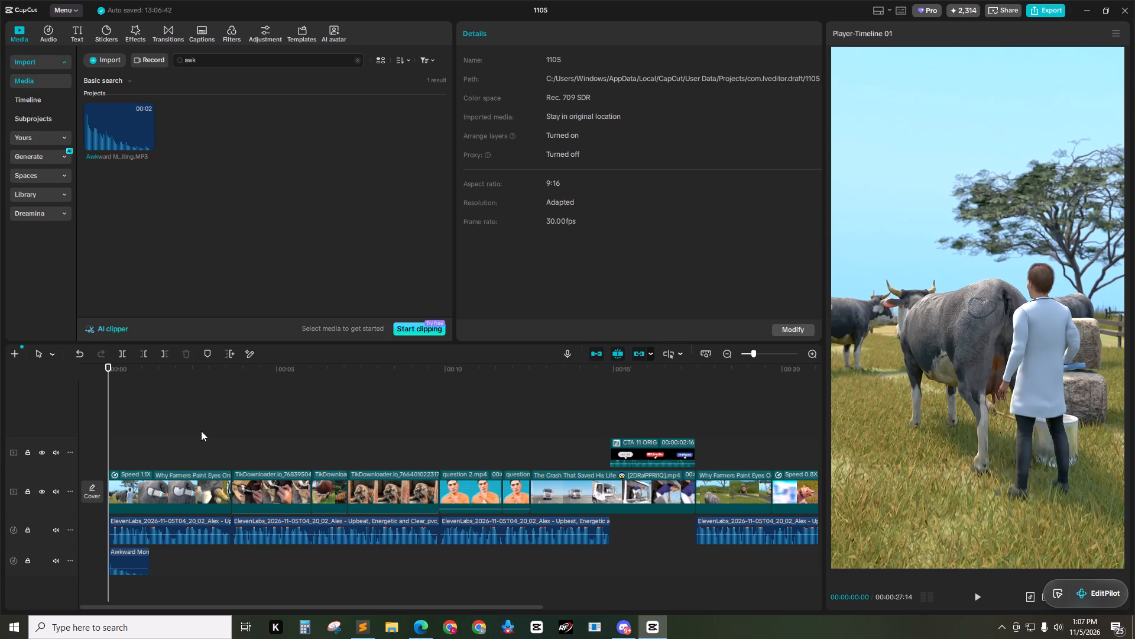
left_click(158, 502)
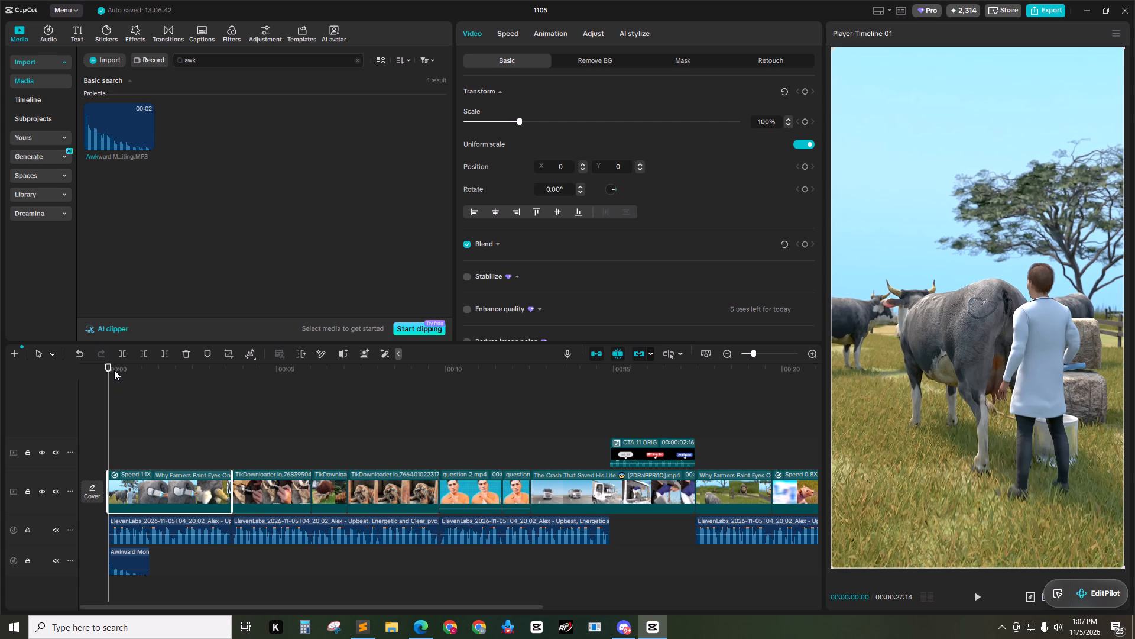
left_click_drag(114, 370, 122, 370)
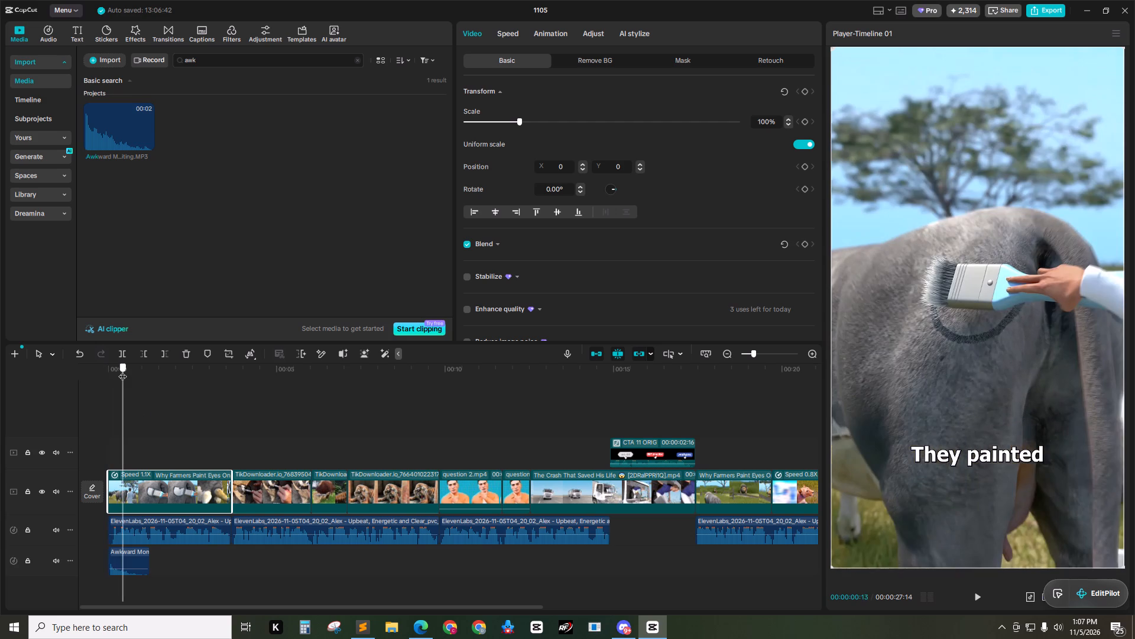
left_click_drag(122, 370, 124, 373)
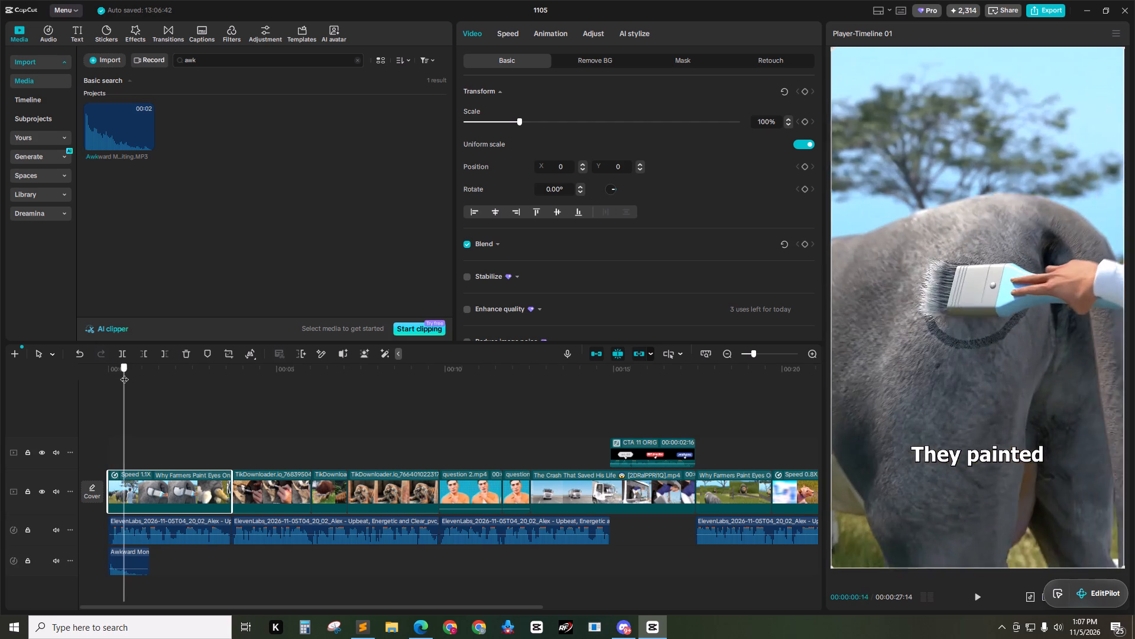
left_click_drag(124, 373, 161, 375)
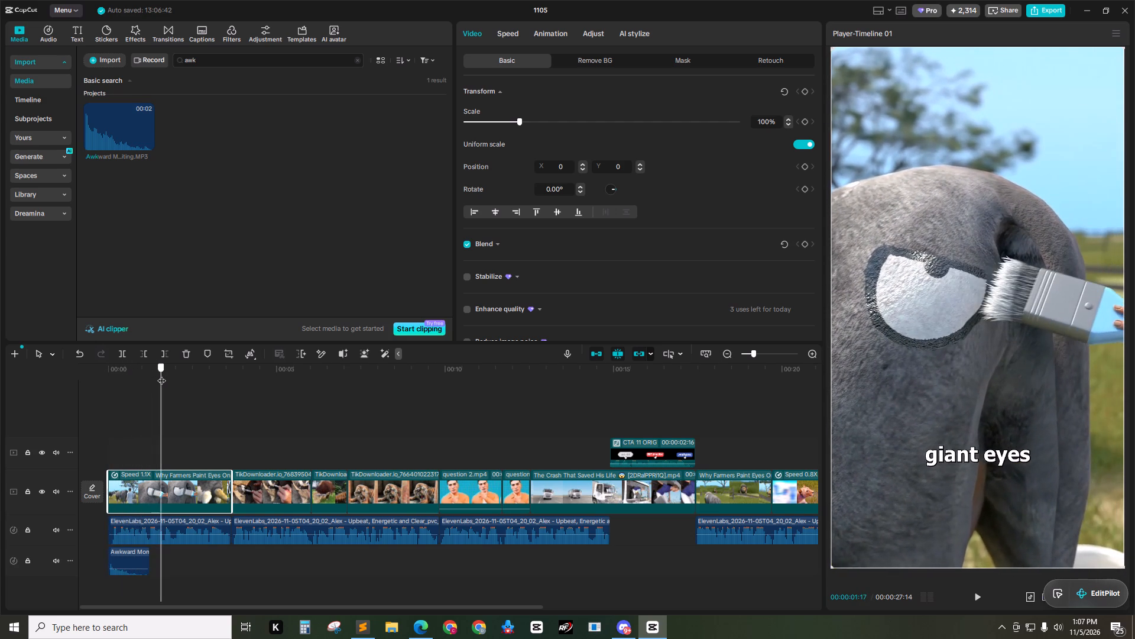
left_click_drag(161, 375, 141, 380)
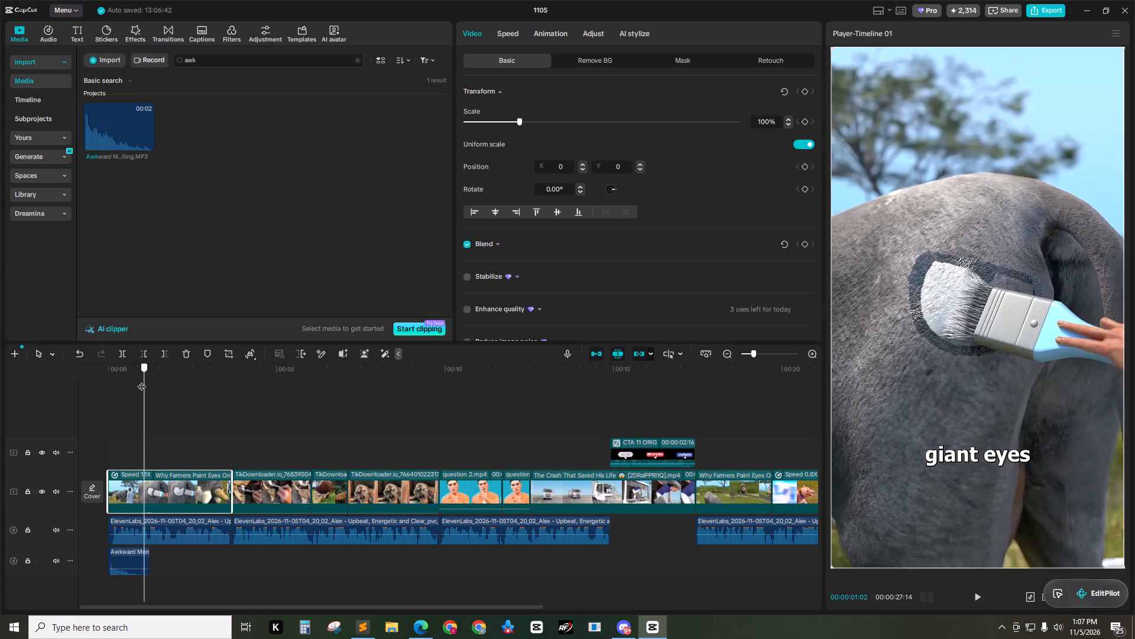
left_click_drag(141, 380, 133, 386)
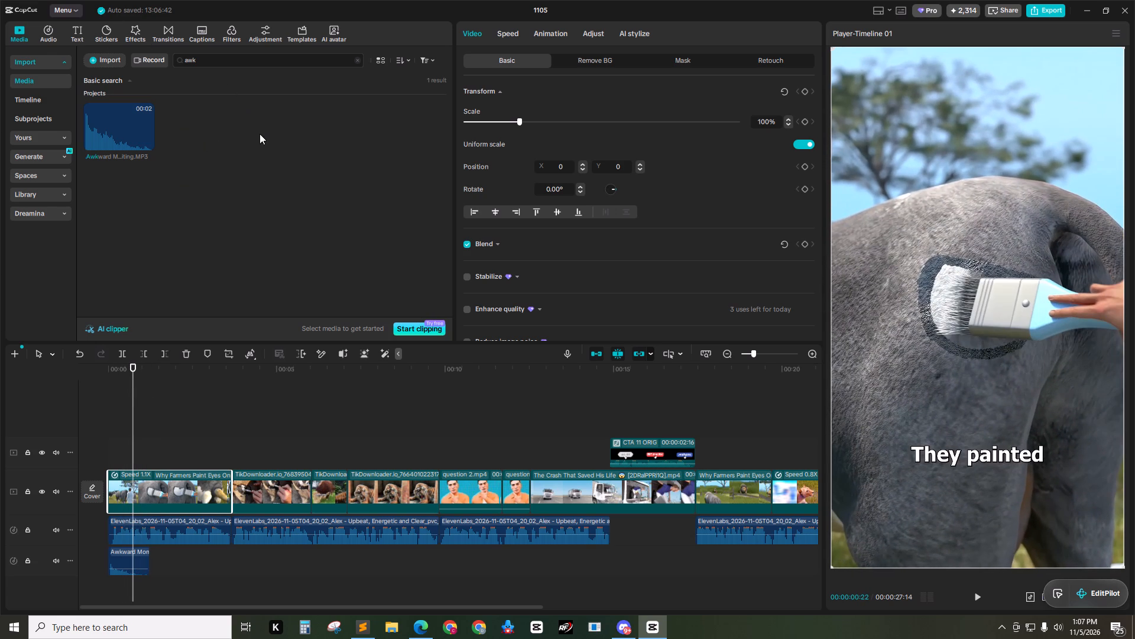
left_click_drag(132, 370, 134, 370)
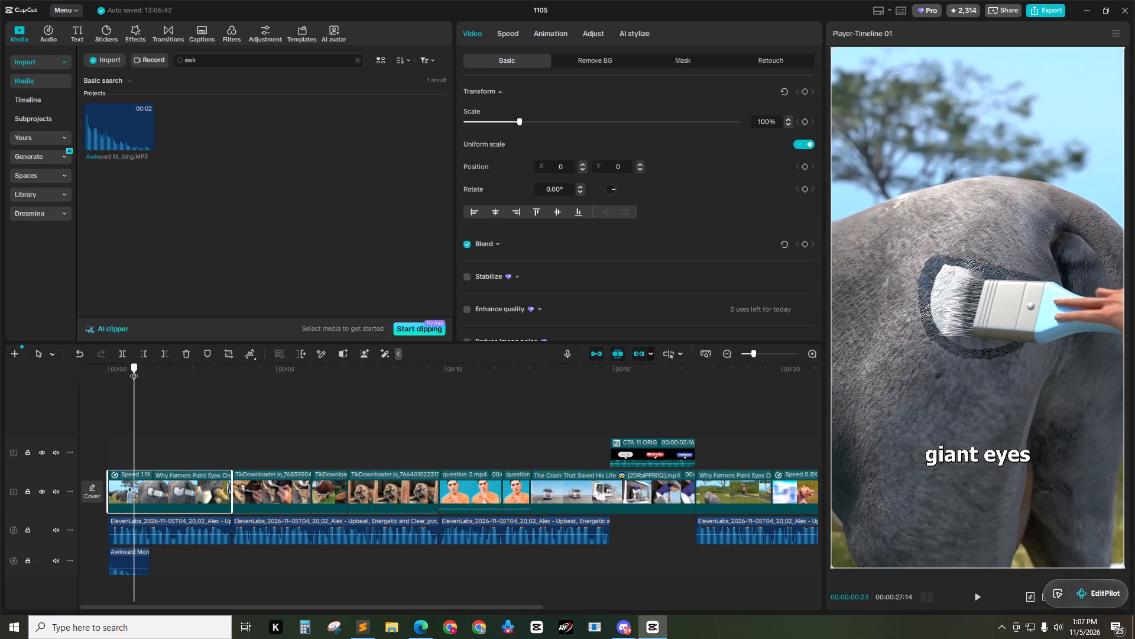
left_click_drag(134, 370, 156, 370)
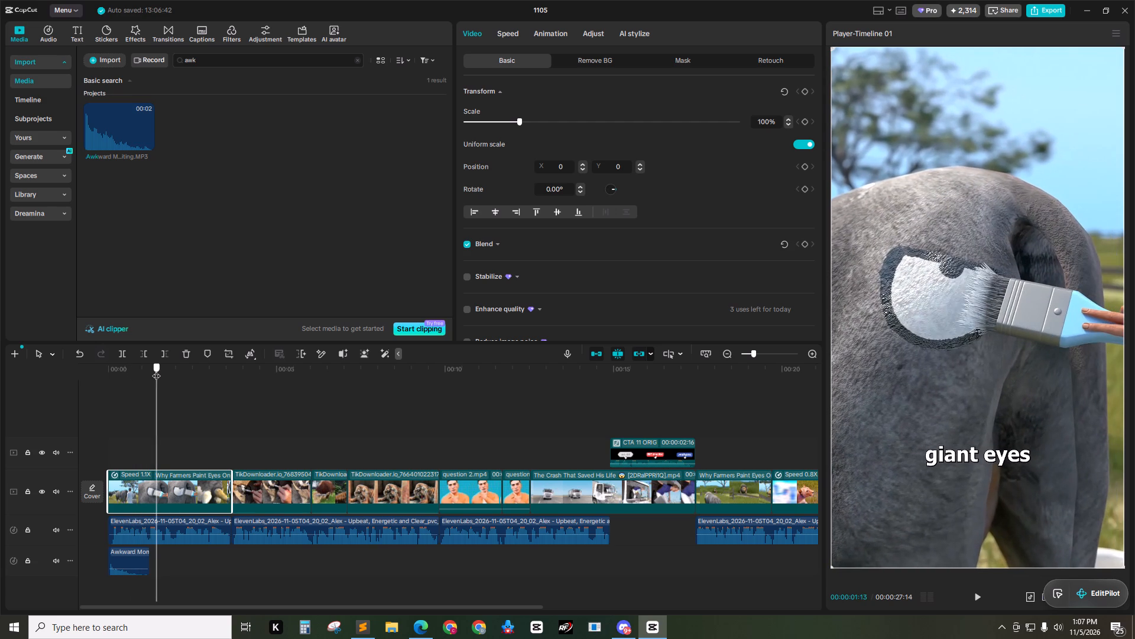
left_click_drag(156, 370, 200, 363)
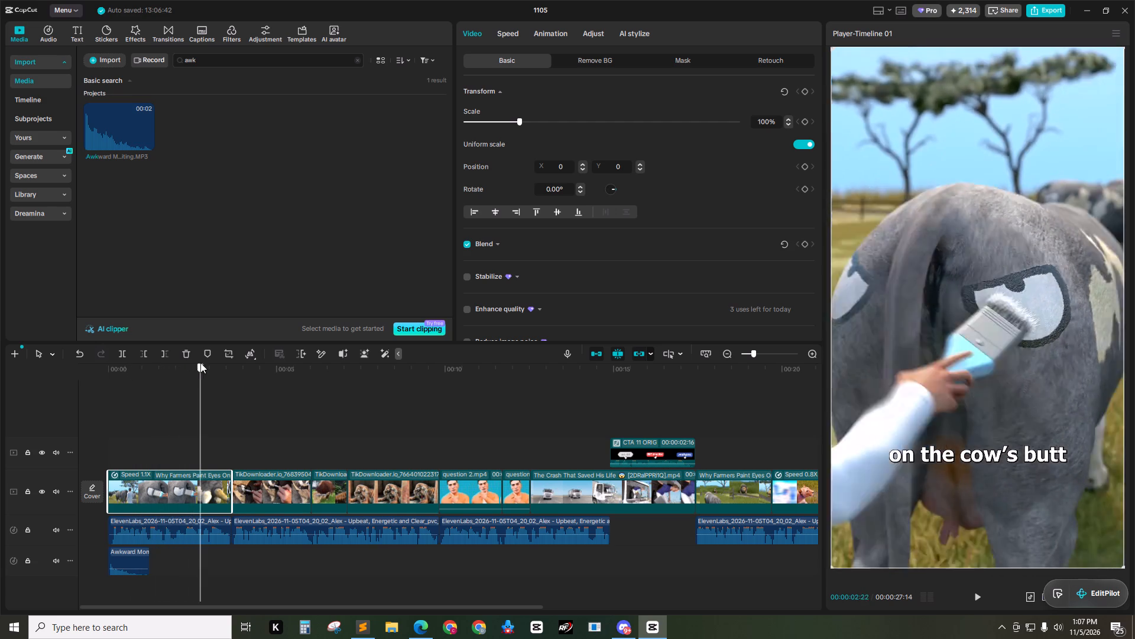
left_click_drag(200, 363, 231, 355)
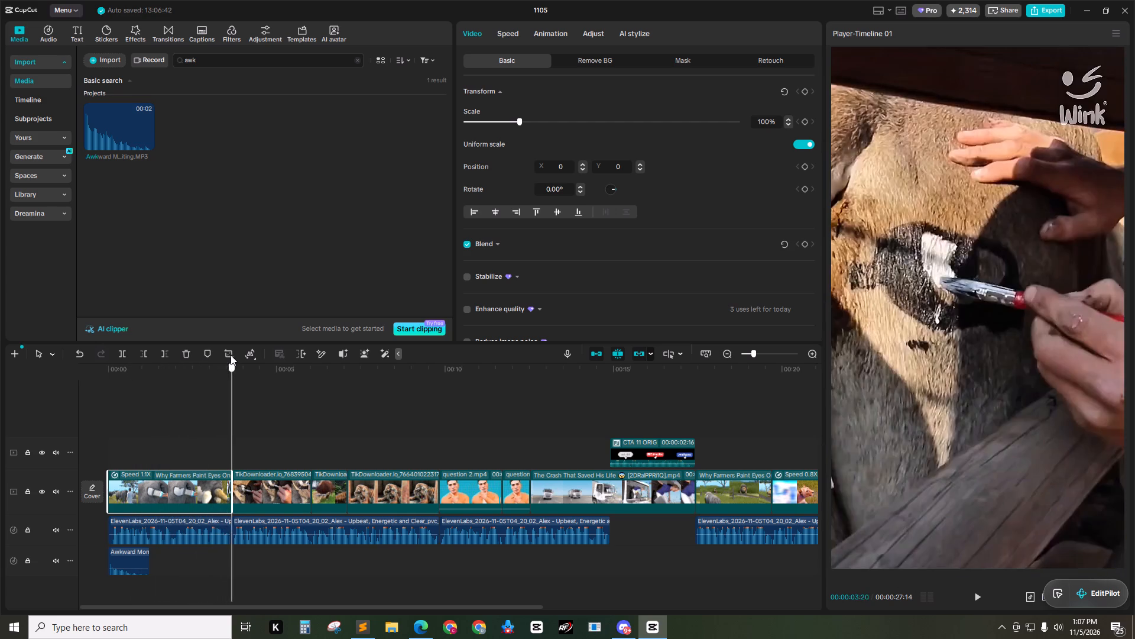
left_click_drag(231, 355, 145, 368)
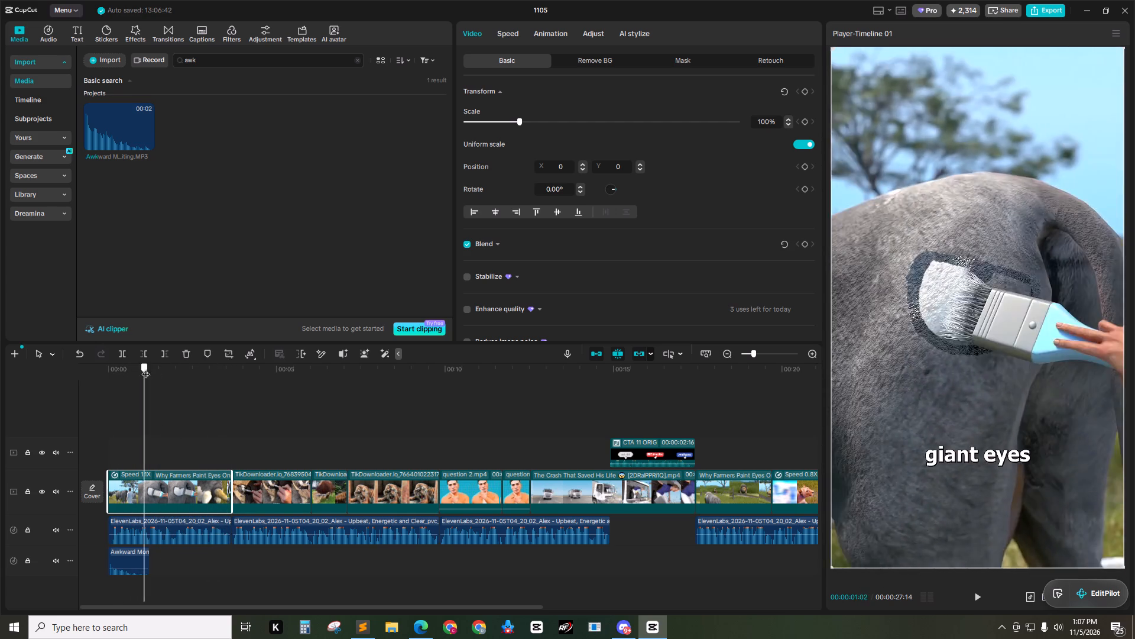
Scrub the opening cow-painting clip to find where the first close-up brush stroke begins.
left_click_drag(145, 368, 113, 370)
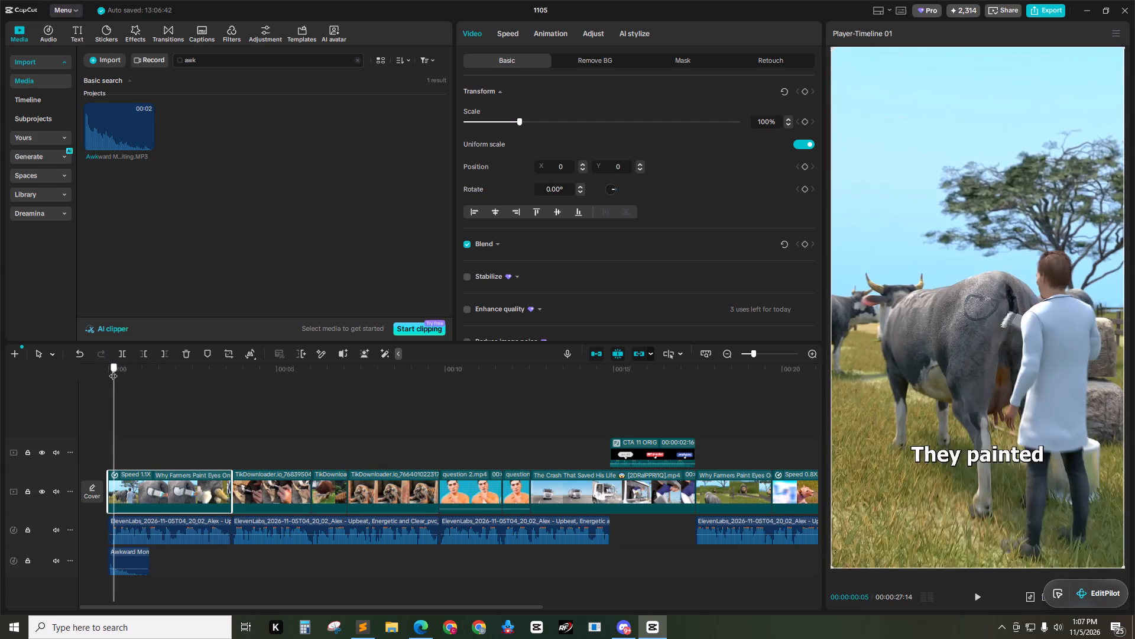
left_click_drag(113, 370, 108, 370)
left_click(112, 369)
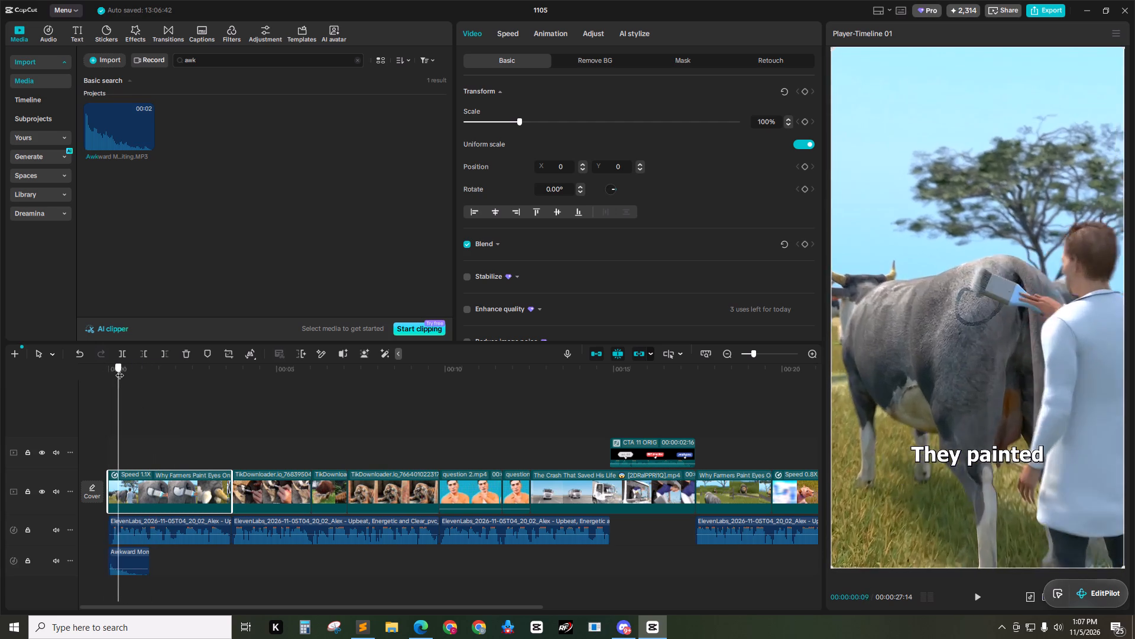
left_click(111, 370)
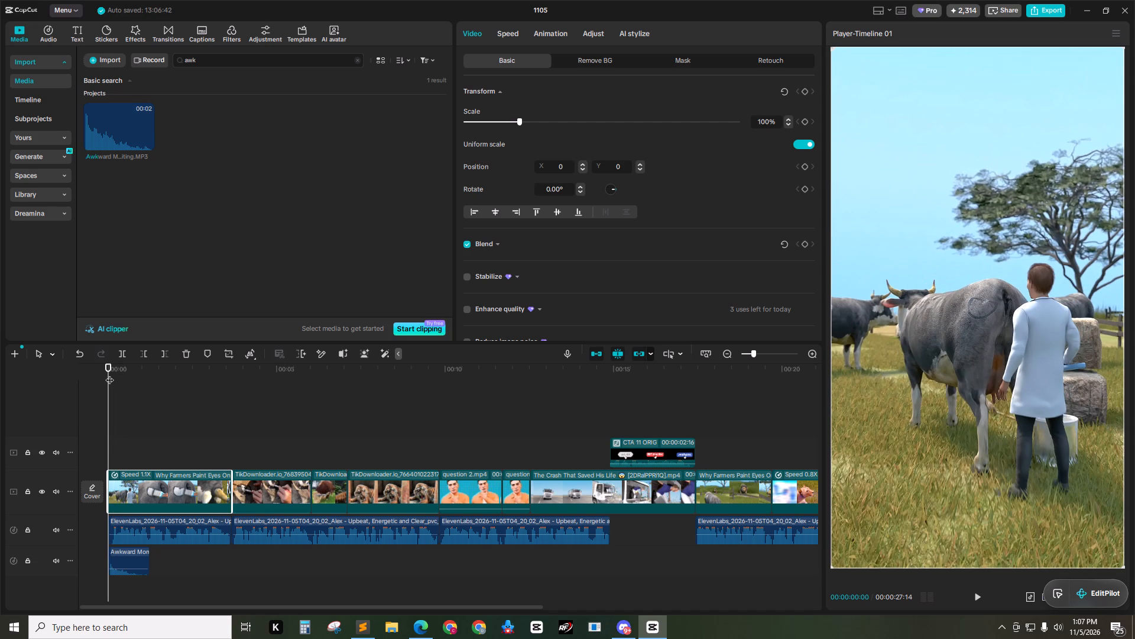
left_click_drag(111, 373, 125, 375)
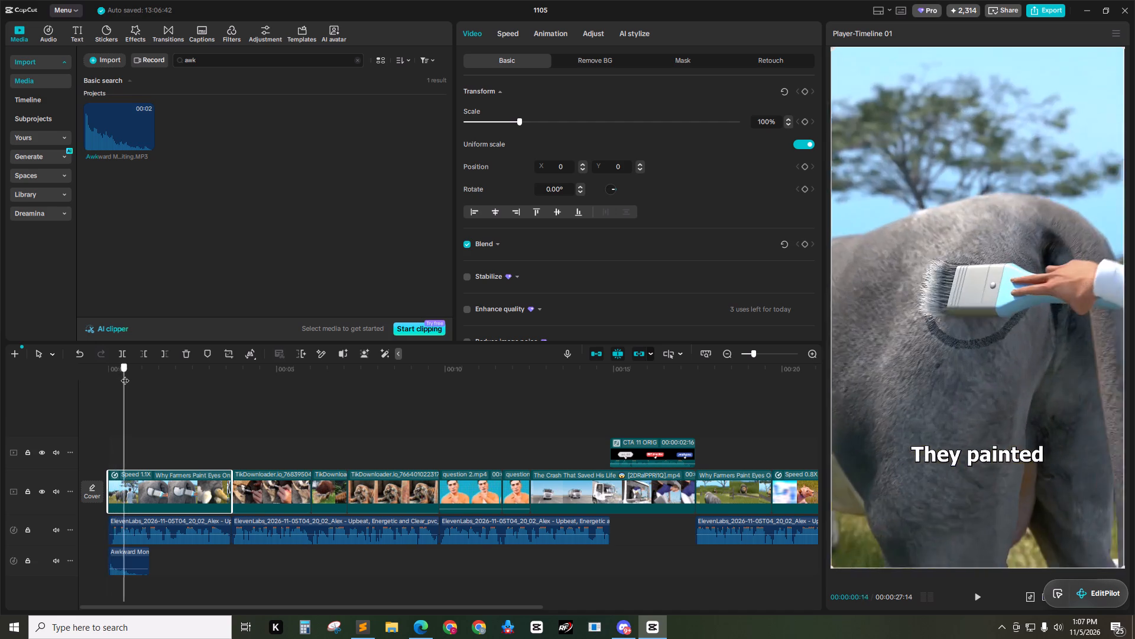
left_click_drag(125, 375, 125, 379)
Browse the favourite sound effects and audition Disappearing sound effect / Sweep, Gentle Swoosh and Fuwa: short wind noise: swipe etc(222764).
left_click(59, 25)
left_click(48, 34)
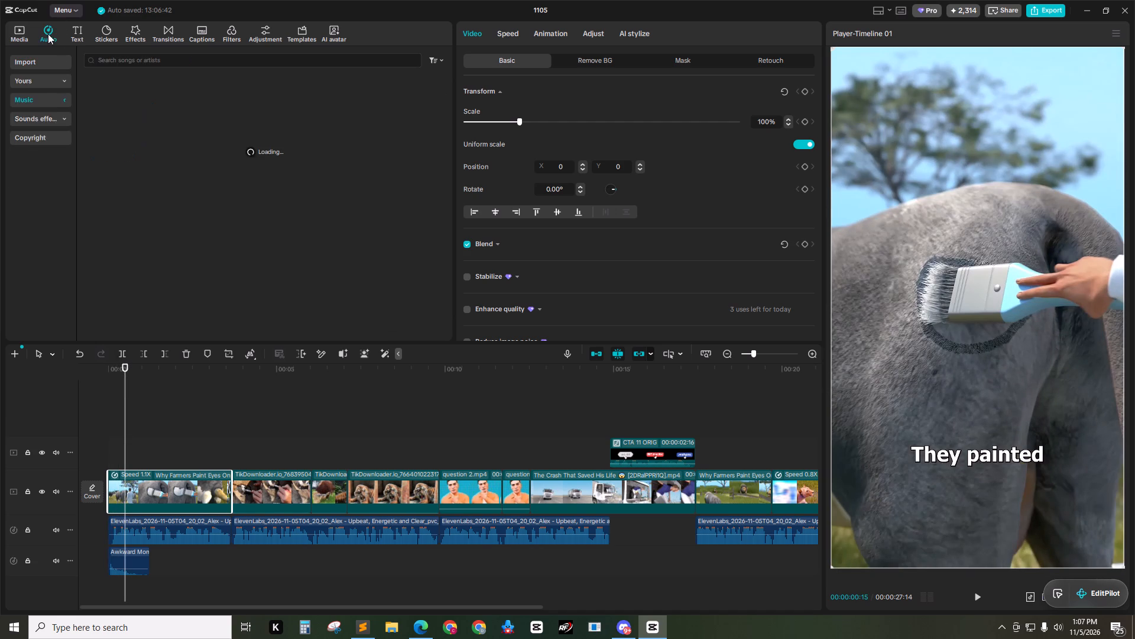
left_click(40, 82)
double_click(51, 80)
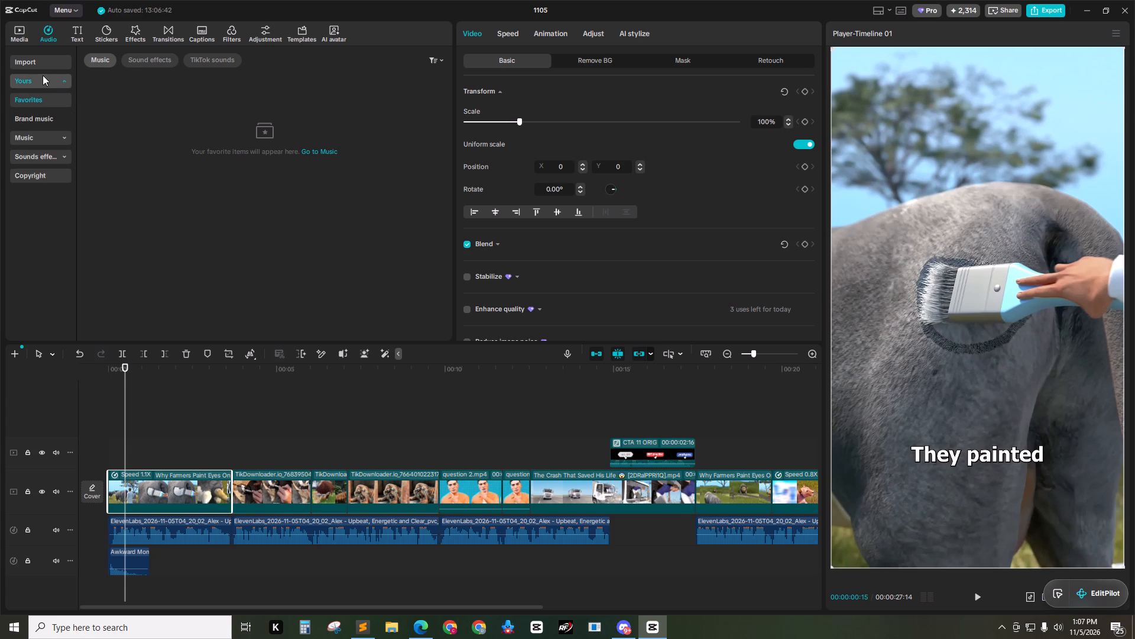
left_click(128, 66)
scroll(249, 236, "down", 3)
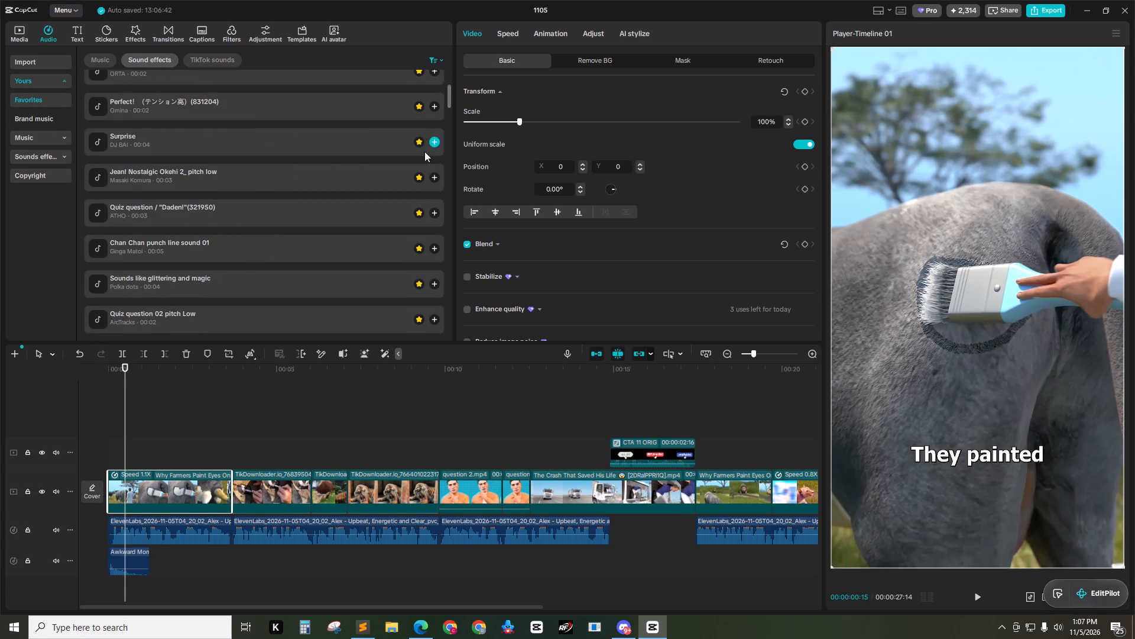
left_click_drag(449, 100, 441, 151)
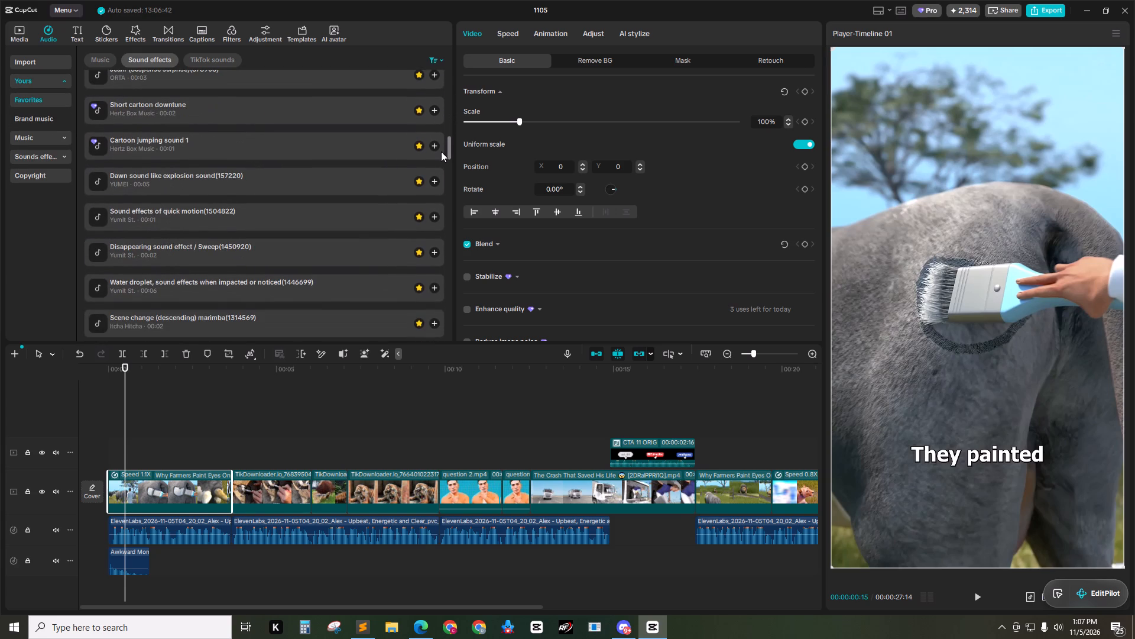
left_click_drag(441, 151, 439, 160)
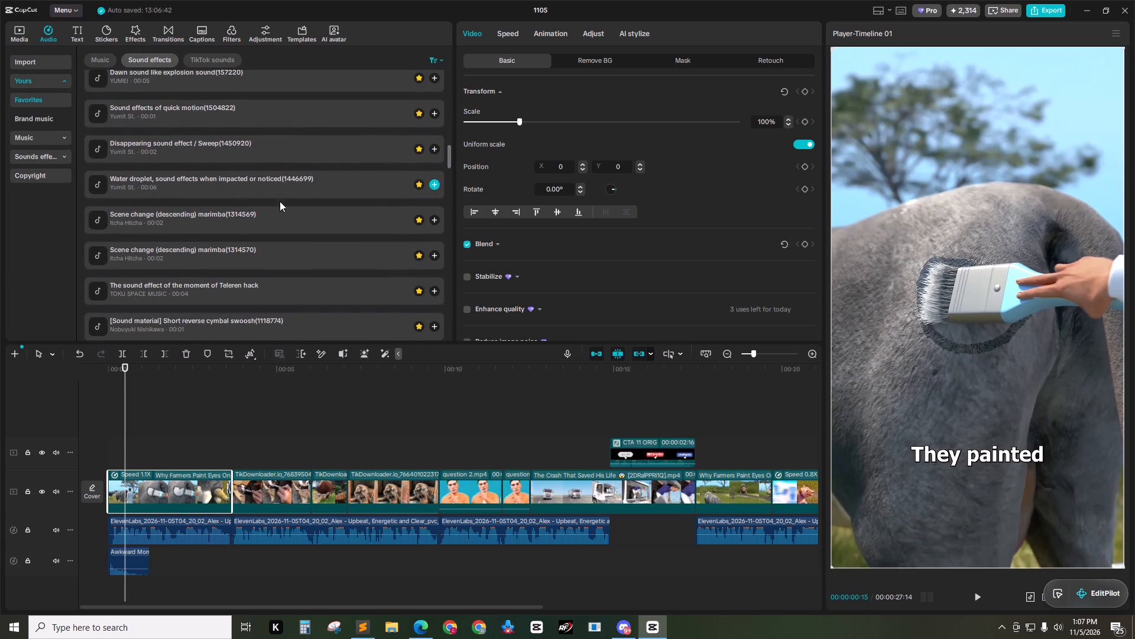
left_click(245, 156)
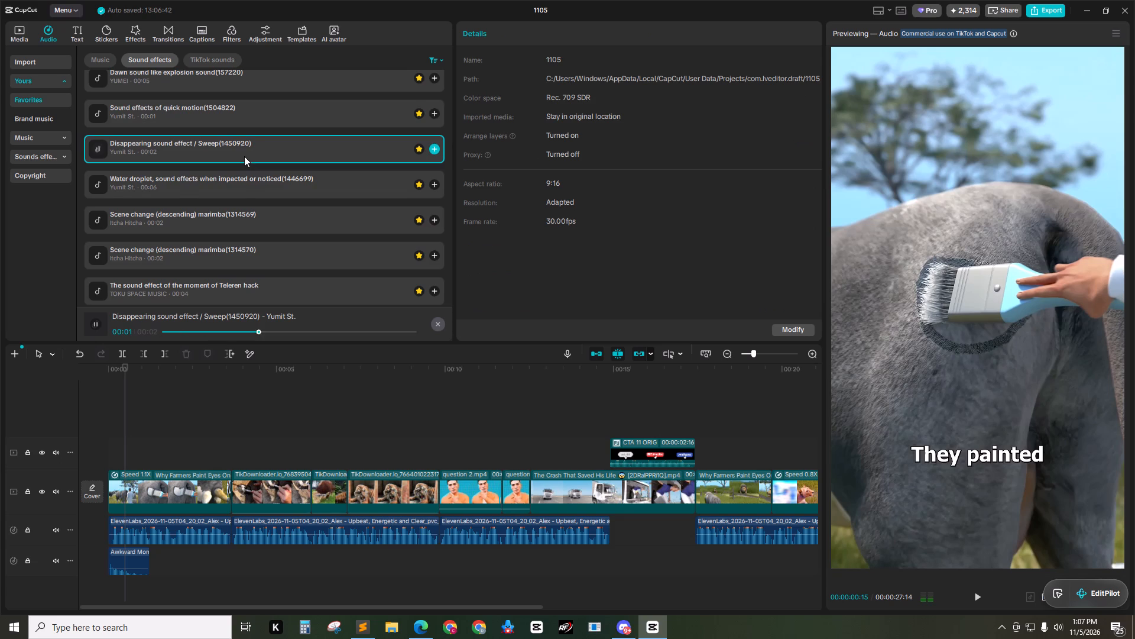
scroll(251, 126, "up", 1)
scroll(262, 160, "down", 2)
left_click_drag(448, 167, 446, 186)
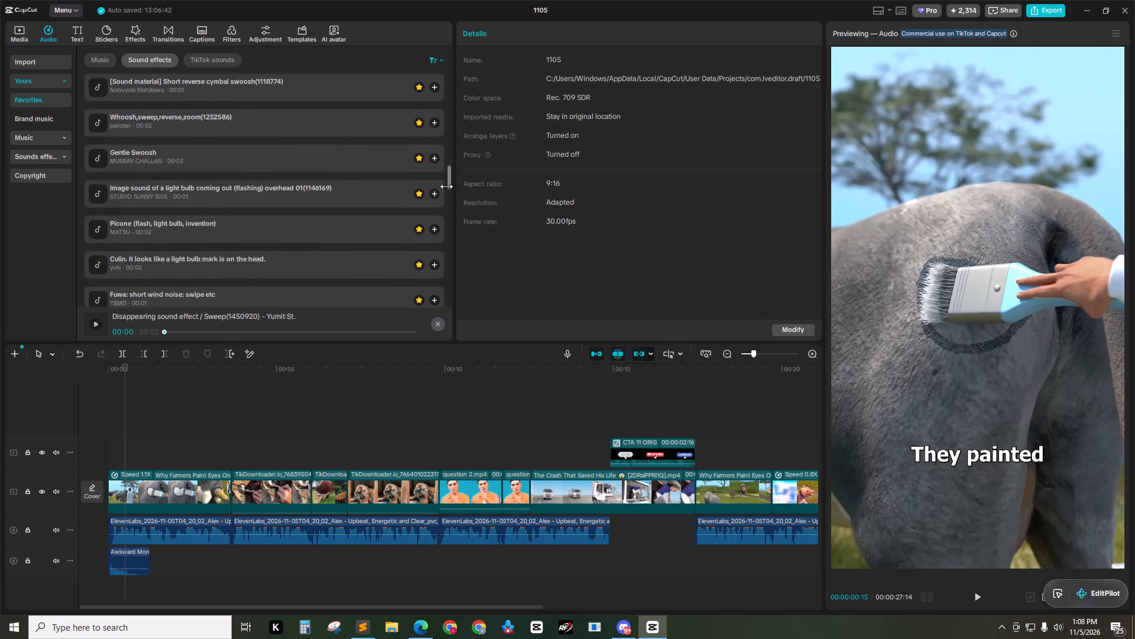
left_click_drag(446, 186, 442, 186)
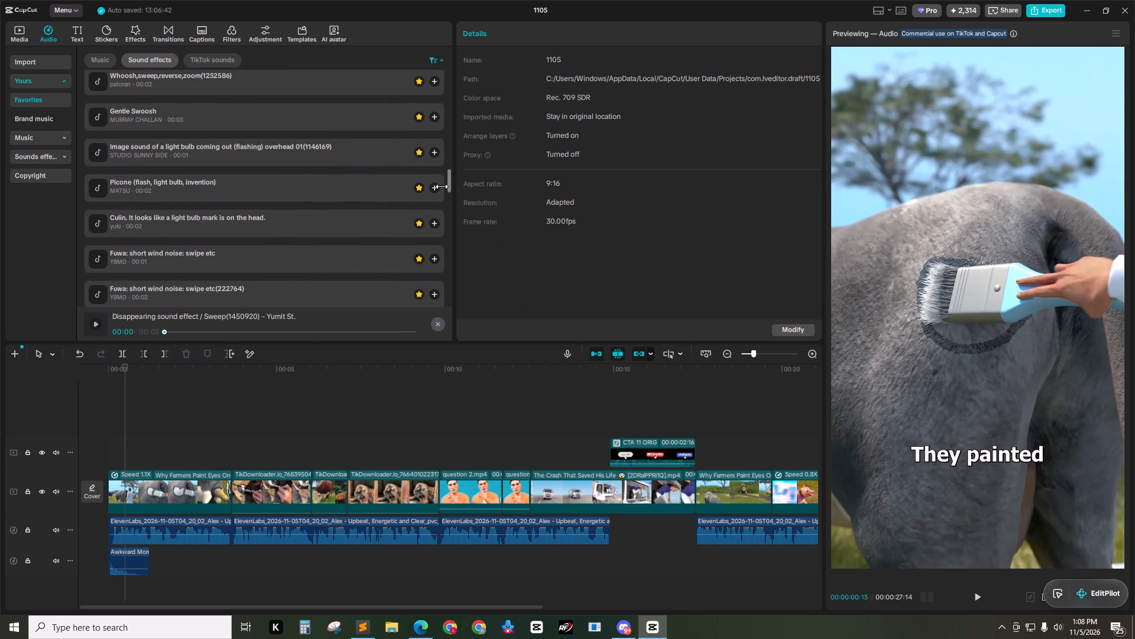
left_click_drag(442, 186, 440, 186)
left_click(271, 119)
left_click(447, 179)
left_click_drag(449, 179, 448, 201)
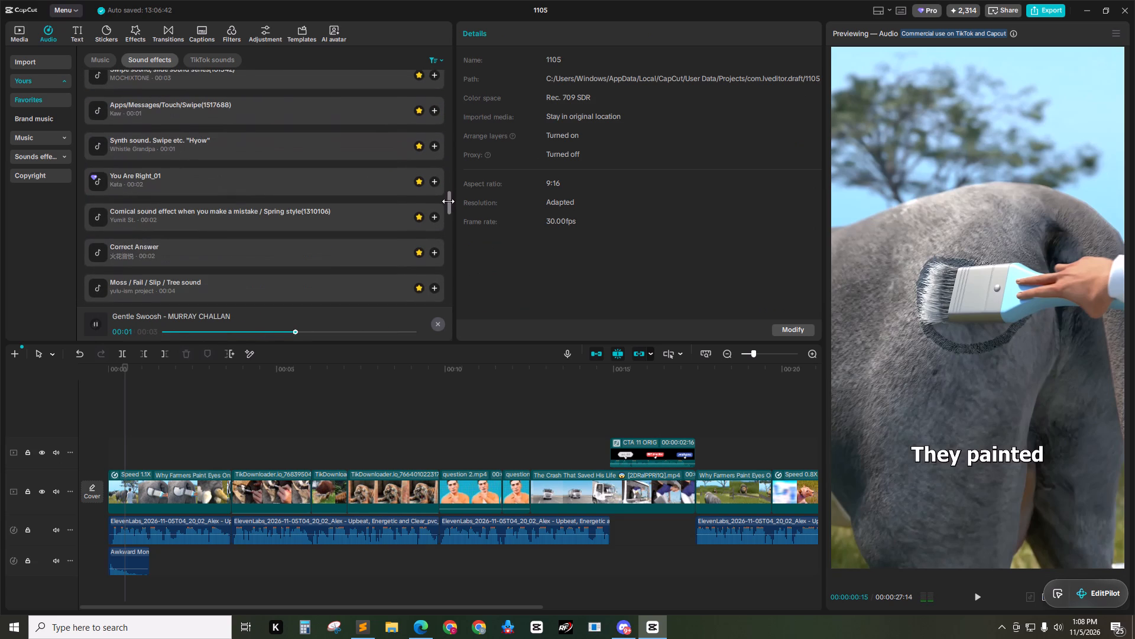
left_click_drag(448, 201, 447, 201)
scroll(258, 164, "up", 1)
left_click(179, 100)
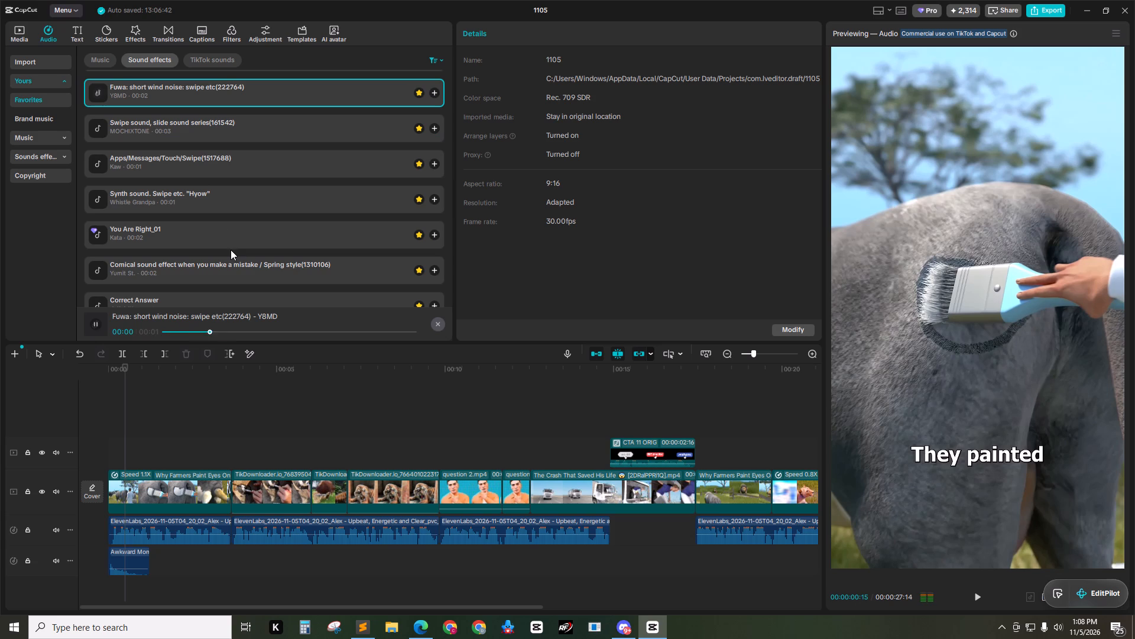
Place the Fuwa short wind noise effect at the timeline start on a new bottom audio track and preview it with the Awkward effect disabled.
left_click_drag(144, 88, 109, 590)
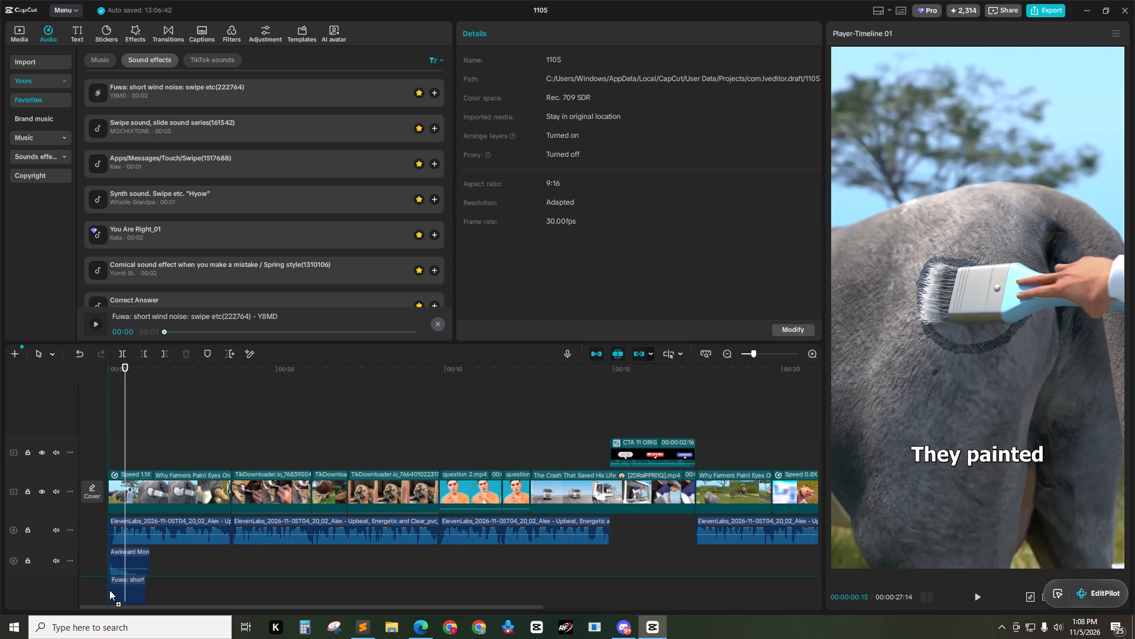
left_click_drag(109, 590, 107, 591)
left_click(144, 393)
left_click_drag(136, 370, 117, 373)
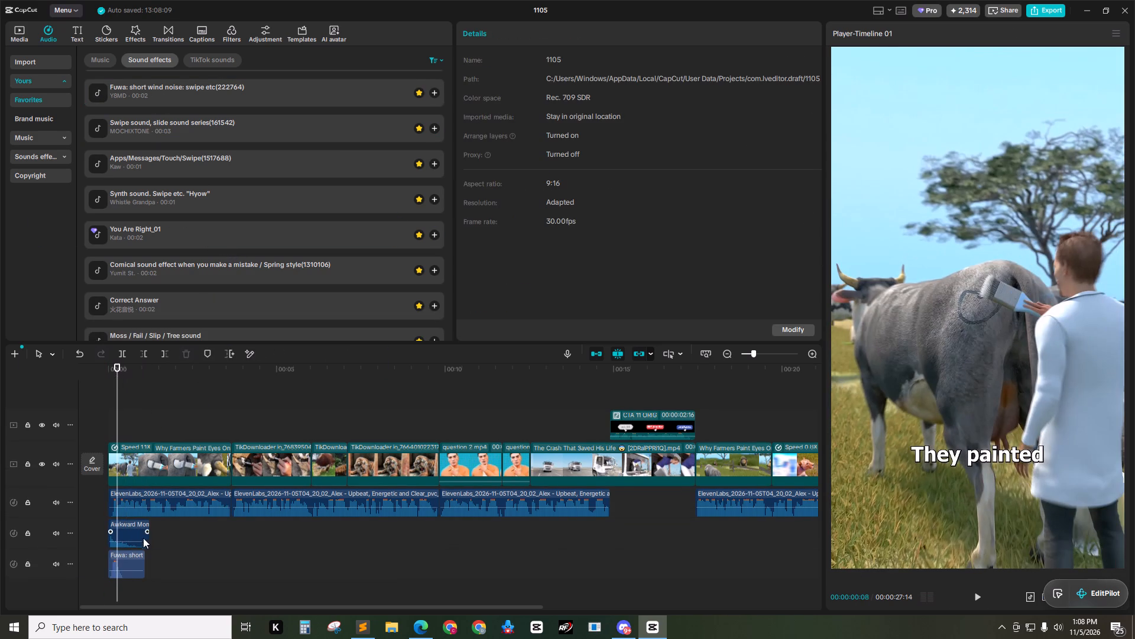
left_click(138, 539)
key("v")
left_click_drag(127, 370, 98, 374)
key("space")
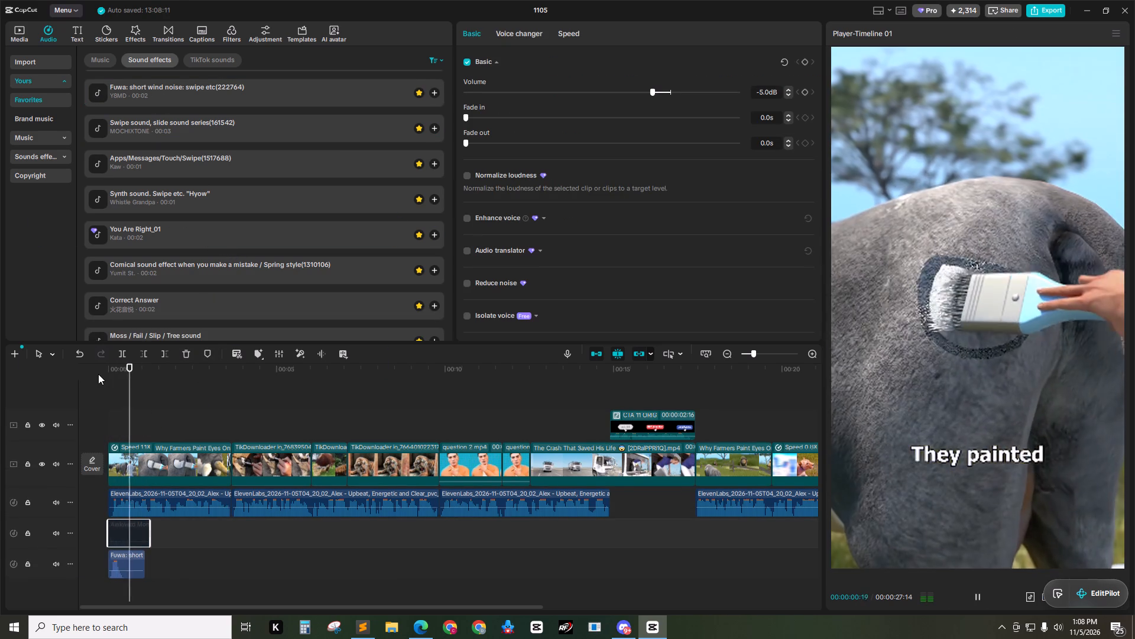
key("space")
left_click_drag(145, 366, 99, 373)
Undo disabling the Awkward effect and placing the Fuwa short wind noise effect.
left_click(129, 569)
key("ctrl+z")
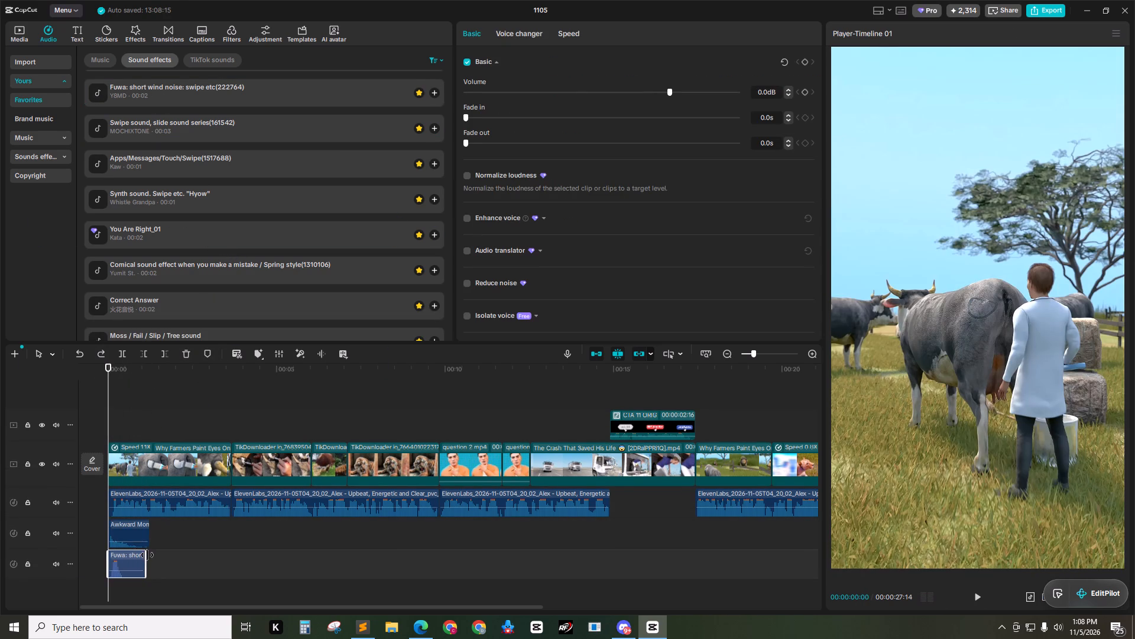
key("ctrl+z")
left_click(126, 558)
Play the opening of the cow-painting clip repeatedly, checking how the Awkward effect fits the voiceover and brush action.
left_click(146, 406)
left_click_drag(148, 375, 100, 373)
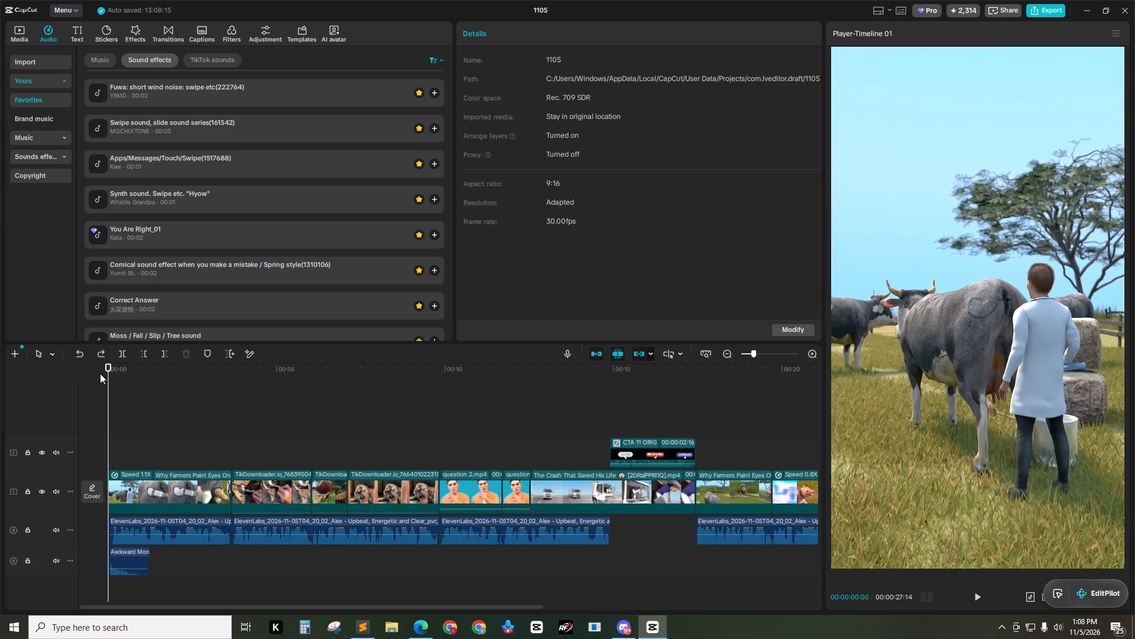
key("space")
key("space")
left_click_drag(144, 372, 88, 372)
left_click_drag(131, 376, 73, 372)
key("space")
key("space")
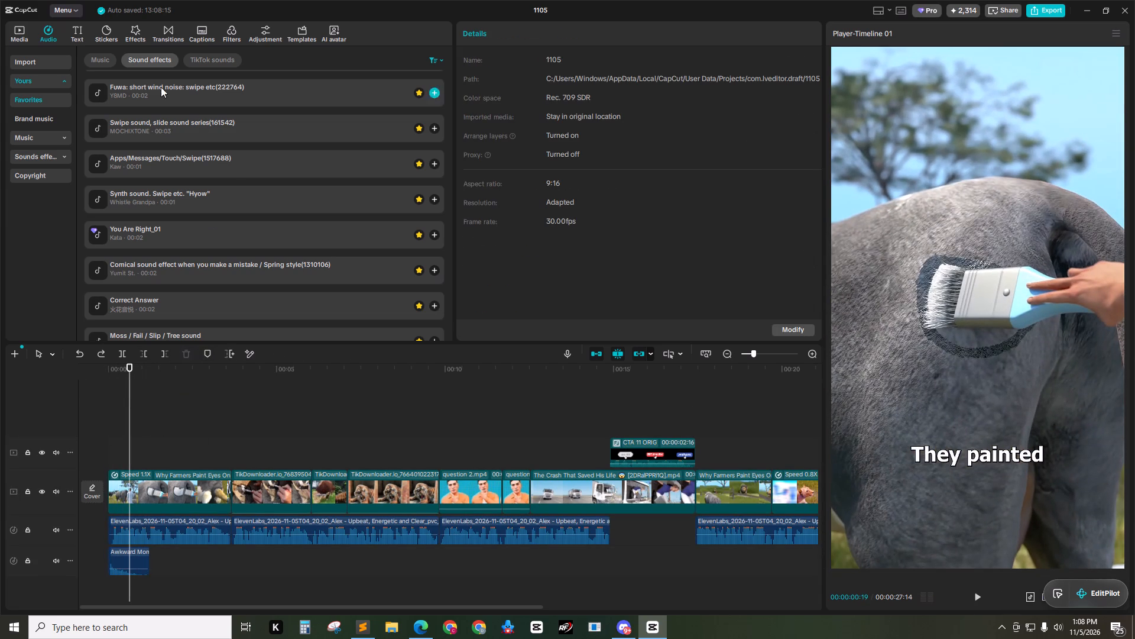
Search the sound effects library for "paint brushing".
left_click(42, 162)
left_click(197, 63)
key("v")
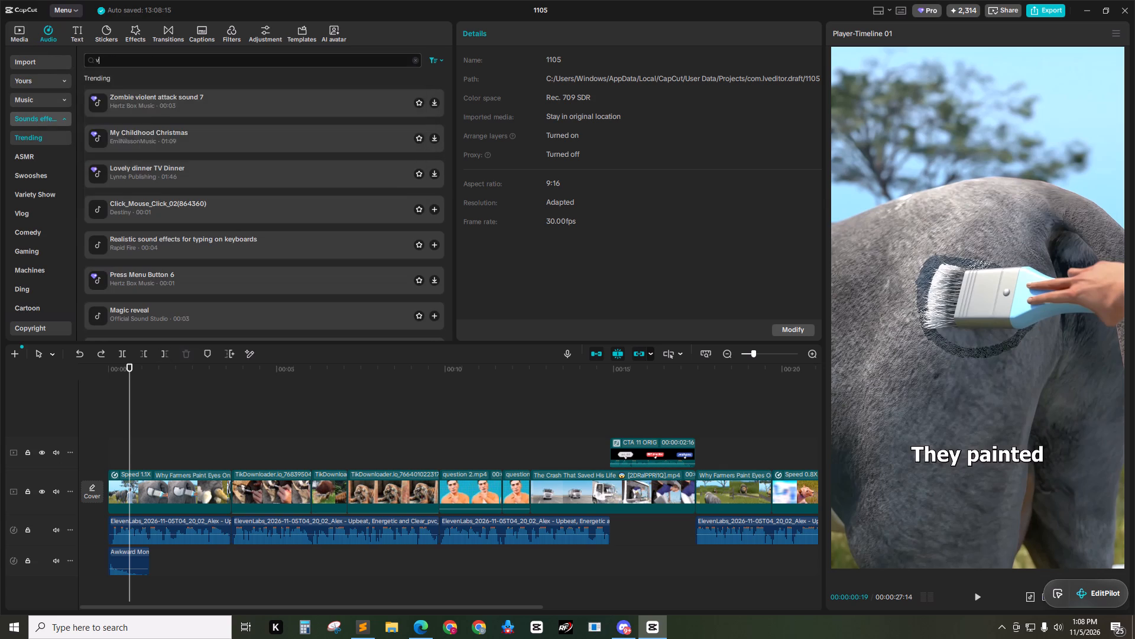
key("BackSpace")
key("BackSpace")
type("brushing")
key("ctrl+a")
key("ctrl+BackSpace")
type("paint")
key("ctrl+a")
key("BackSpace")
type("paint bru")
key("Down")
left_click(173, 94)
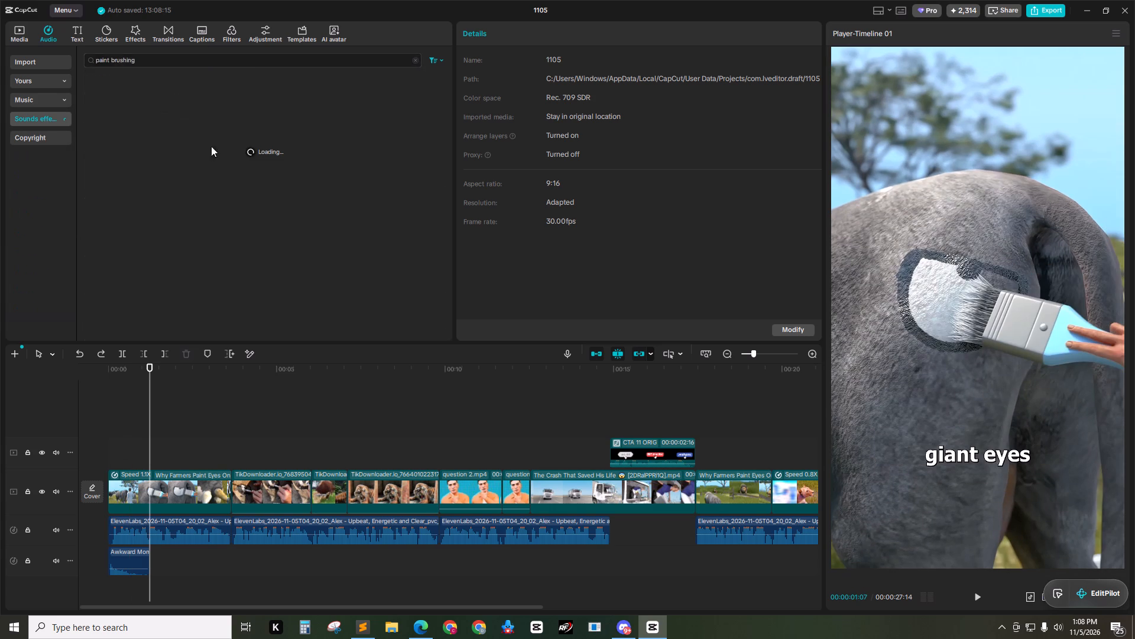
Place the Painting/brush/paint(857149) effect at about 00:00:00:18 on a new audio track below the Awkward effect.
left_click_drag(147, 375, 129, 375)
left_click(183, 89)
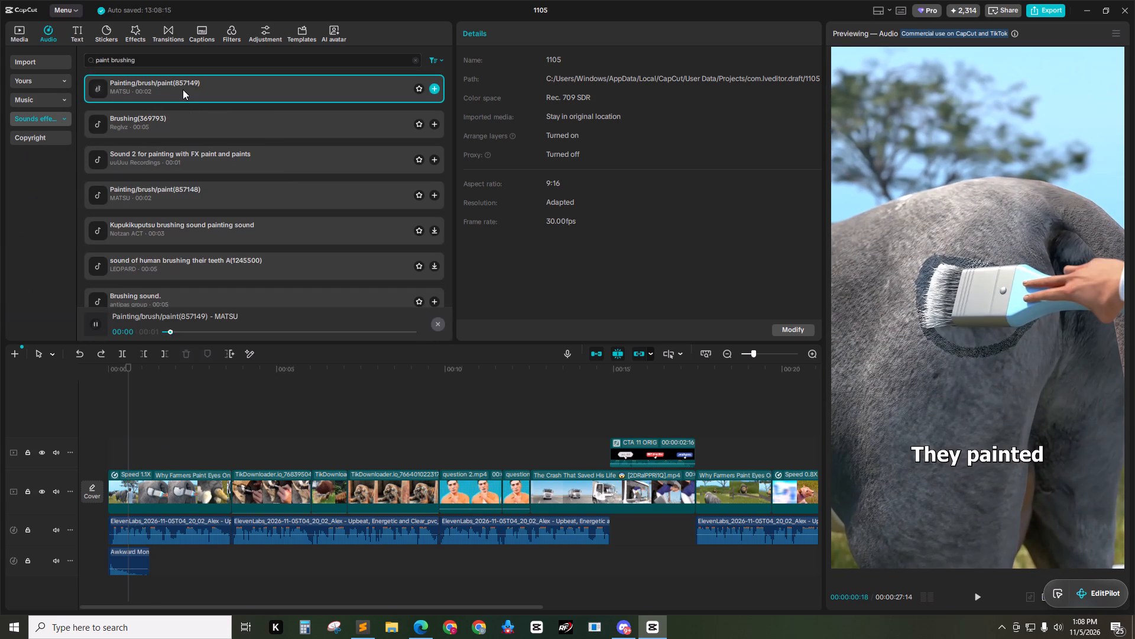
left_click_drag(153, 86, 135, 593)
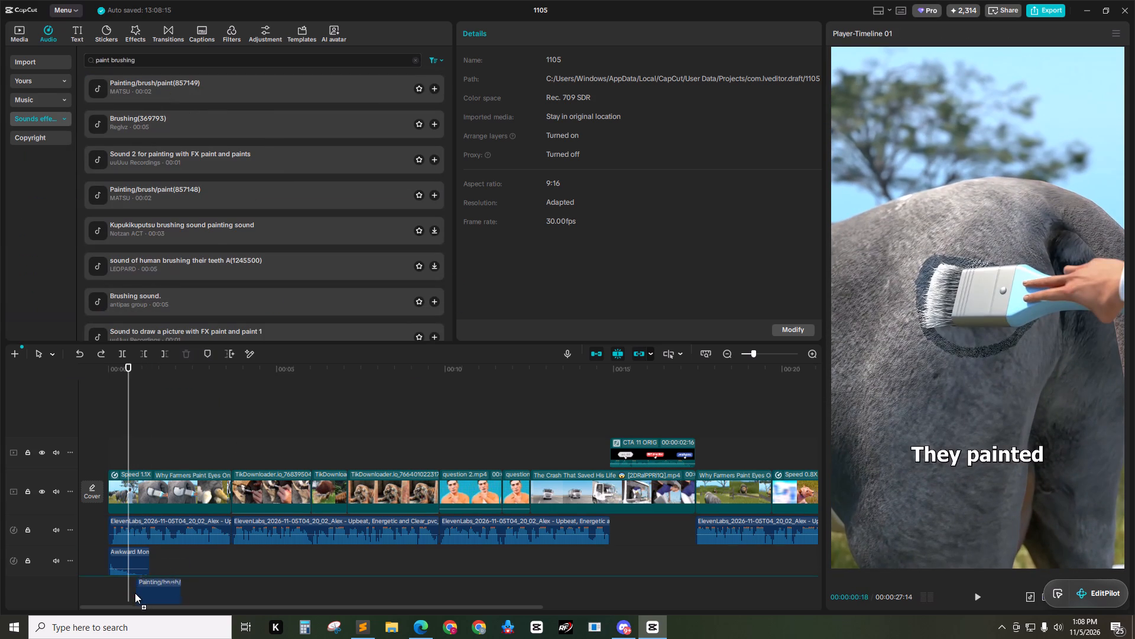
left_click_drag(135, 593, 128, 592)
Trim the silent start of the Painting/brush/paint effect and shift it slightly earlier to align with the first brush stroke.
scroll(243, 486, "down", 3)
left_click(132, 373)
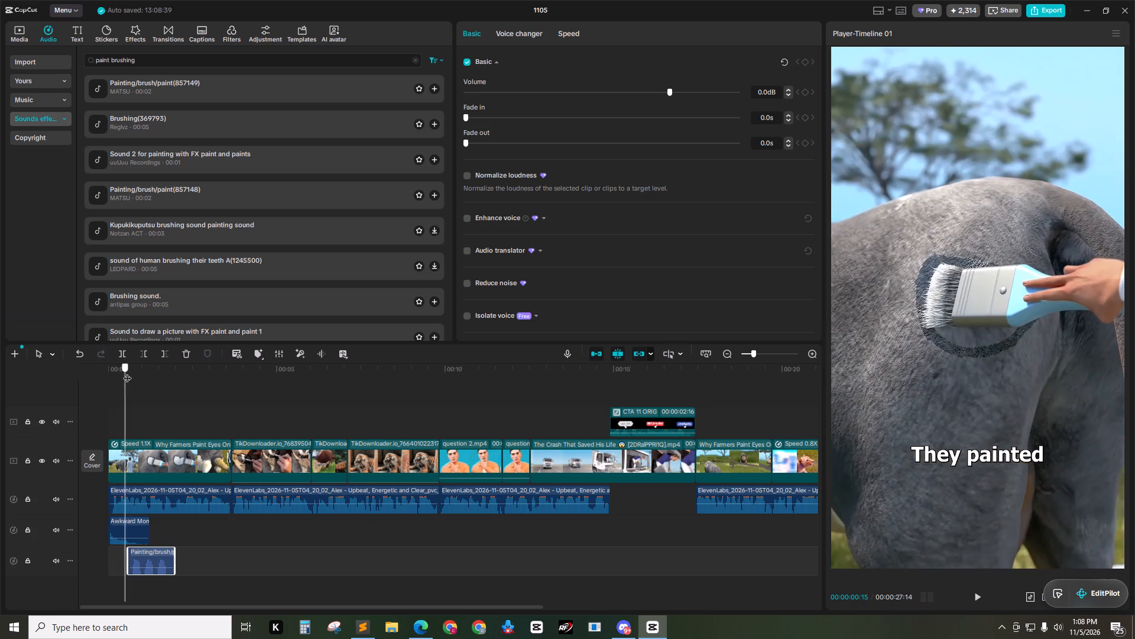
scroll(176, 444, "down", 2)
left_click(819, 350)
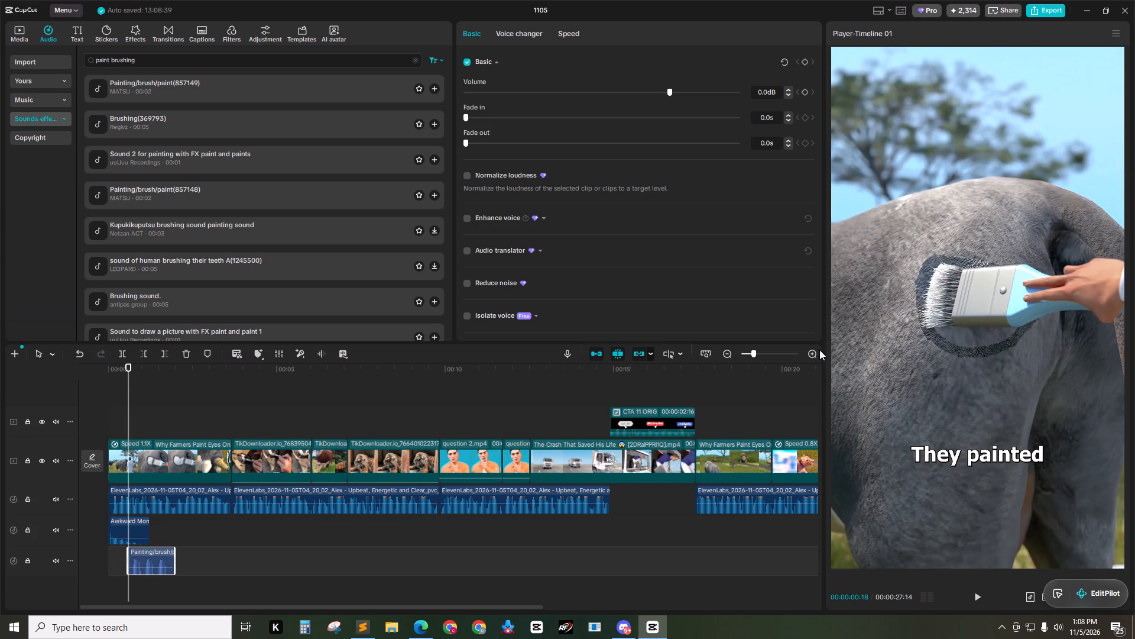
double_click(816, 350)
key("Right")
key("Right")
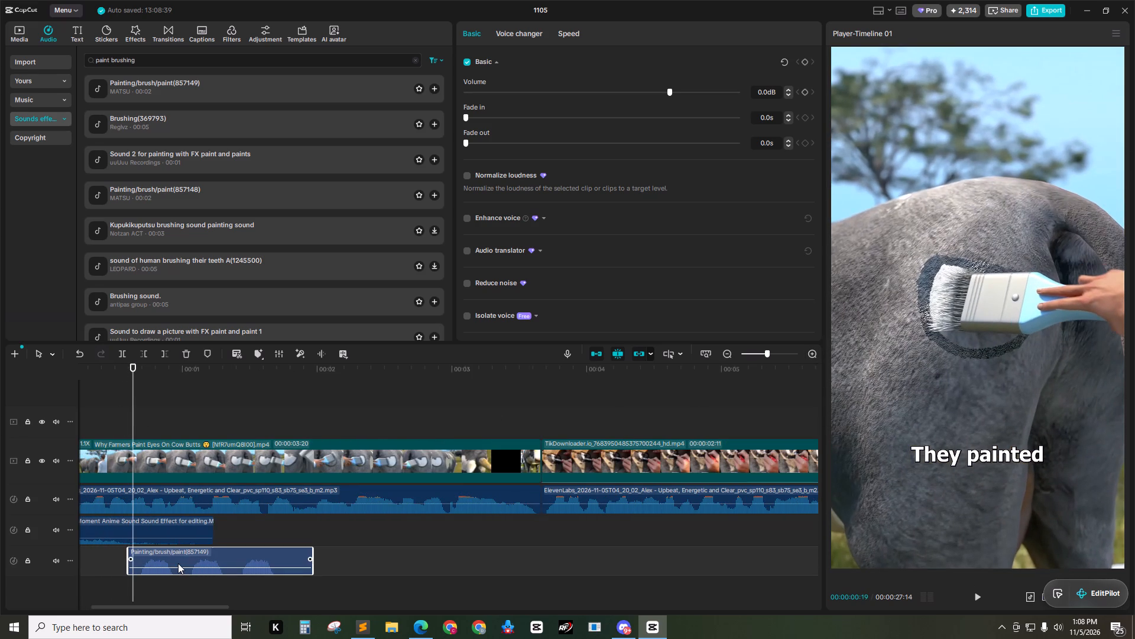
key("q")
key("Left")
key("Left")
left_click_drag(199, 559, 192, 557)
Trim the end of the Painting/brush/paint effect to 00:00:00:27, keeping only its first stroke sound.
left_click_drag(124, 374, 167, 379)
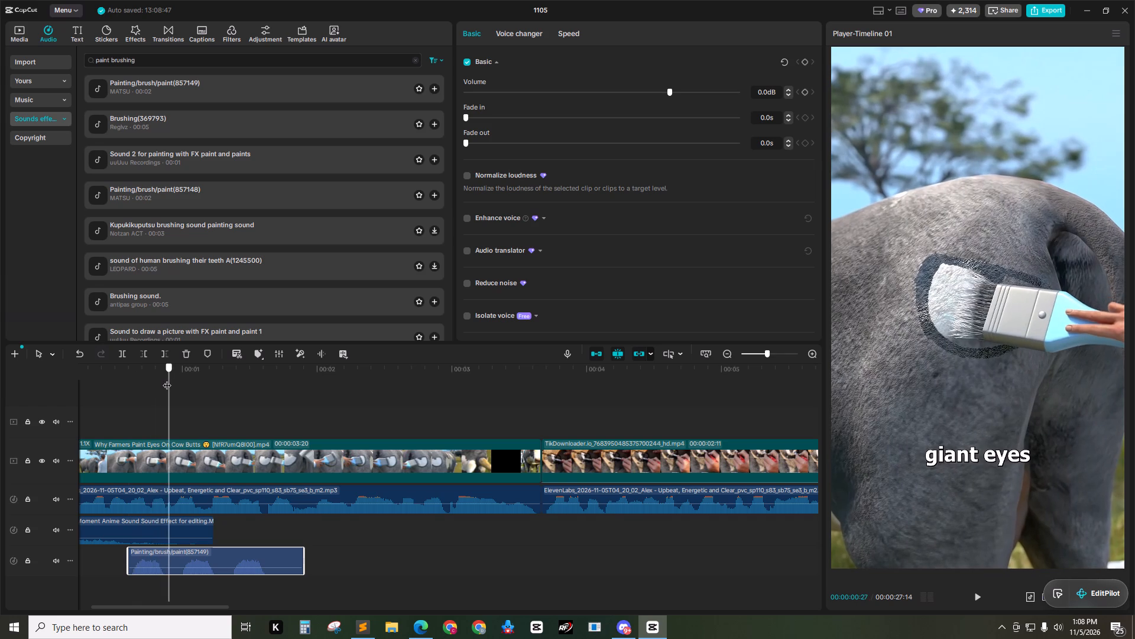
left_click_drag(167, 379, 168, 380)
left_click(213, 563)
key("w")
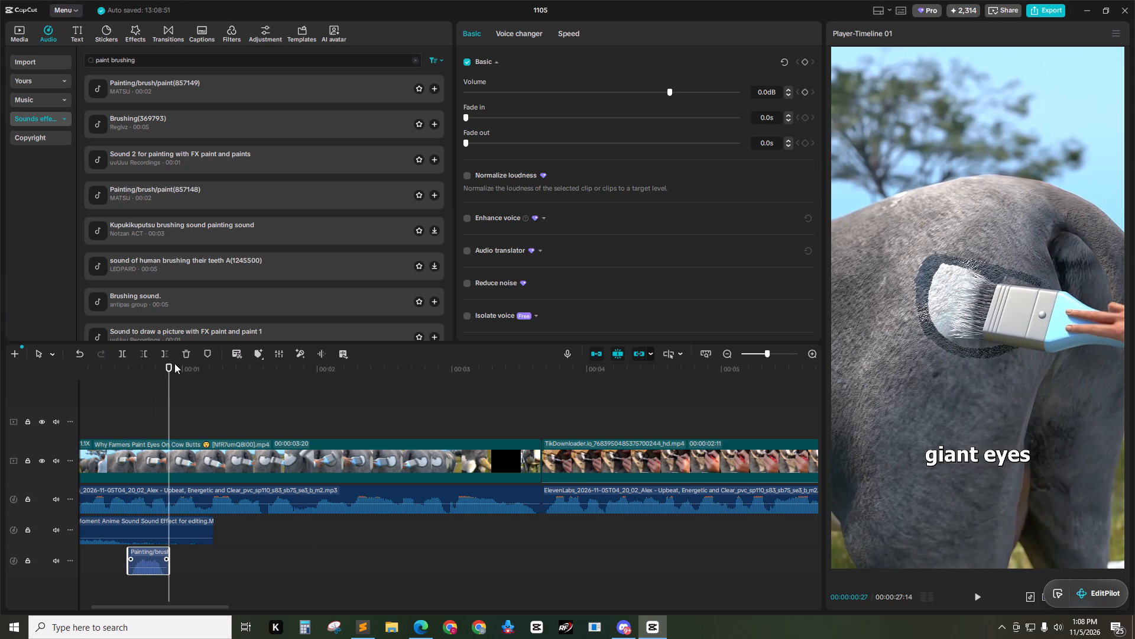
Review the brush strokes after 00:00:00:27 and audition the other brushing effects in the search results for a better match.
left_click_drag(170, 373, 194, 379)
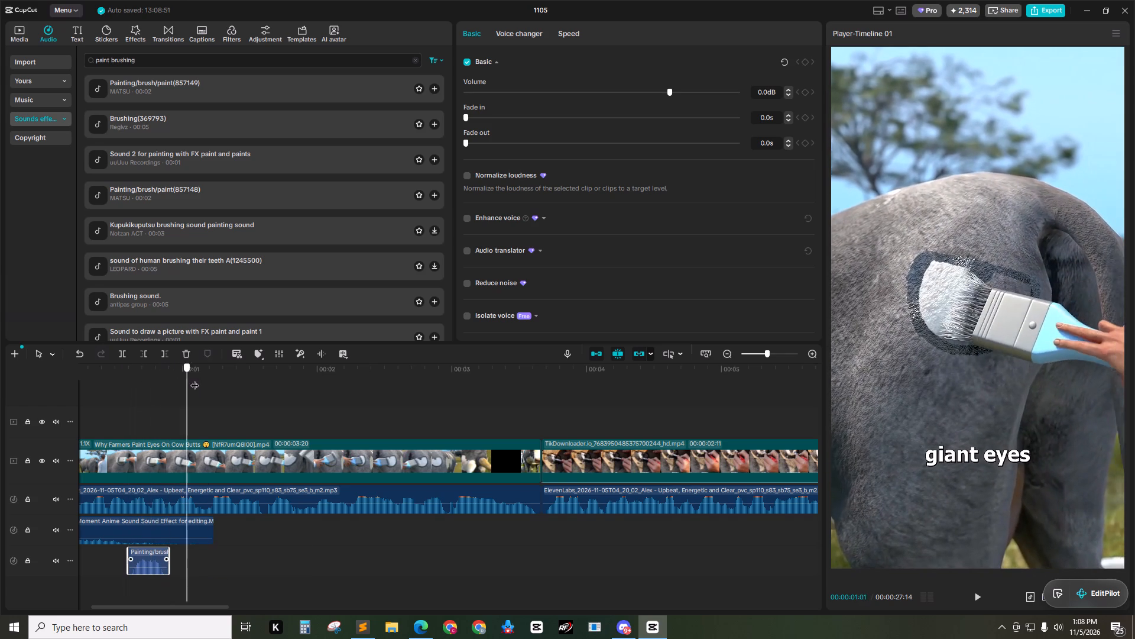
left_click_drag(194, 379, 215, 384)
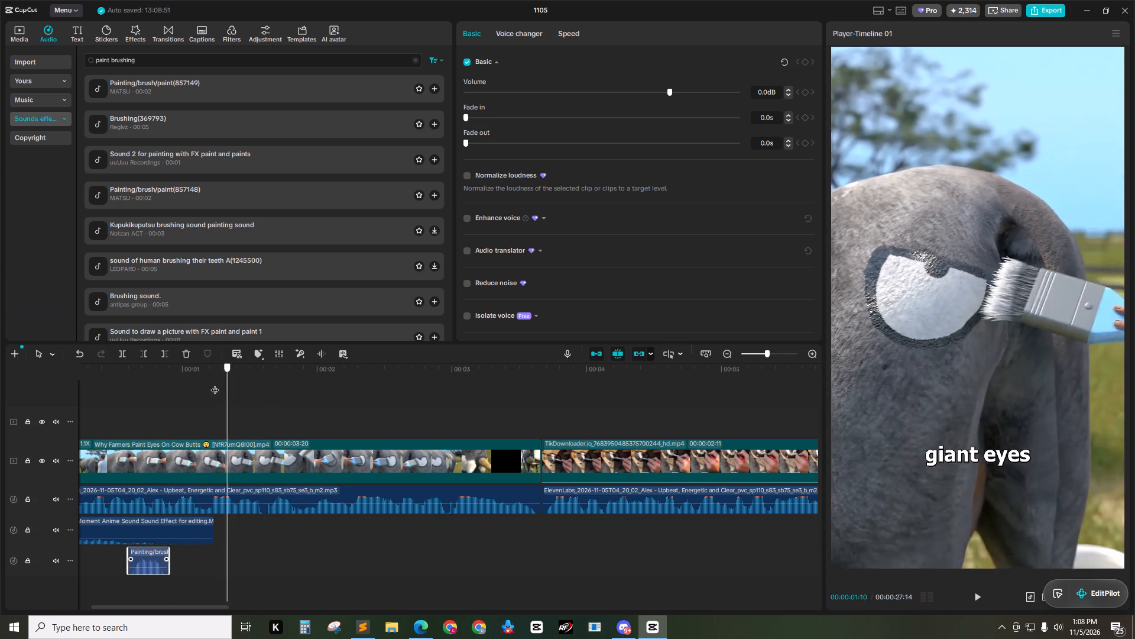
left_click_drag(215, 384, 202, 392)
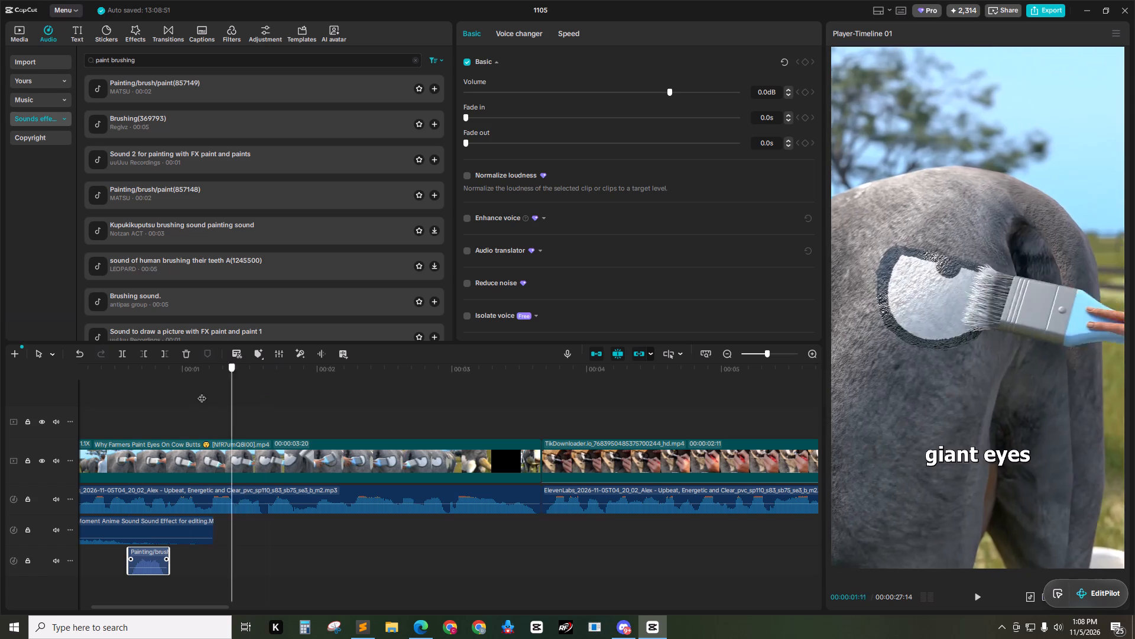
left_click_drag(202, 392, 142, 392)
left_click(205, 128)
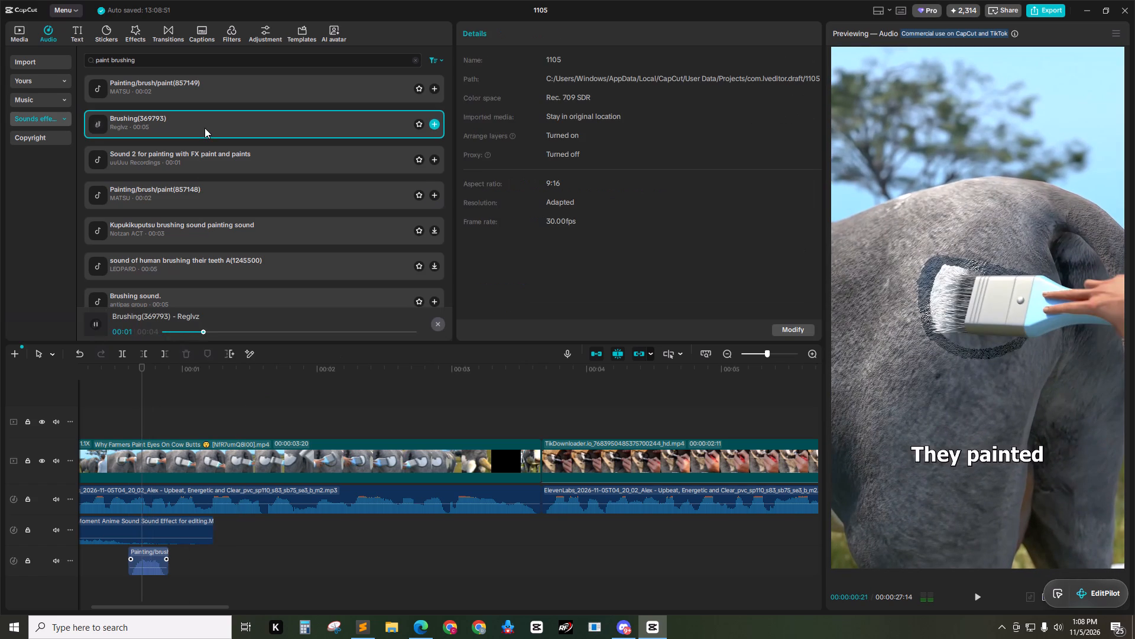
left_click(234, 140)
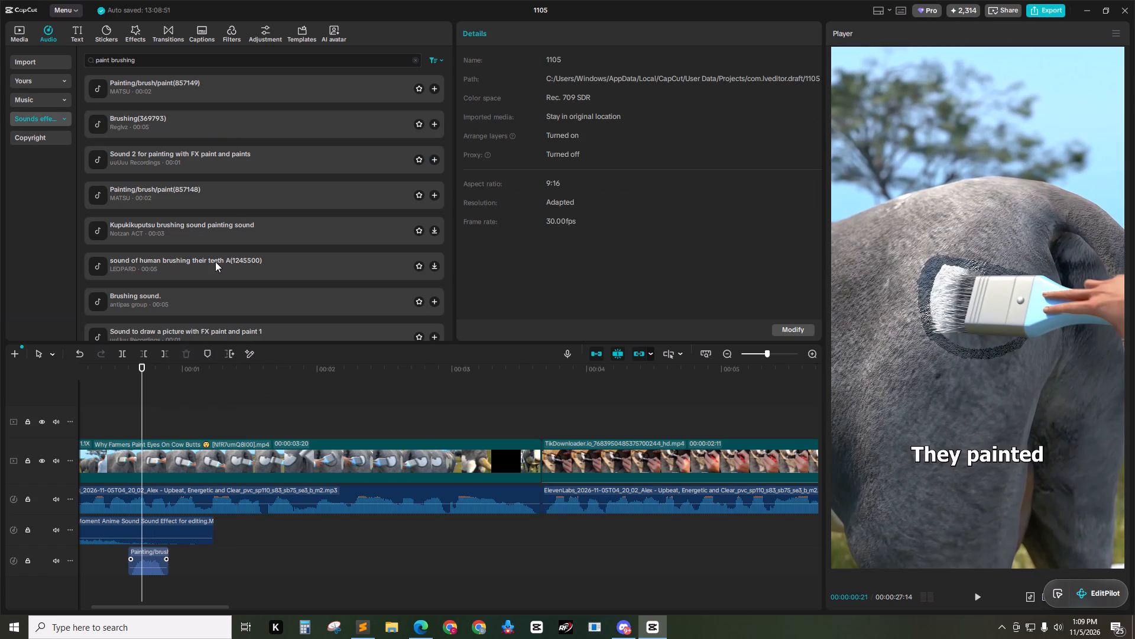
left_click(215, 262)
left_click(225, 276)
left_click(190, 301)
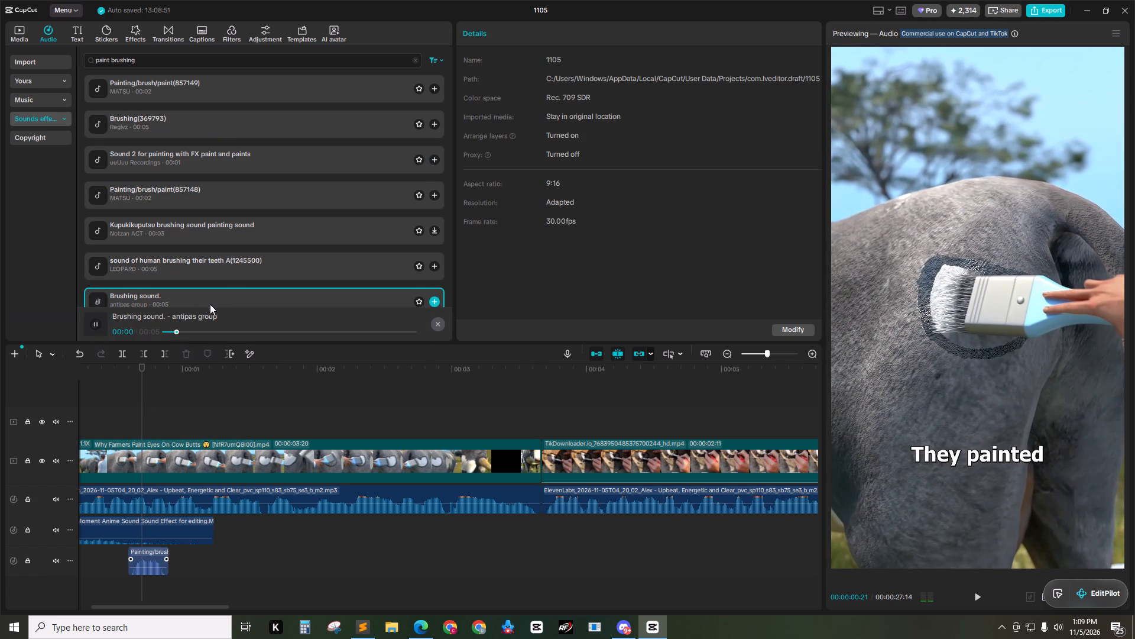
left_click(233, 198)
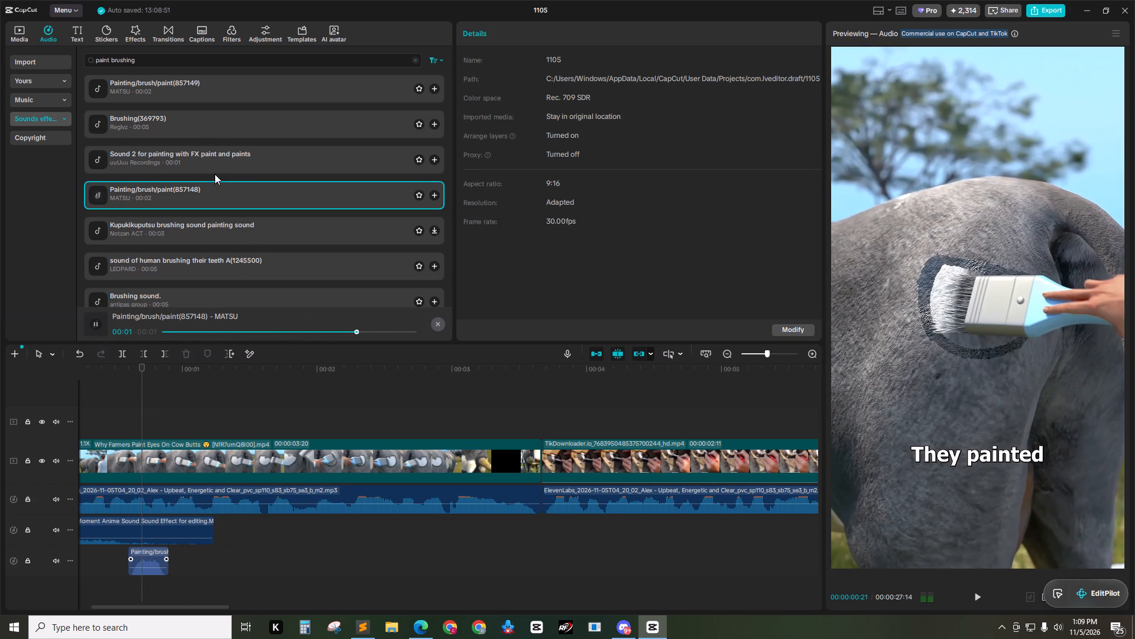
left_click(218, 176)
left_click(220, 157)
left_click(220, 157)
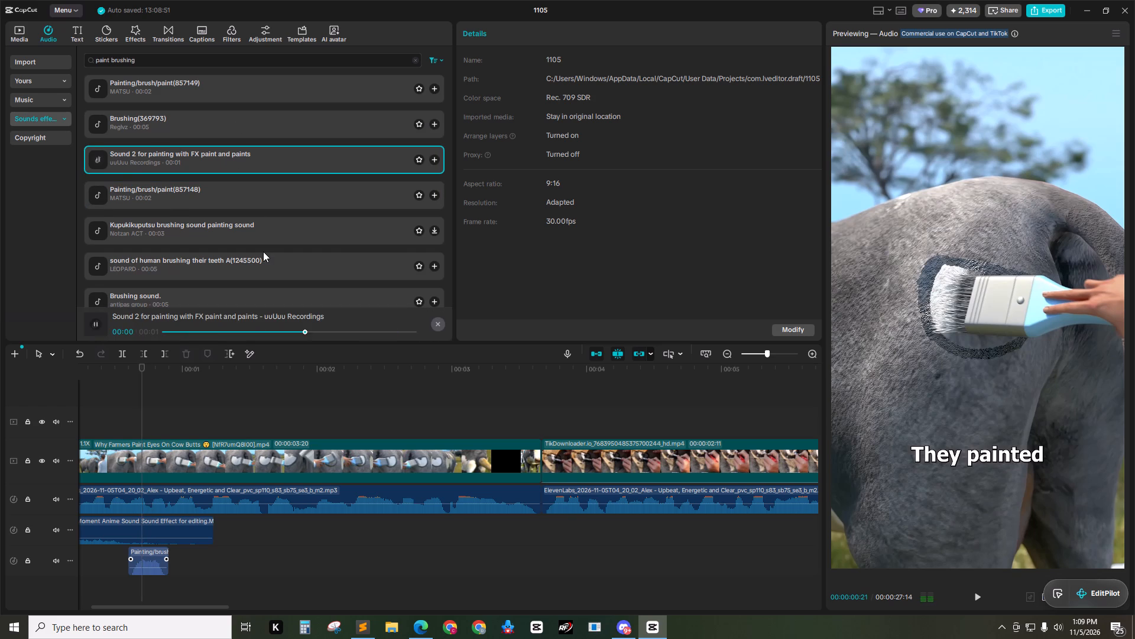
scroll(264, 251, "down", 2)
left_click(232, 296)
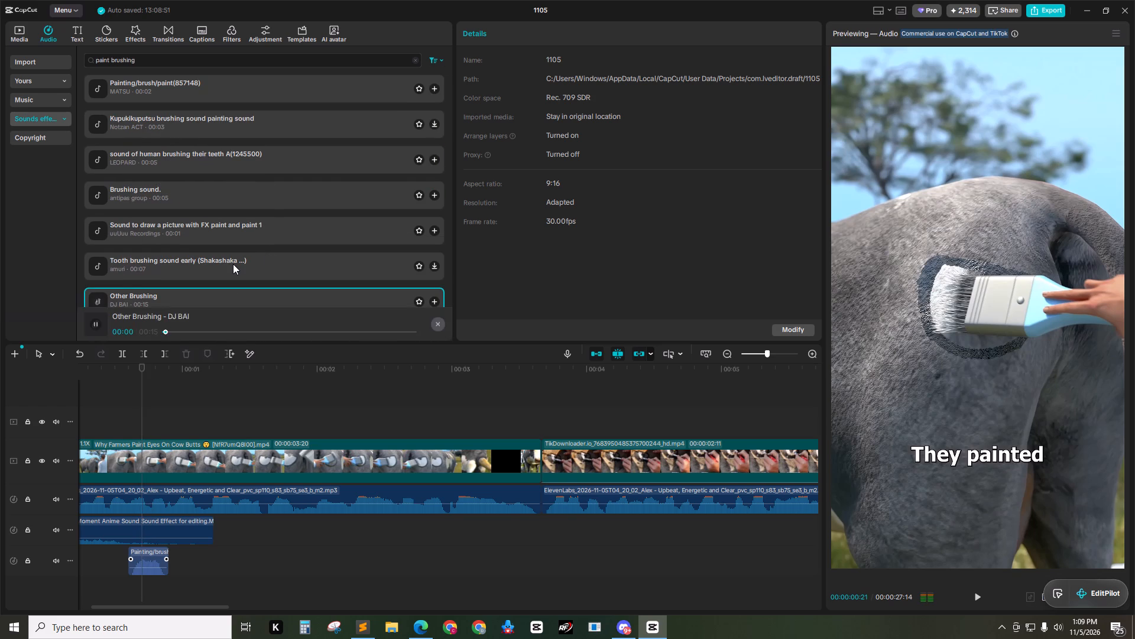
left_click(233, 264)
scroll(267, 247, "down", 1)
left_click(250, 275)
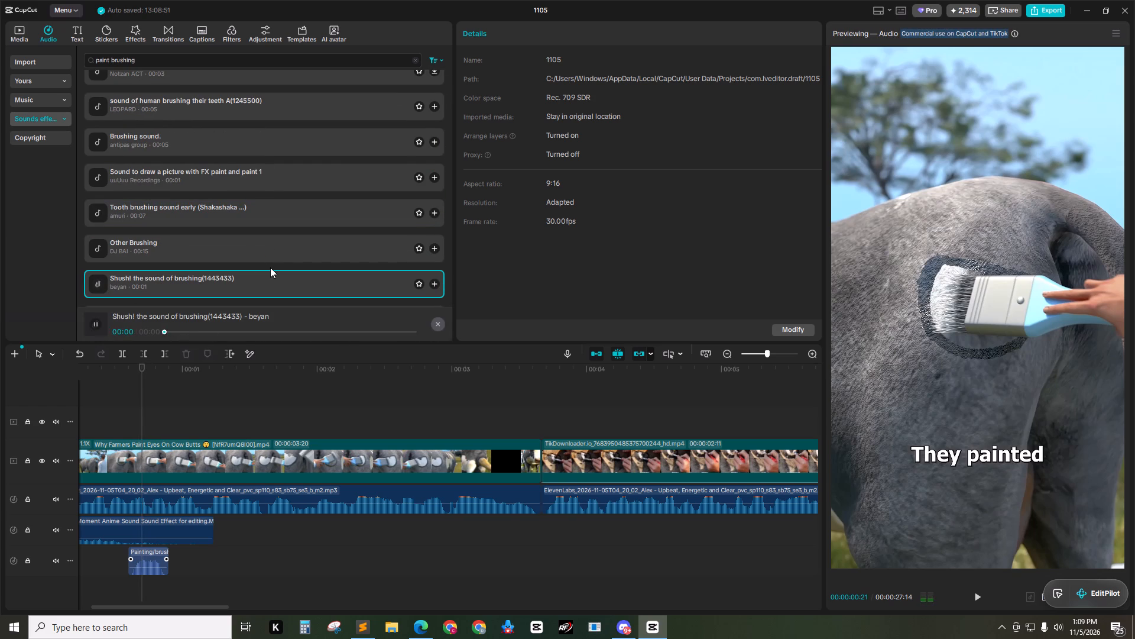
key("space")
scroll(270, 267, "down", 1)
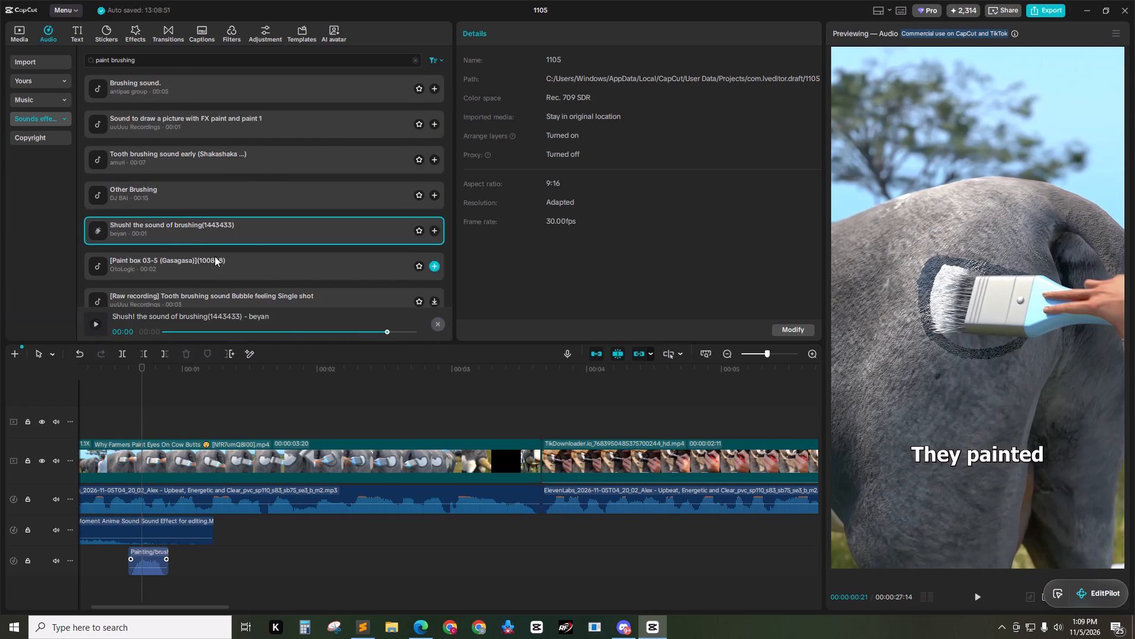
scroll(215, 256, "down", 1)
scroll(270, 294, "up", 3)
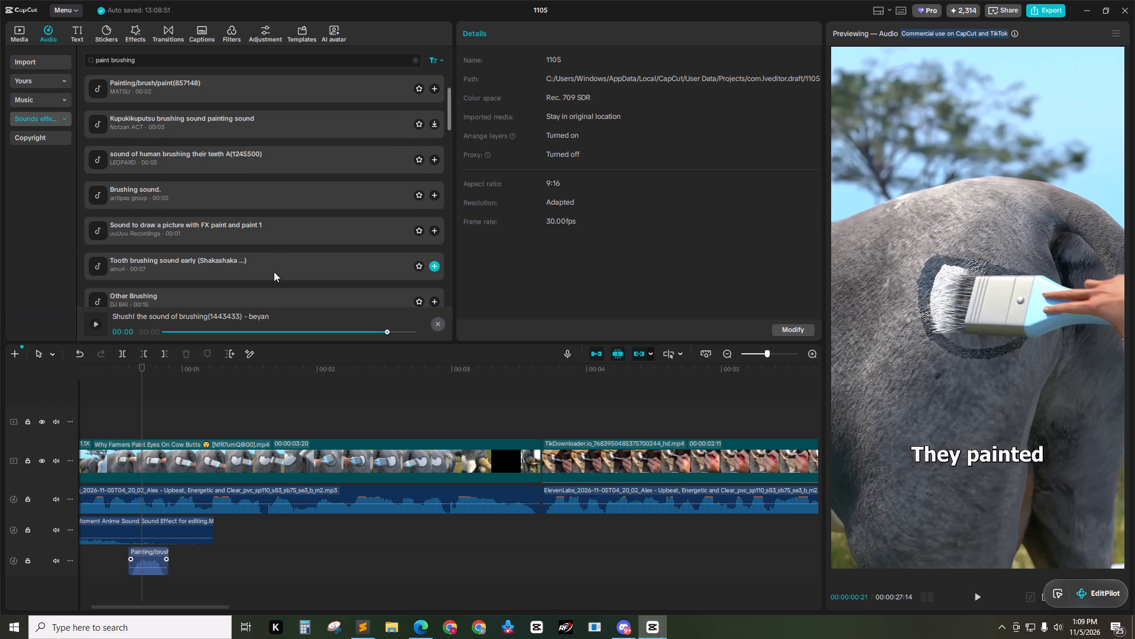
scroll(279, 288, "up", 4)
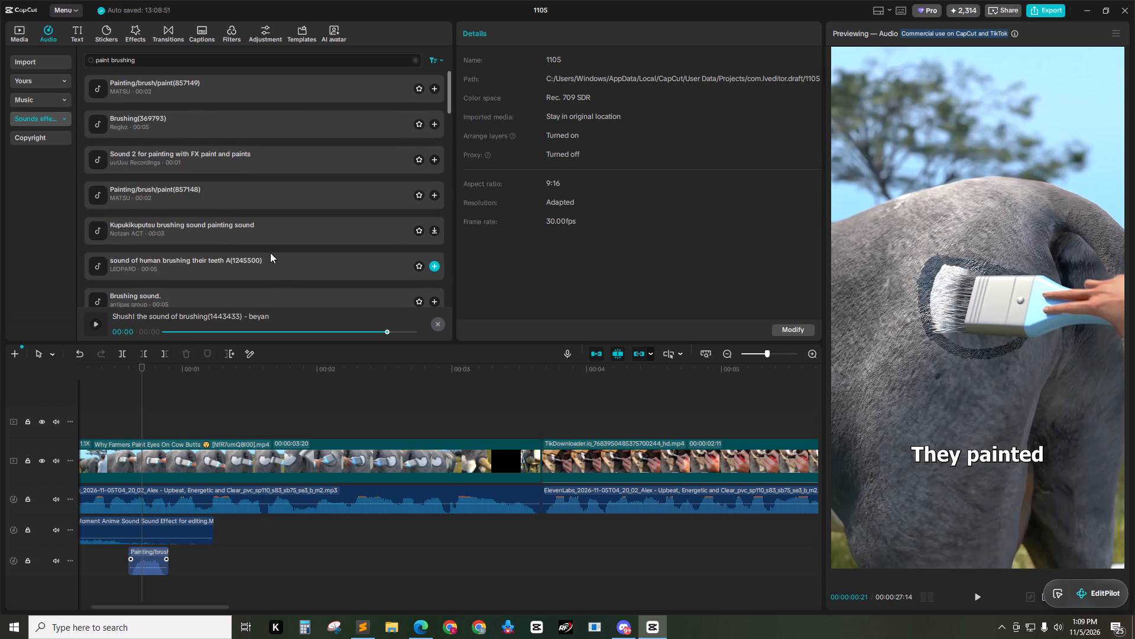
scroll(248, 479, "down", 1)
Play the opening clip from its start to check the brush effect against the painting strokes.
left_click(187, 423)
left_click_drag(172, 370, 75, 376)
key("space")
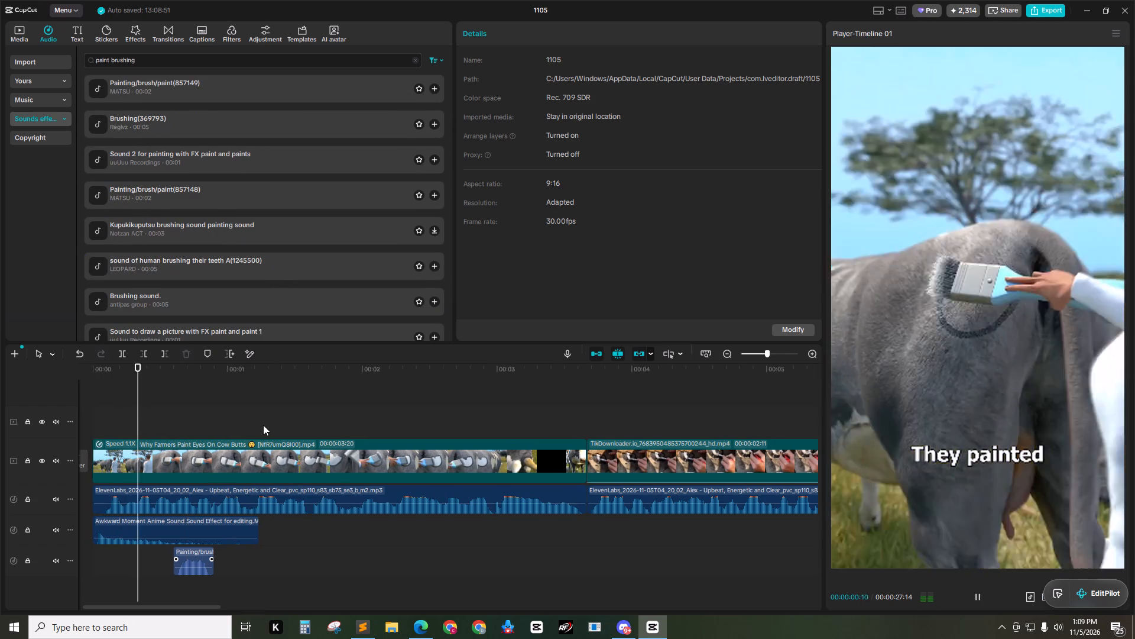
key("space")
left_click_drag(275, 371, 257, 369)
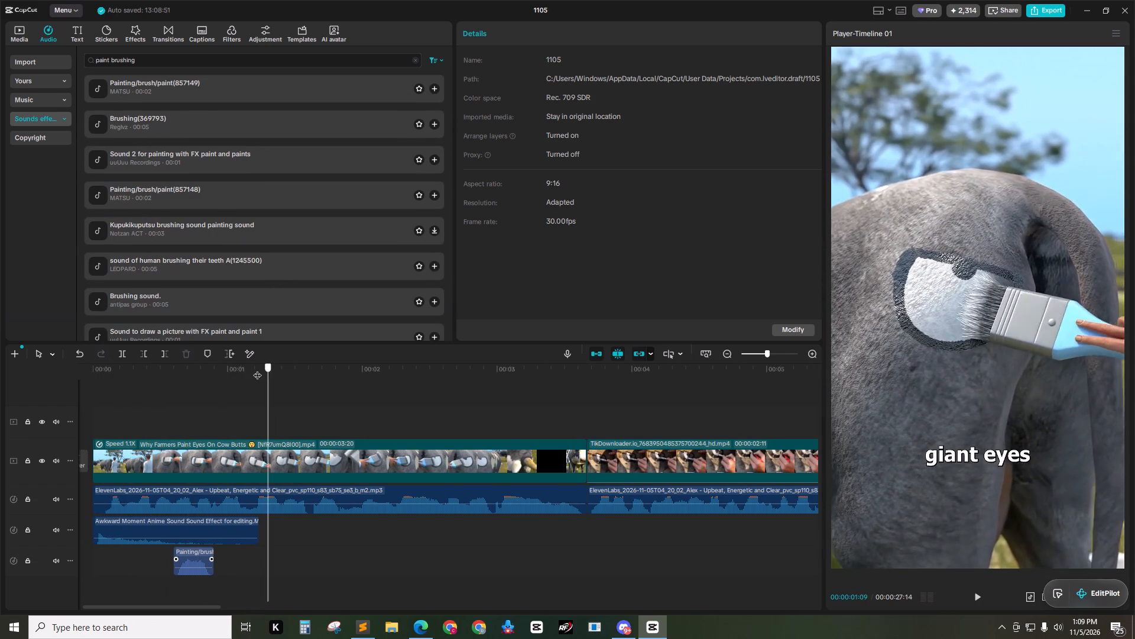
left_click_drag(257, 369, 161, 375)
key("space")
key("space")
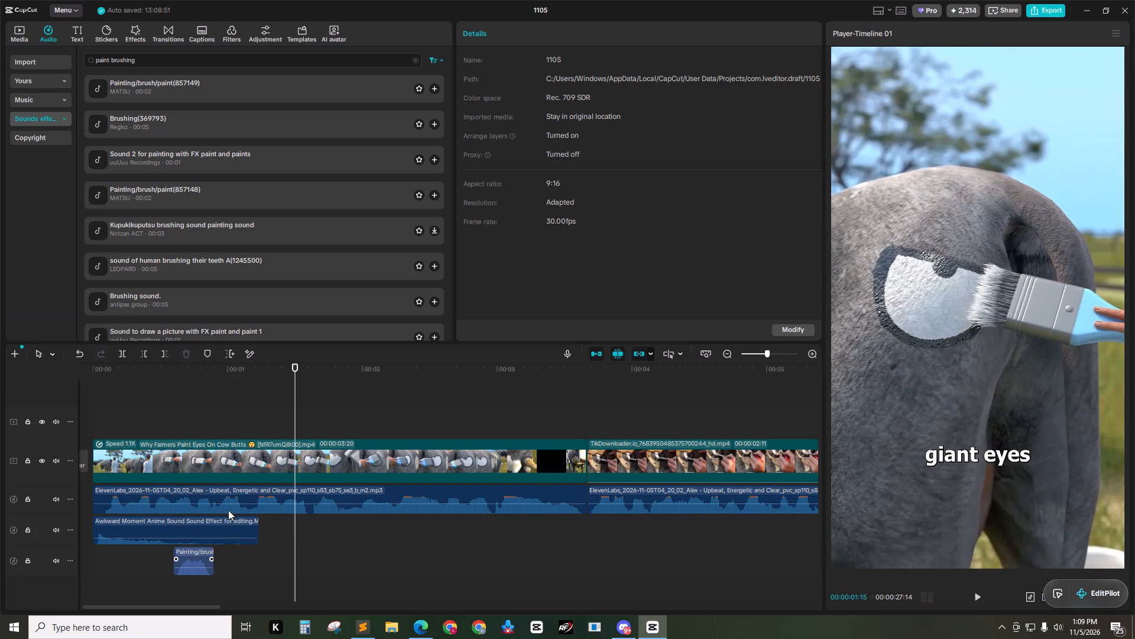
Copy the trimmed Painting/brush/paint effect and paste the duplicate at 00:00:02:03 on the same track, matching the stroke on the second eye.
left_click(202, 559)
key("ctrl+c")
left_click_drag(293, 382, 173, 390)
key("space")
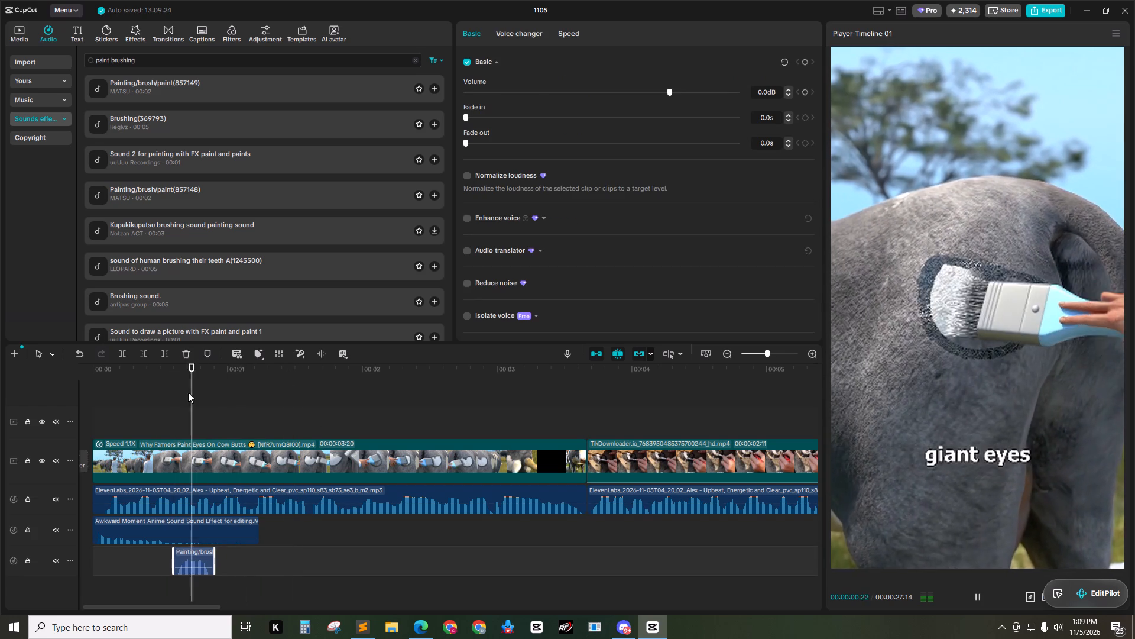
key("space")
left_click_drag(316, 369, 143, 378)
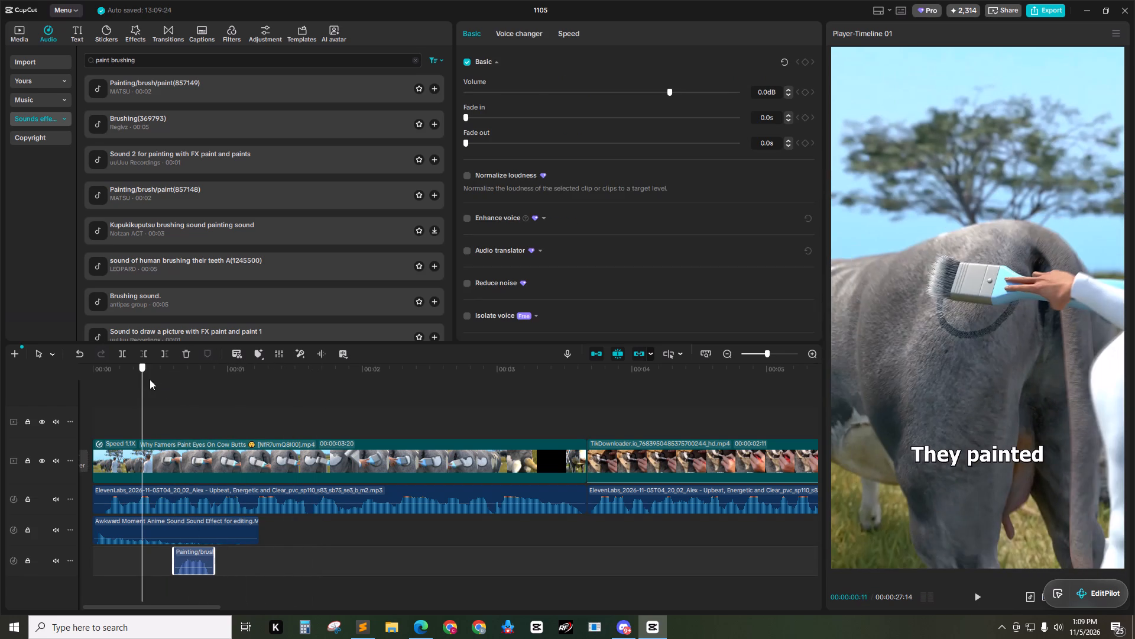
key("space")
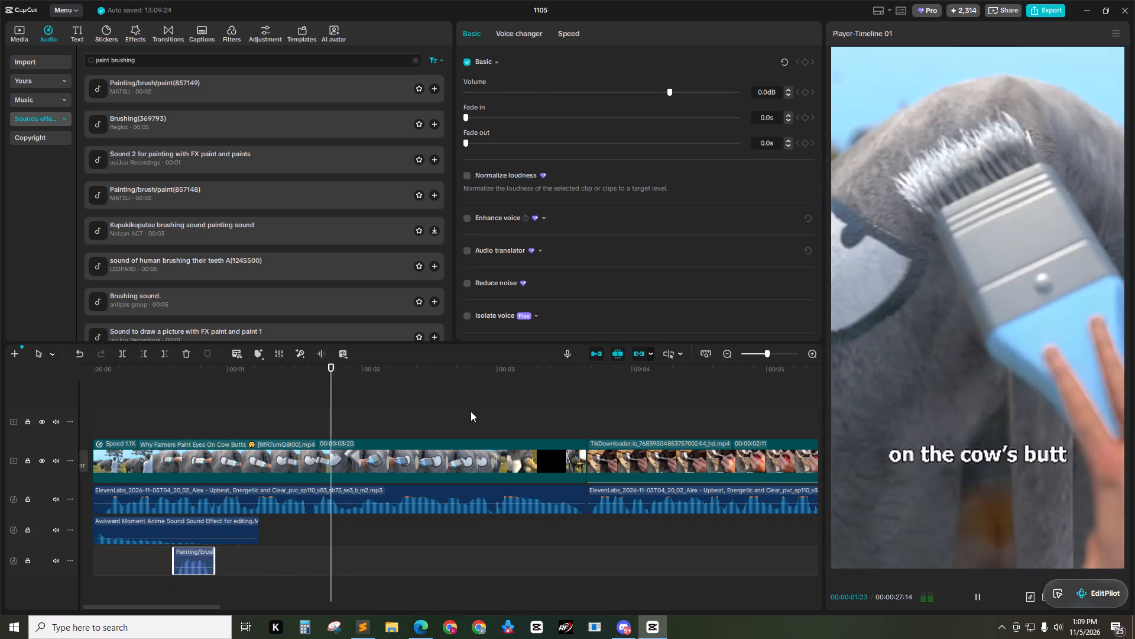
key("space")
key("space")
key("space")
key("Left")
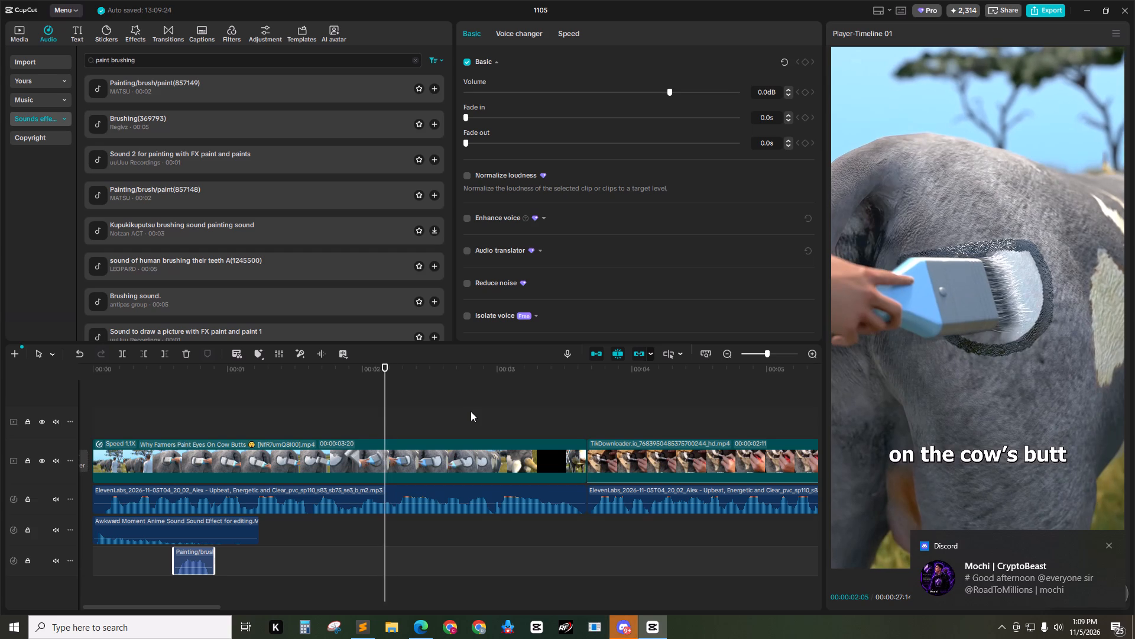
key("Left")
key("Left")
key("ctrl+v")
Set the volume of the first Painting/brush/paint effect to -5 dB.
left_click(196, 560)
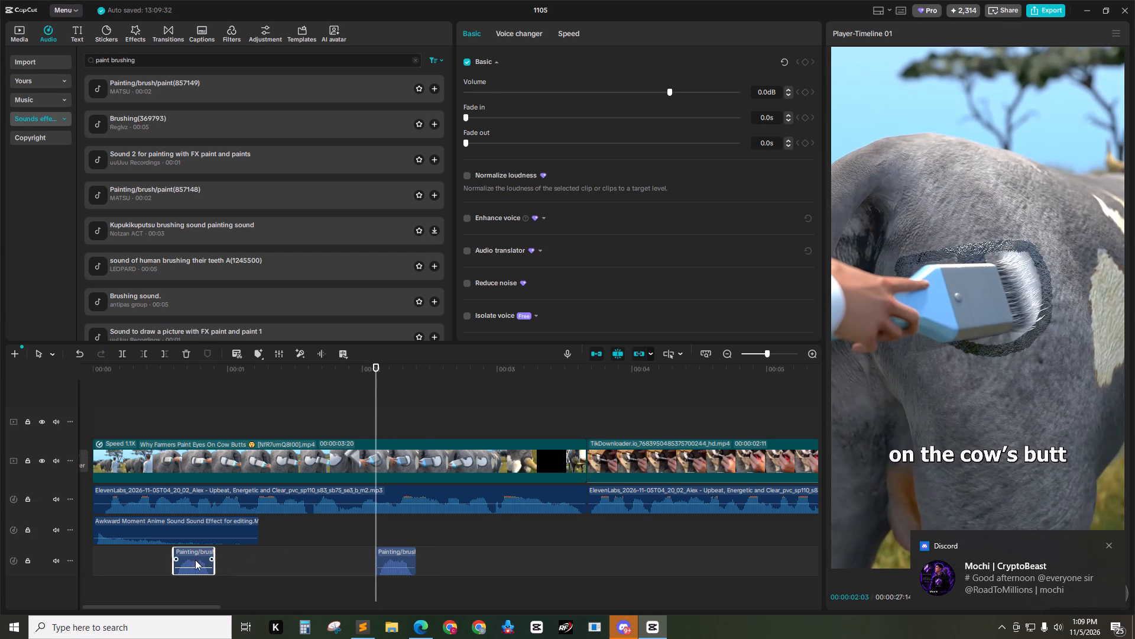
left_click_drag(351, 380, 166, 401)
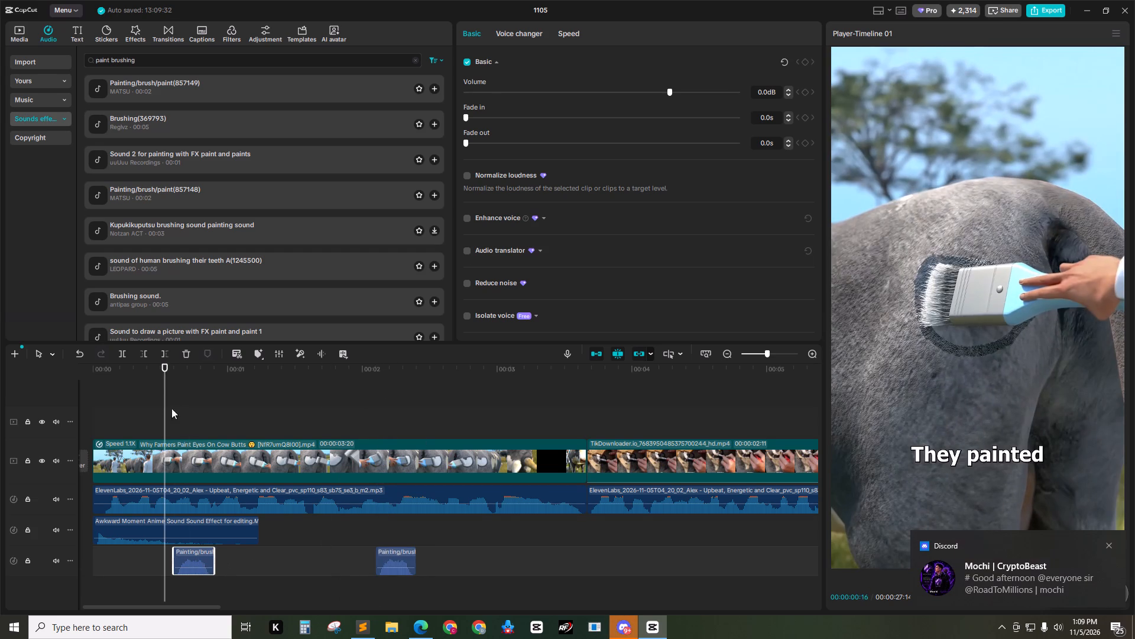
key("space")
key("space")
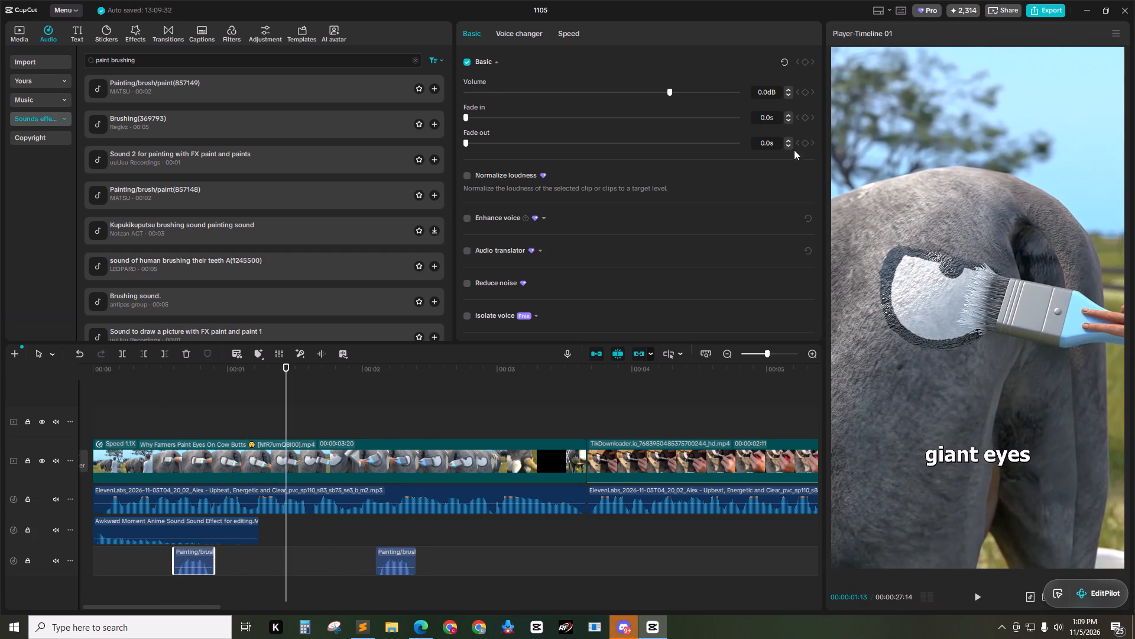
left_click(764, 91)
key("ctrl+a")
type("-5")
key("Return")
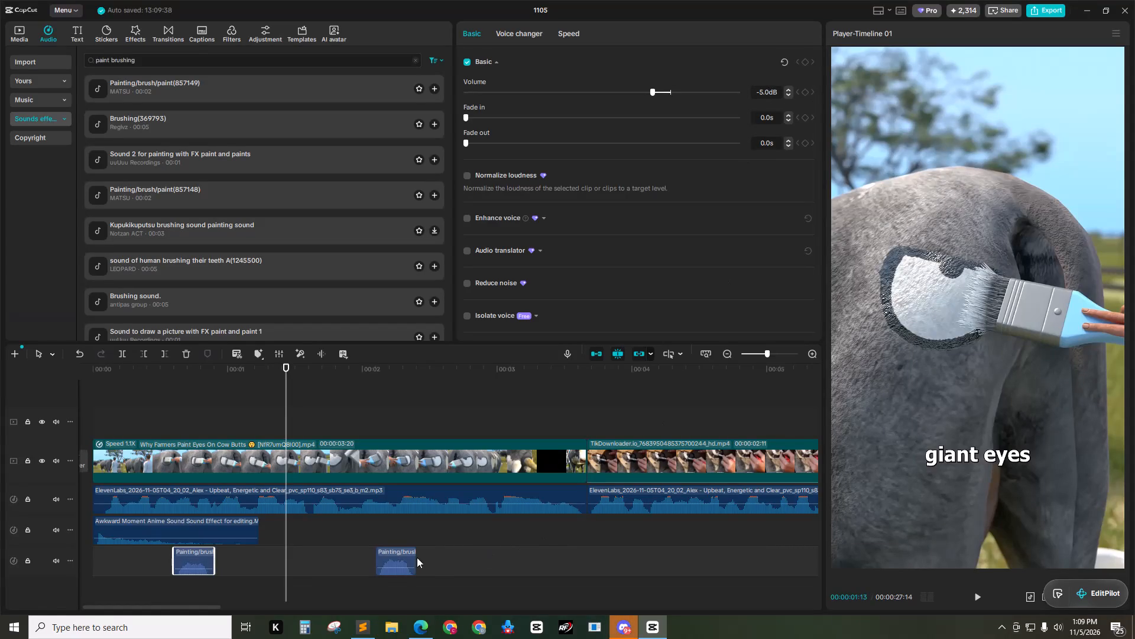
Set the volume of the second Painting/brush/paint effect to -5 dB.
left_click(401, 559)
left_click(770, 92)
key("ctrl+a")
type("-5")
key("Return")
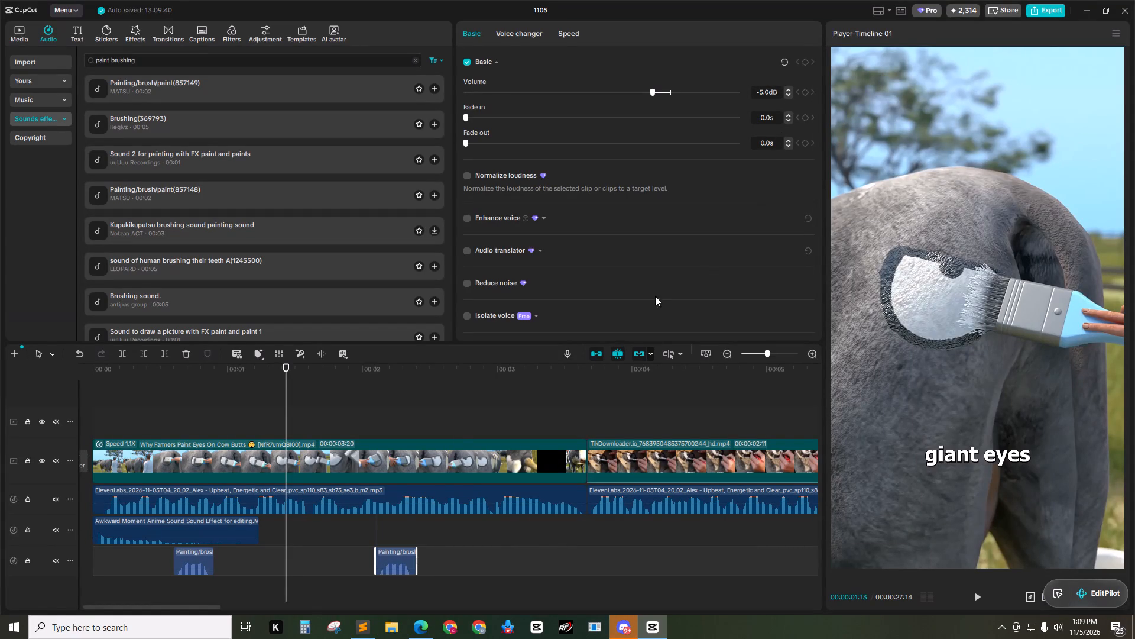
Play the section around the second brush effect to check its timing and level, continuing into the grazing shot.
left_click_drag(351, 370, 335, 370)
key("space")
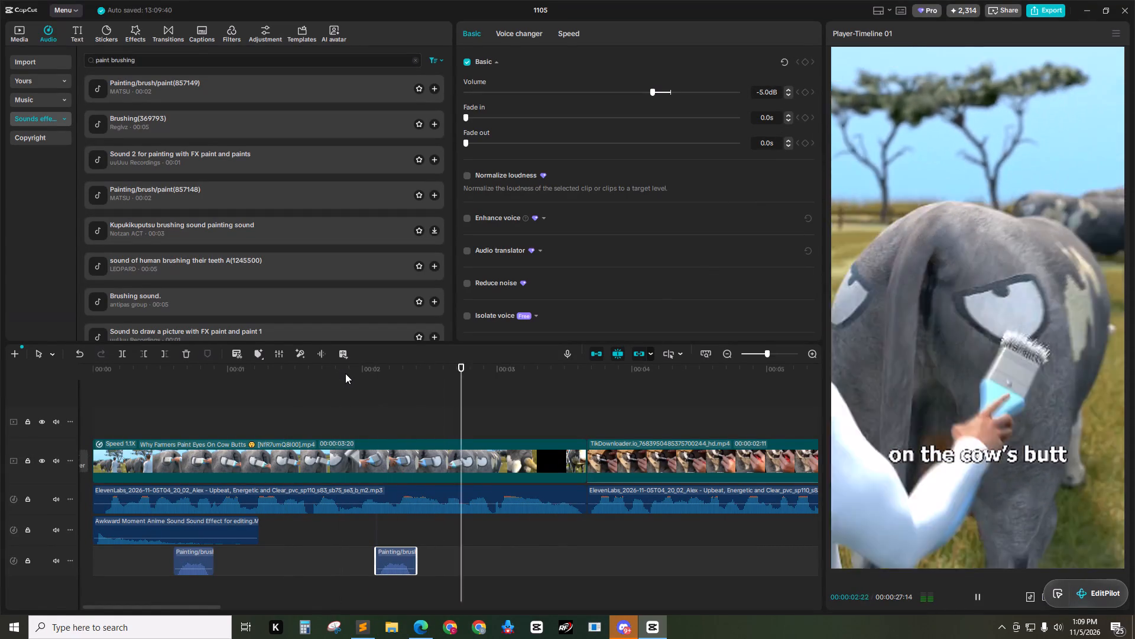
key("space")
left_click_drag(426, 372, 319, 382)
key("space")
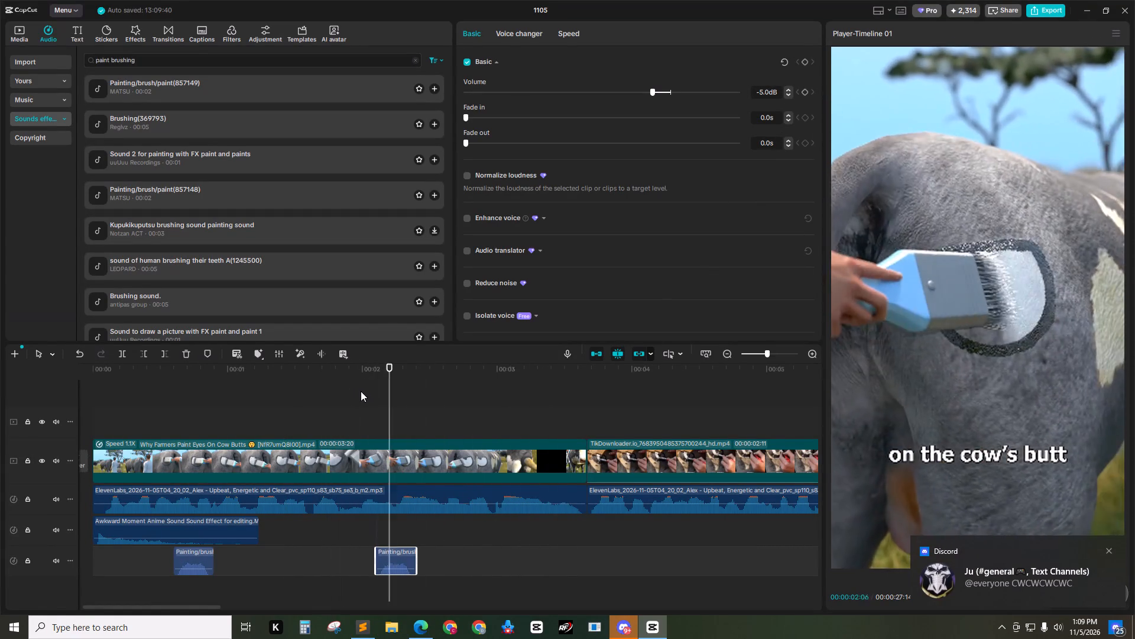
key("space")
key("space")
key("space")
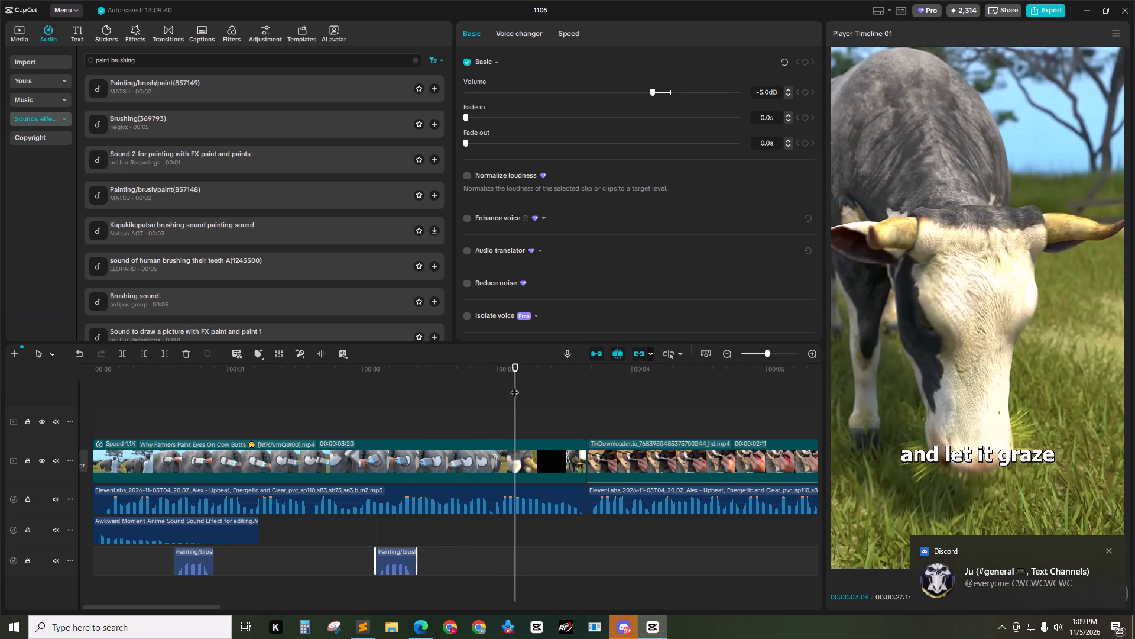
Move to 00:00:03:01 in the grazing shot and search the sound effects library for "cow moo".
left_click_drag(516, 375, 504, 375)
left_click(193, 63)
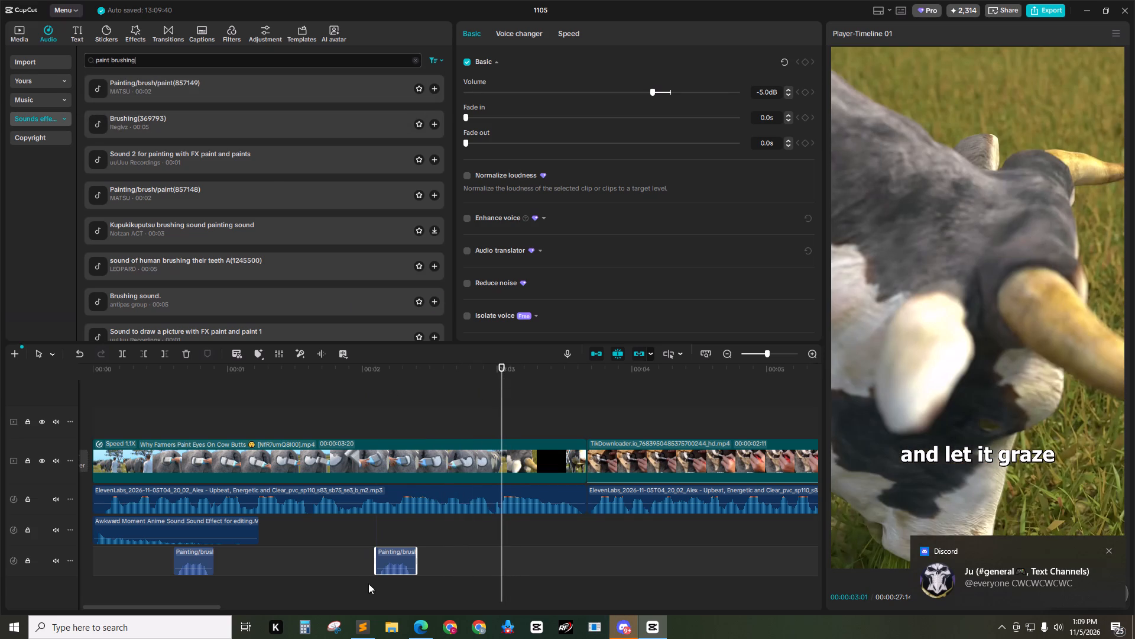
key("ctrl+a")
type("cow moo")
key("Return")
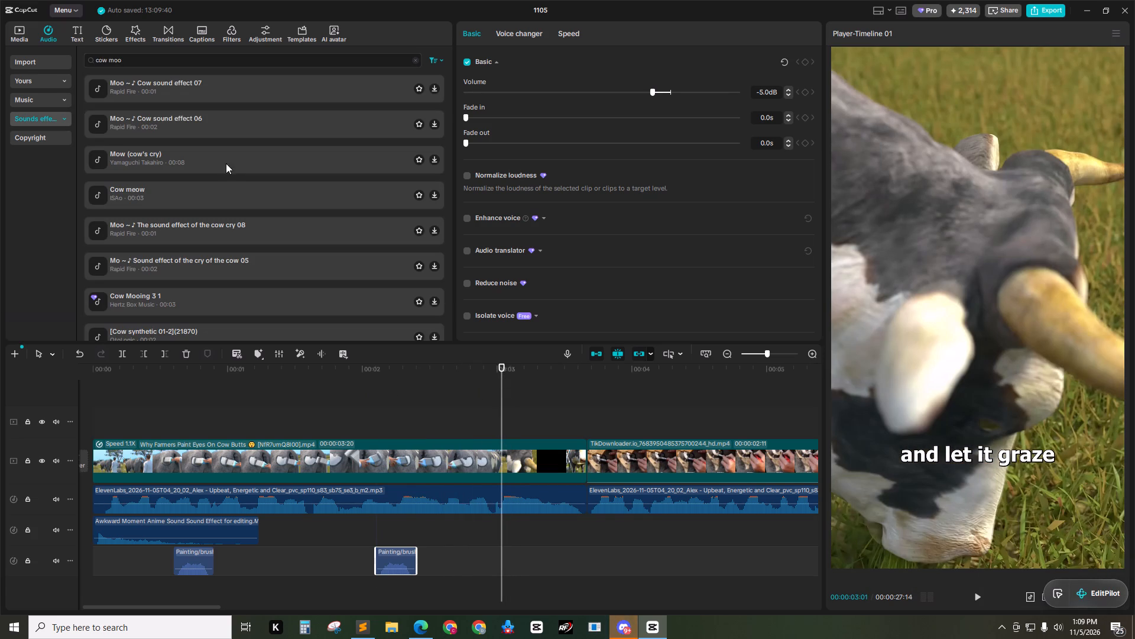
Audition Moo ~♪ Cow sound effect 07 and place it at 00:00:03:01 on the Awkward effect's audio track.
left_click(167, 95)
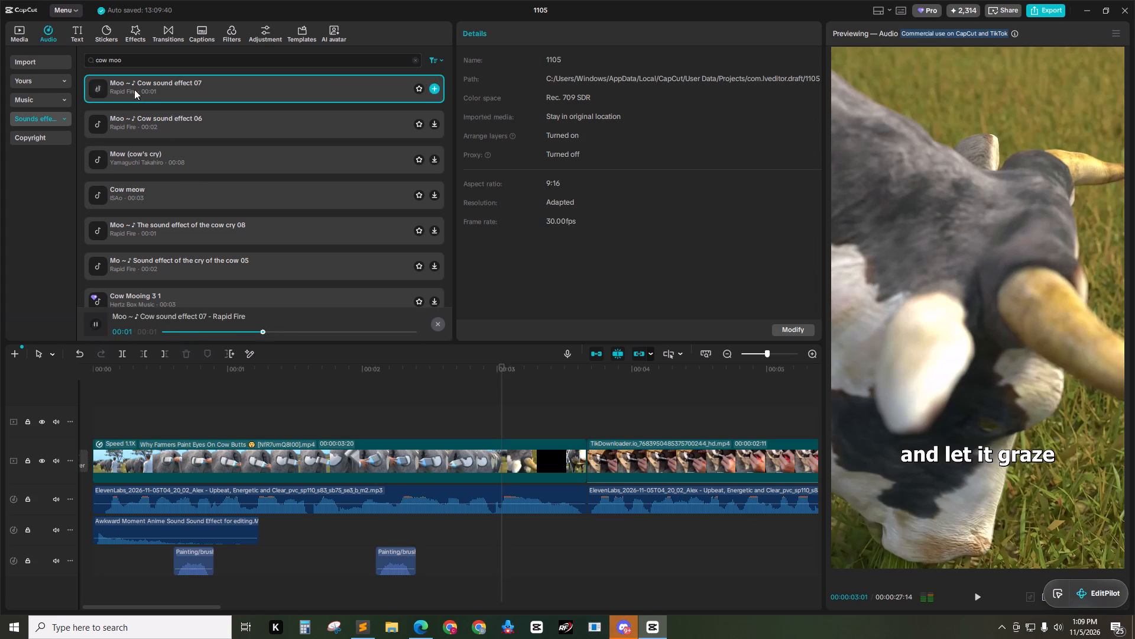
left_click_drag(128, 87, 498, 527)
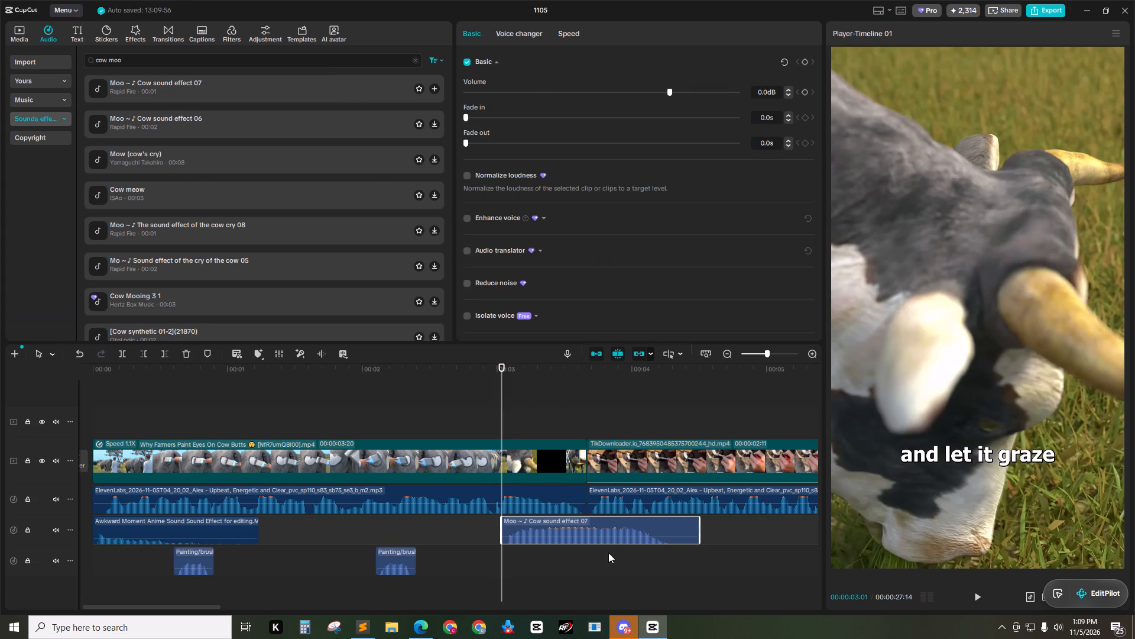
Trim one frame off the start of the Moo effect and shift it back to begin at 00:00:03:01.
key("Right")
key("q")
key("Left")
key("Left")
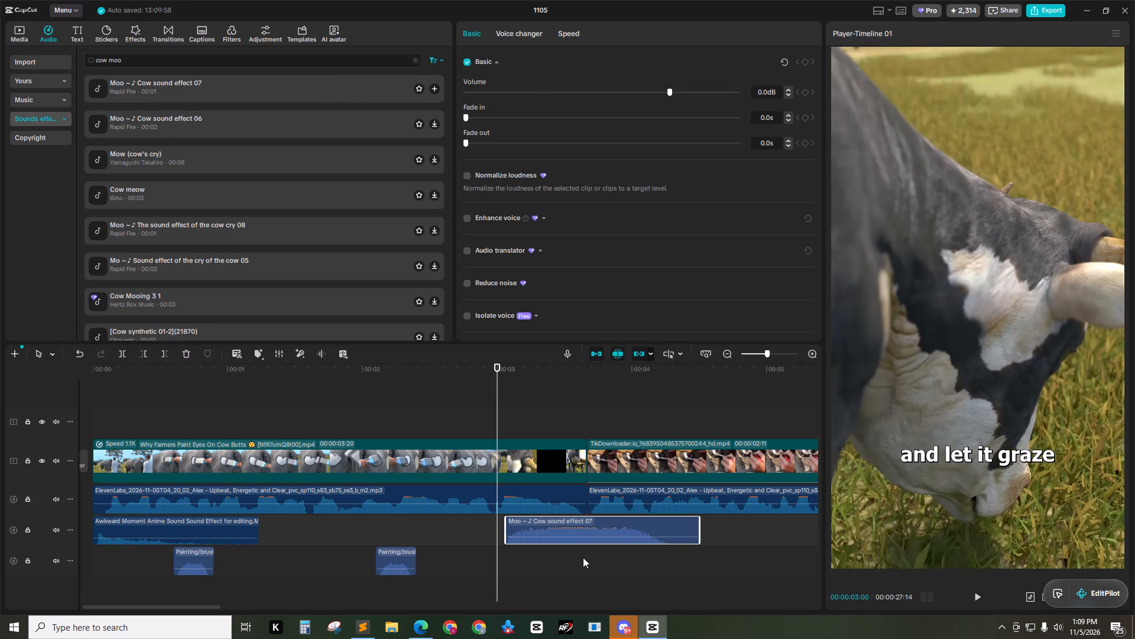
key("Right")
left_click_drag(537, 527, 531, 528)
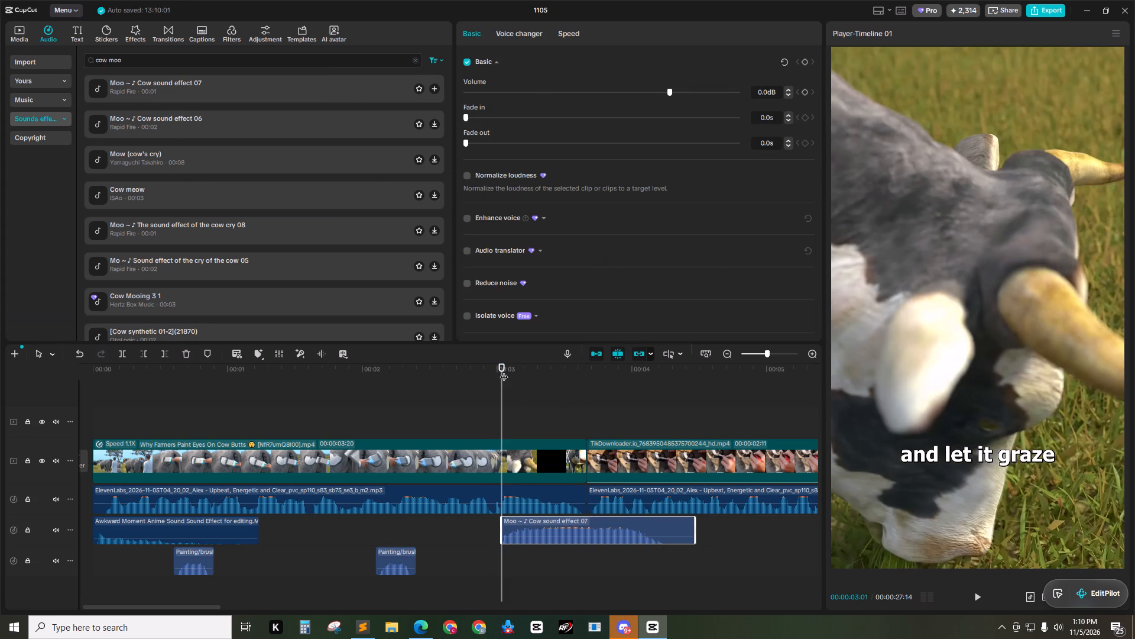
Trim the end of the Moo effect to 00:00:03:25, just after the eye-painting clip starts.
left_click_drag(502, 369, 610, 373)
left_click(627, 521)
key("w")
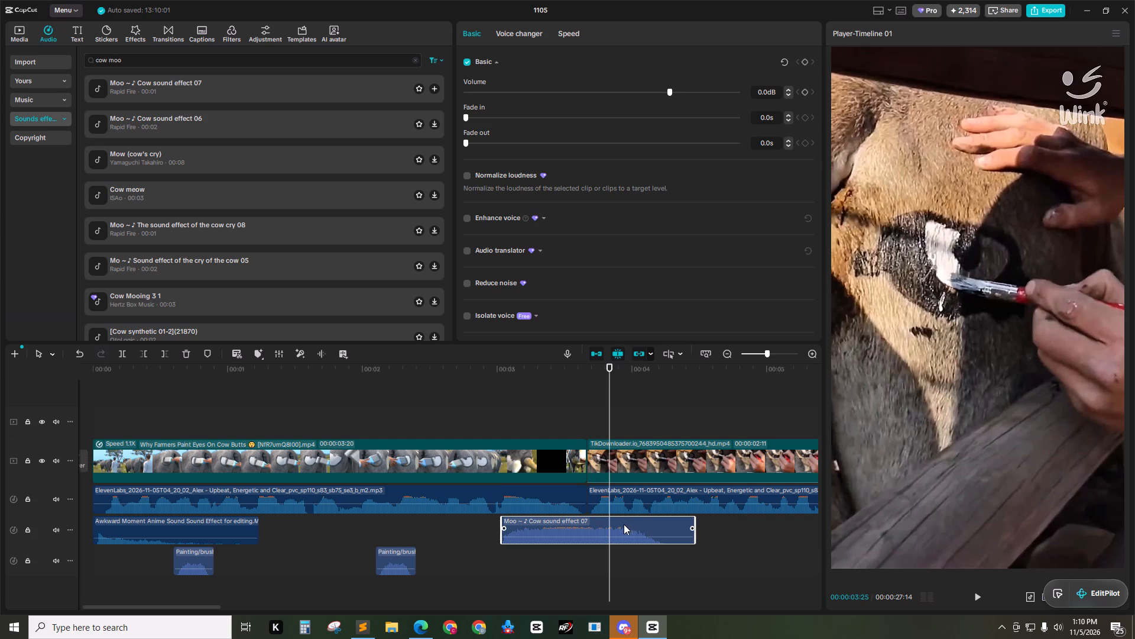
Set the Moo effect's volume to -10 dB and its fade-out to 0.3 s.
left_click(558, 537)
left_click_drag(467, 144, 1134, 172)
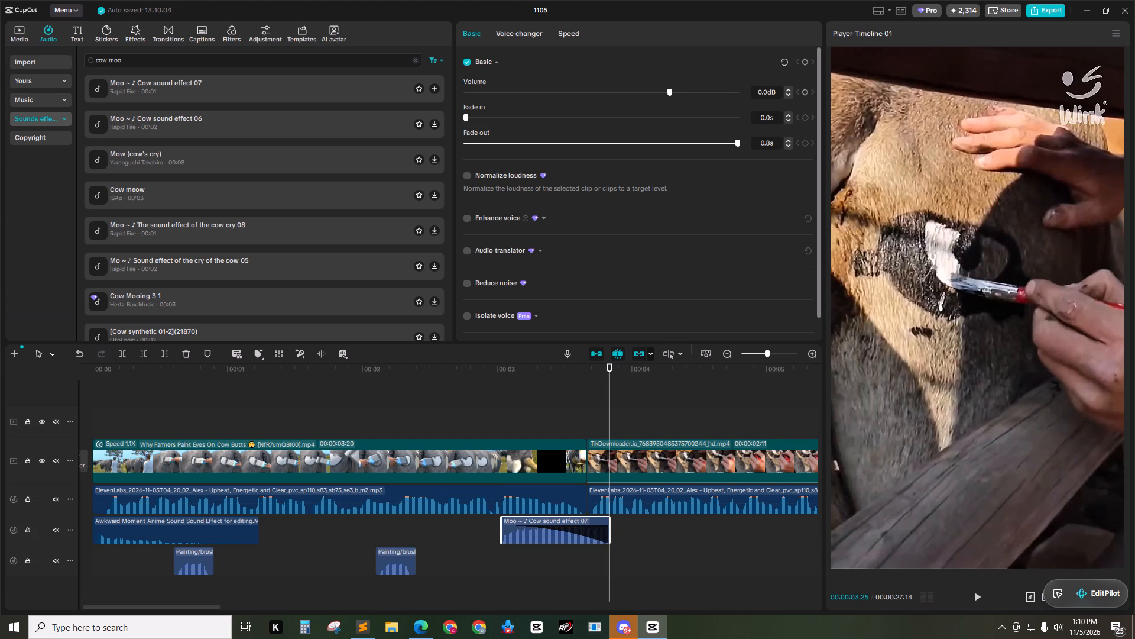
left_click_drag(738, 146, 518, 163)
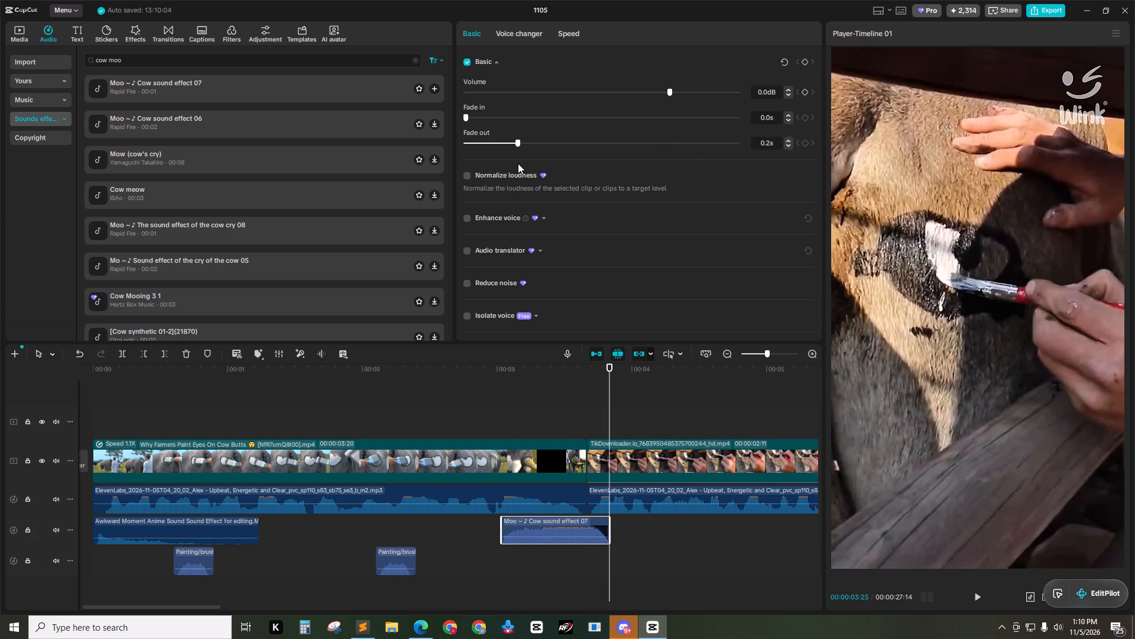
left_click_drag(518, 163, 518, 162)
left_click(549, 527)
left_click(764, 89)
key("ctrl+a")
type("-10")
key("Return")
left_click(588, 531)
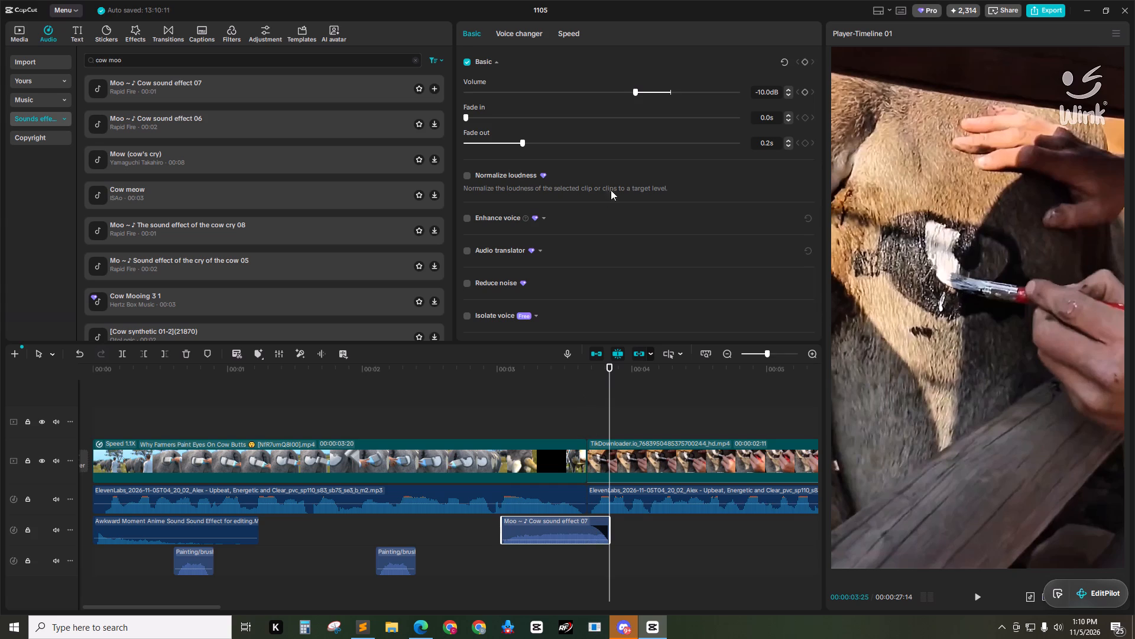
left_click_drag(522, 144, 569, 144)
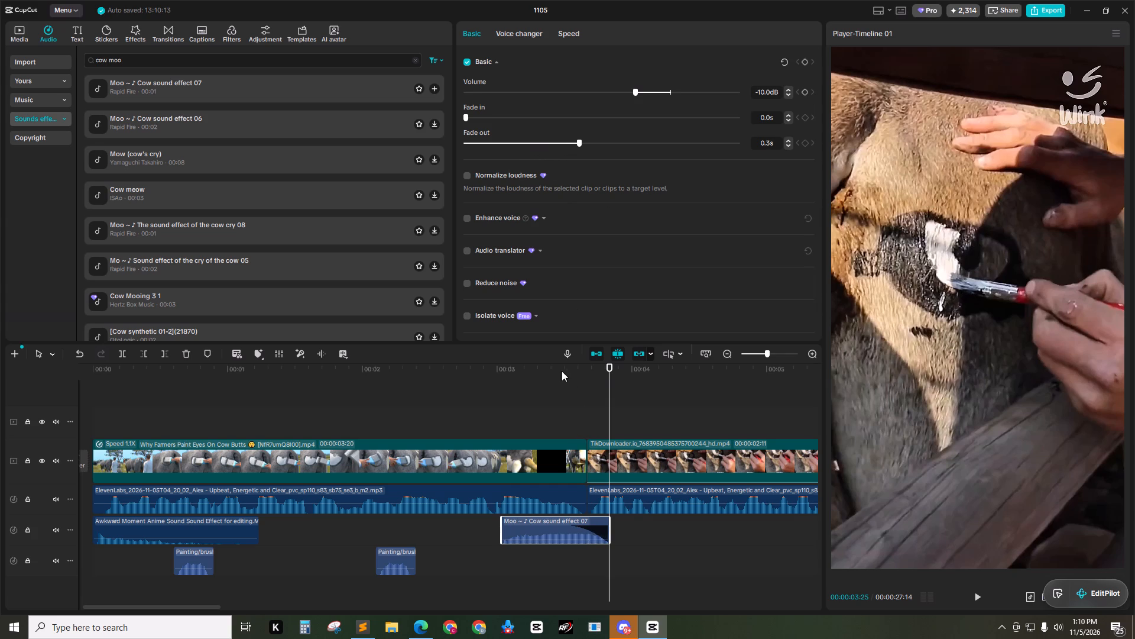
Play from the start of the video through the Moo effect, replaying the grazing shot to check its level and fade.
left_click(559, 370)
left_click_drag(567, 369, 98, 388)
key("space")
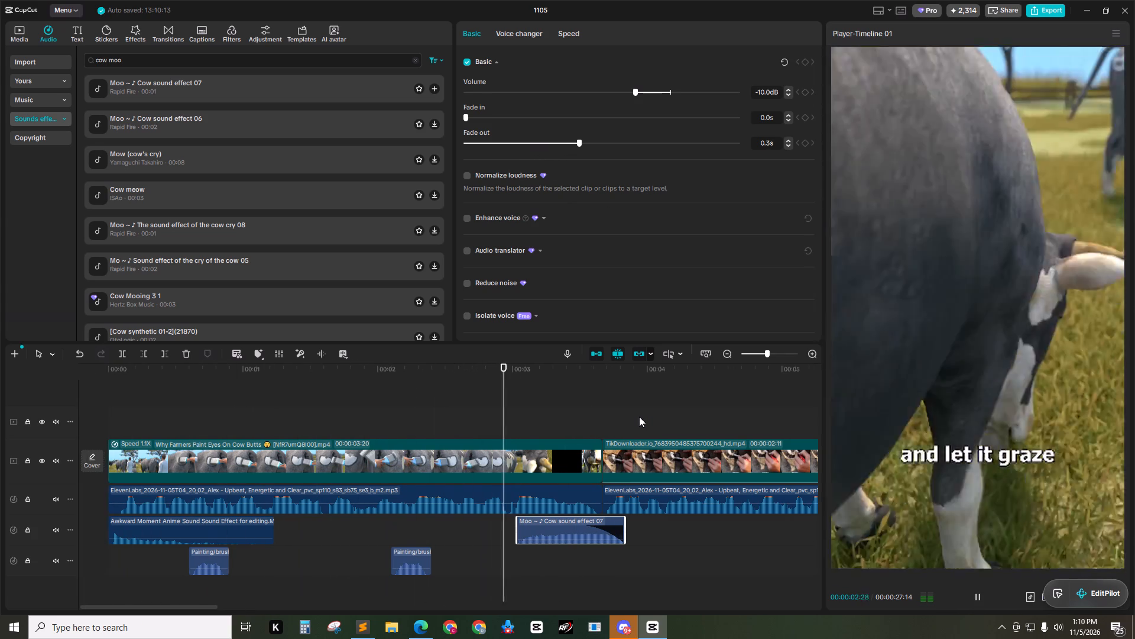
key("space")
left_click_drag(561, 371, 483, 379)
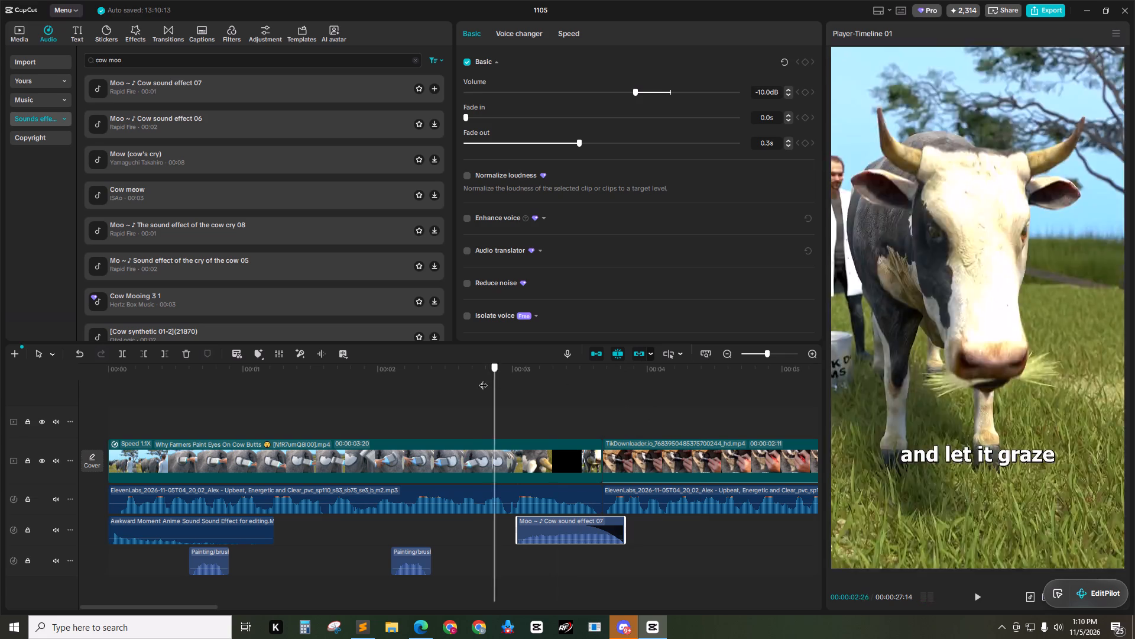
left_click_drag(483, 379, 470, 380)
key("space")
key("space")
Place Cute touch2.MP3 from the imported media at 00:00:03:20, the start of the eye-painting clip, on the brush effects' track.
left_click_drag(647, 370, 640, 369)
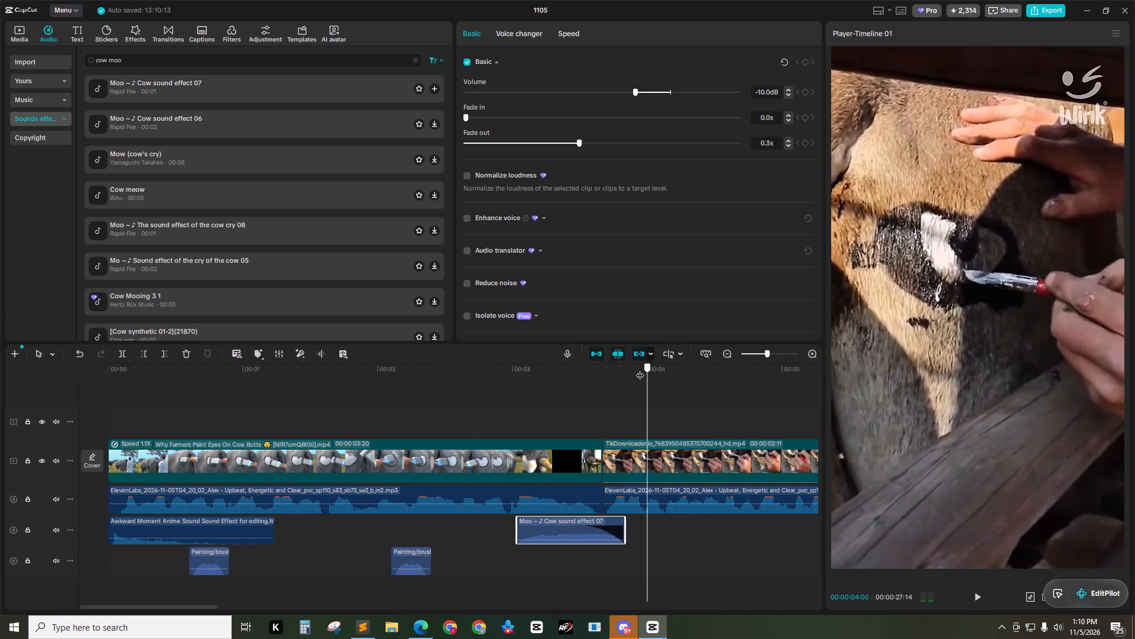
left_click_drag(640, 369, 602, 373)
left_click_drag(209, 605, 244, 614)
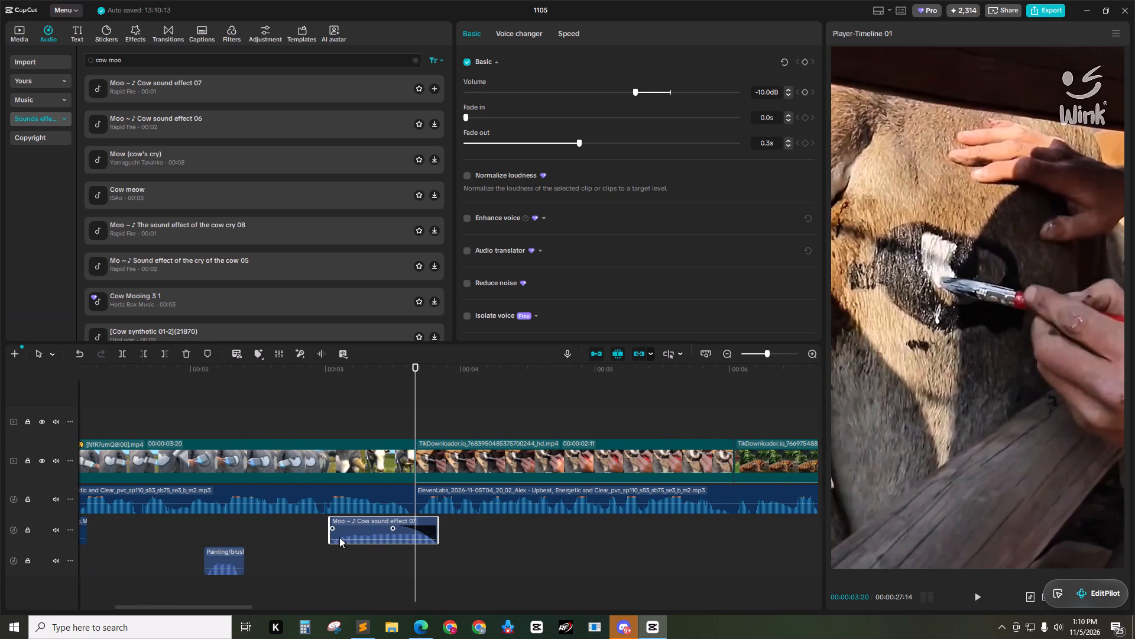
left_click(18, 34)
scroll(268, 225, "down", 1)
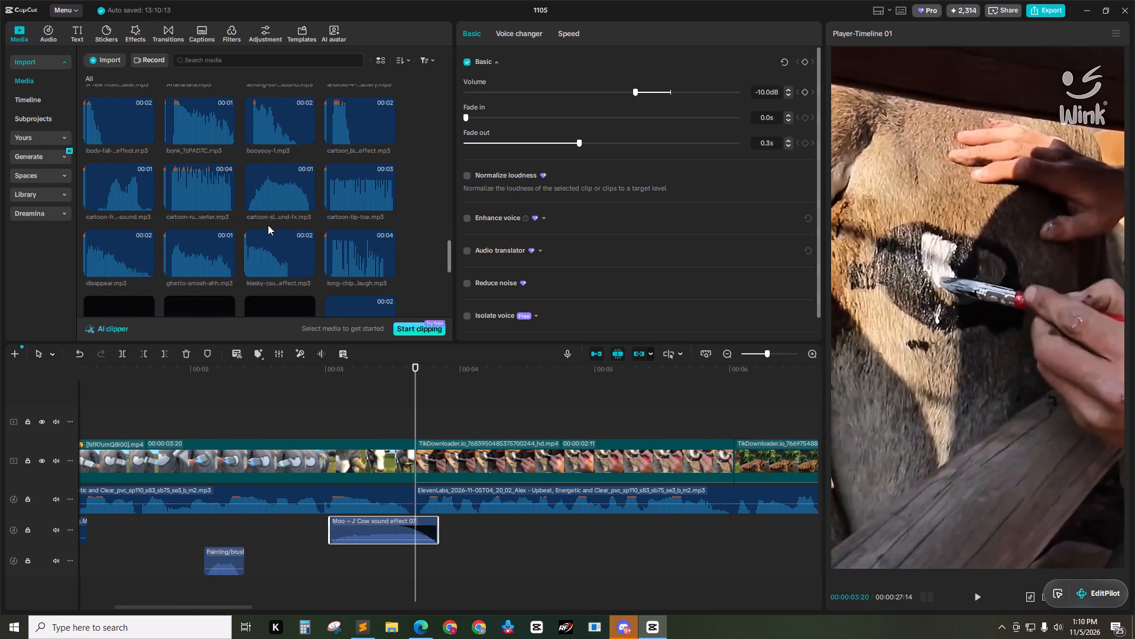
scroll(268, 225, "up", 6)
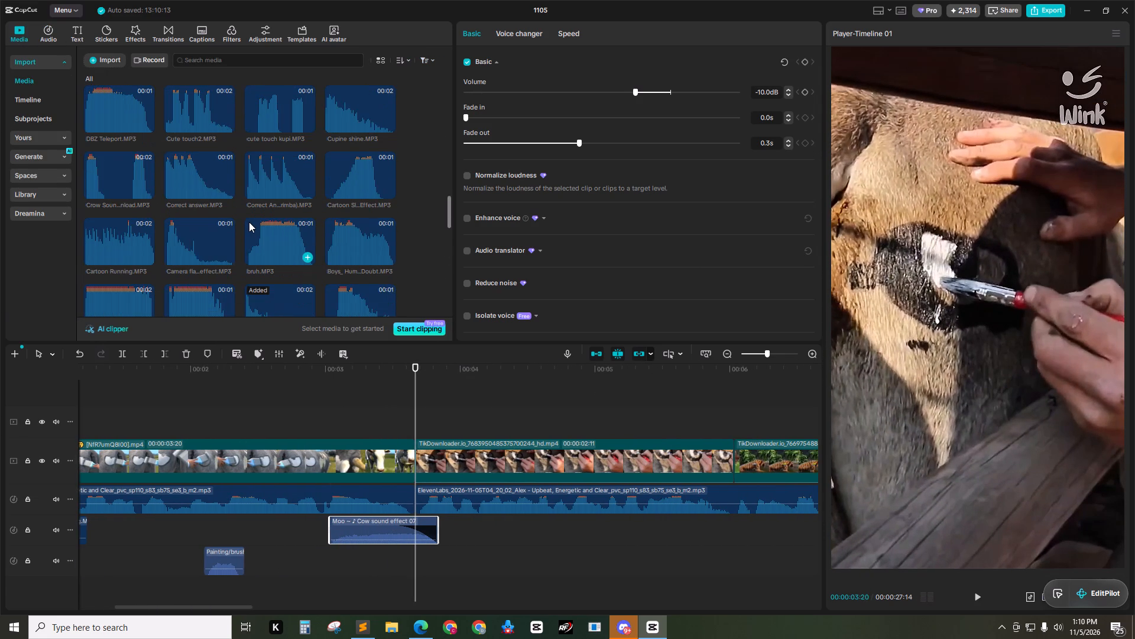
scroll(249, 222, "up", 1)
left_click_drag(196, 153, 484, 533)
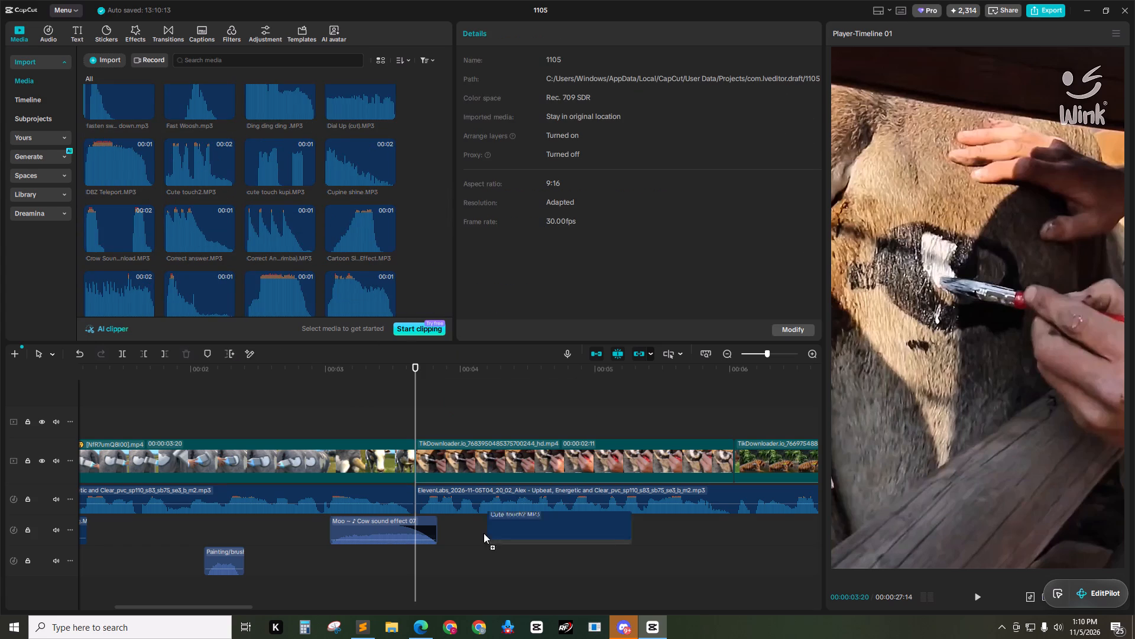
left_click_drag(484, 533, 415, 563)
Set the Cute touch2 effect's volume to -10 dB.
left_click(767, 93)
key("ctrl+a")
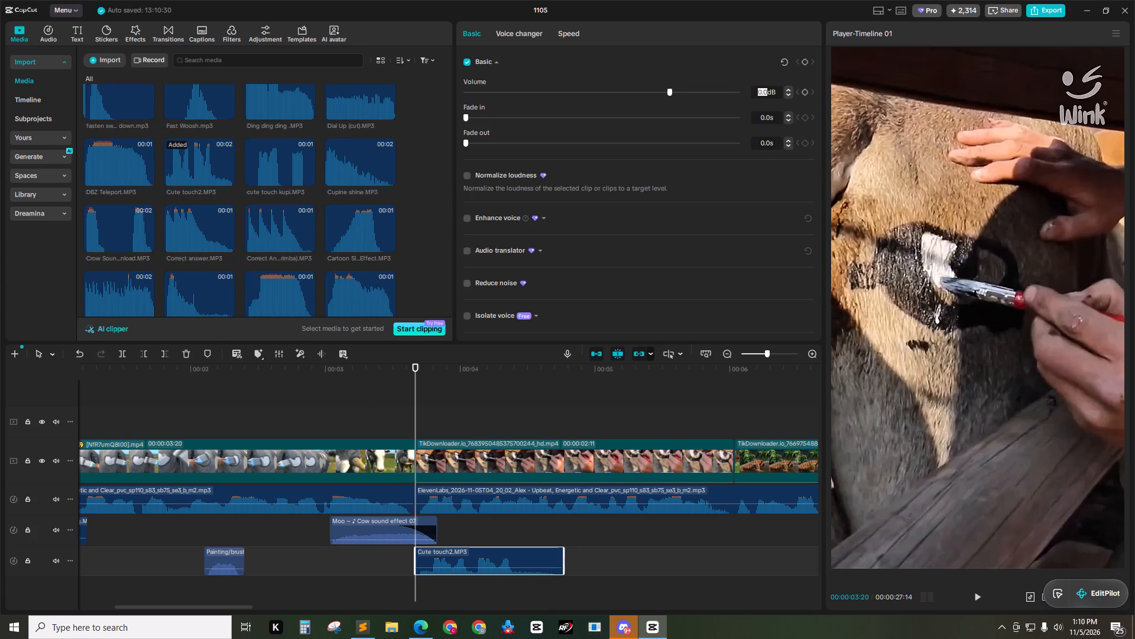
type("-10")
key("Return")
Play from the end of the grazing shot through the eye-painting clip to check how the Cute touch2 effect fits.
left_click_drag(426, 367, 393, 370)
key("space")
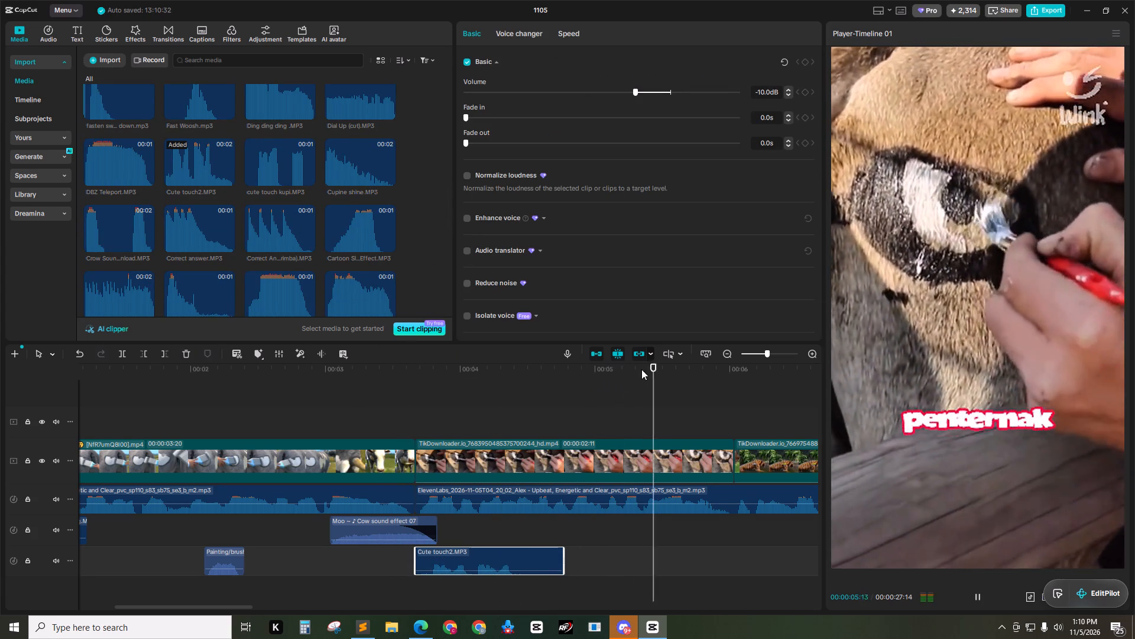
key("space")
left_click_drag(648, 369, 528, 383)
key("space")
key("space")
left_click_drag(643, 373, 612, 376)
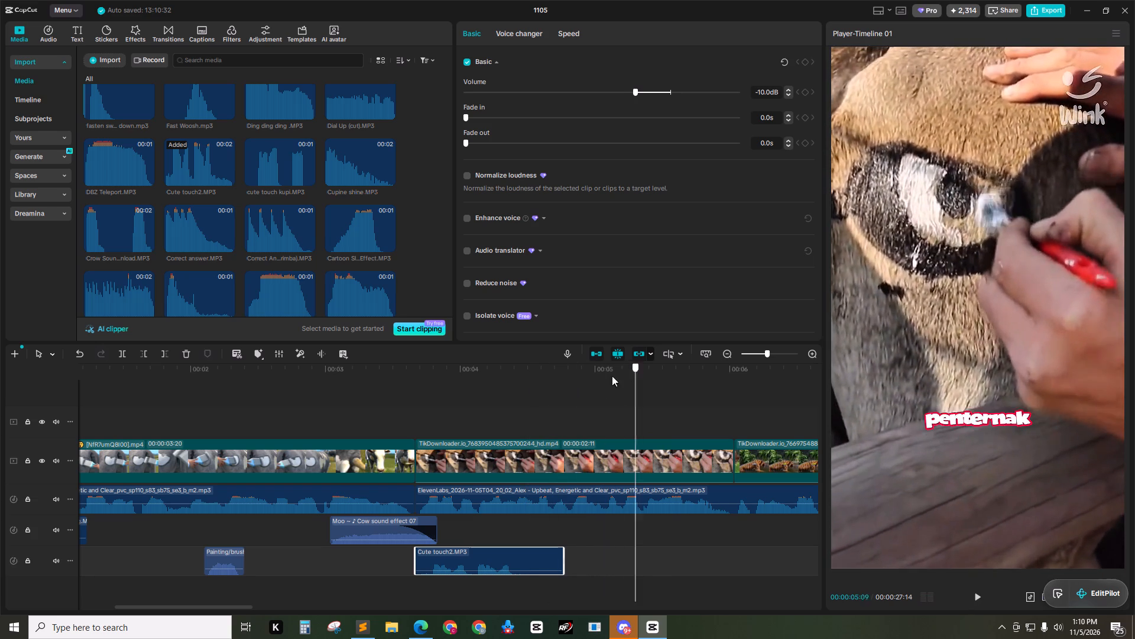
left_click_drag(612, 376, 625, 380)
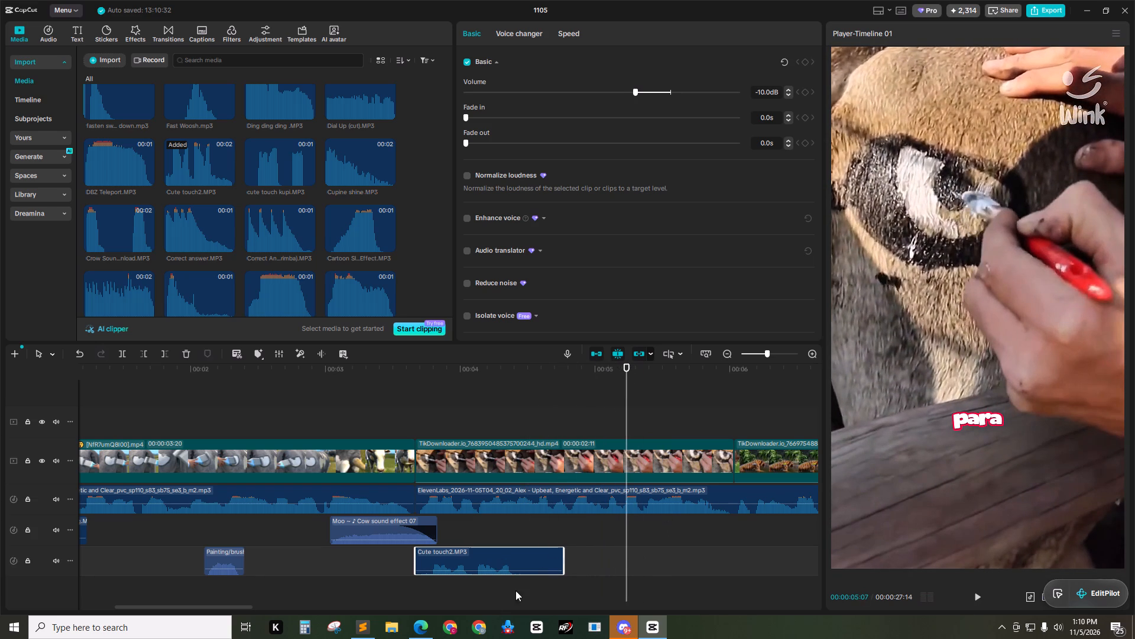
Scrub and replay the eye-painting clip to find the next sound effect's position, stopping at 00:00:05:06.
left_click_drag(248, 610, 261, 611)
left_click_drag(631, 375, 435, 393)
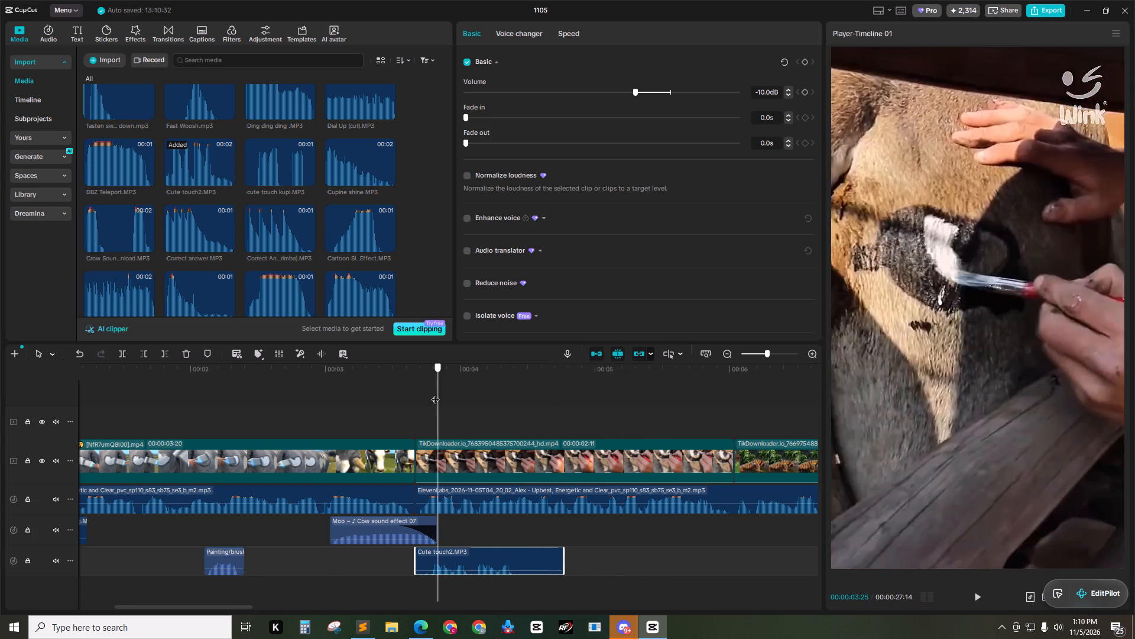
left_click_drag(435, 393, 607, 415)
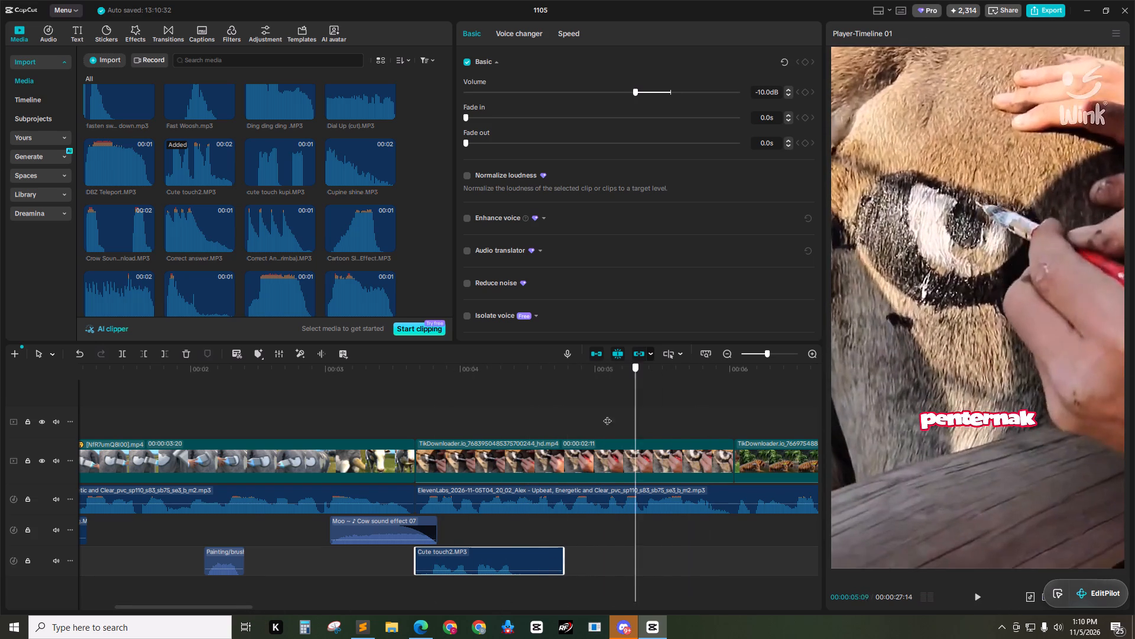
left_click_drag(607, 415, 428, 426)
left_click(453, 566)
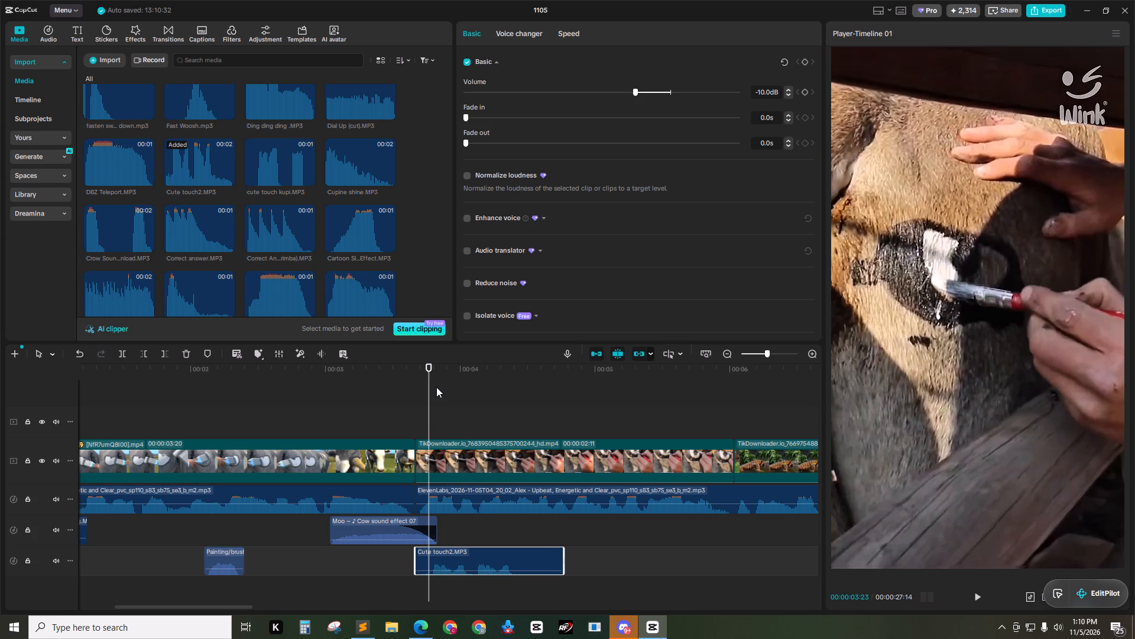
left_click_drag(434, 372, 417, 373)
left_click(466, 580)
left_click(466, 527)
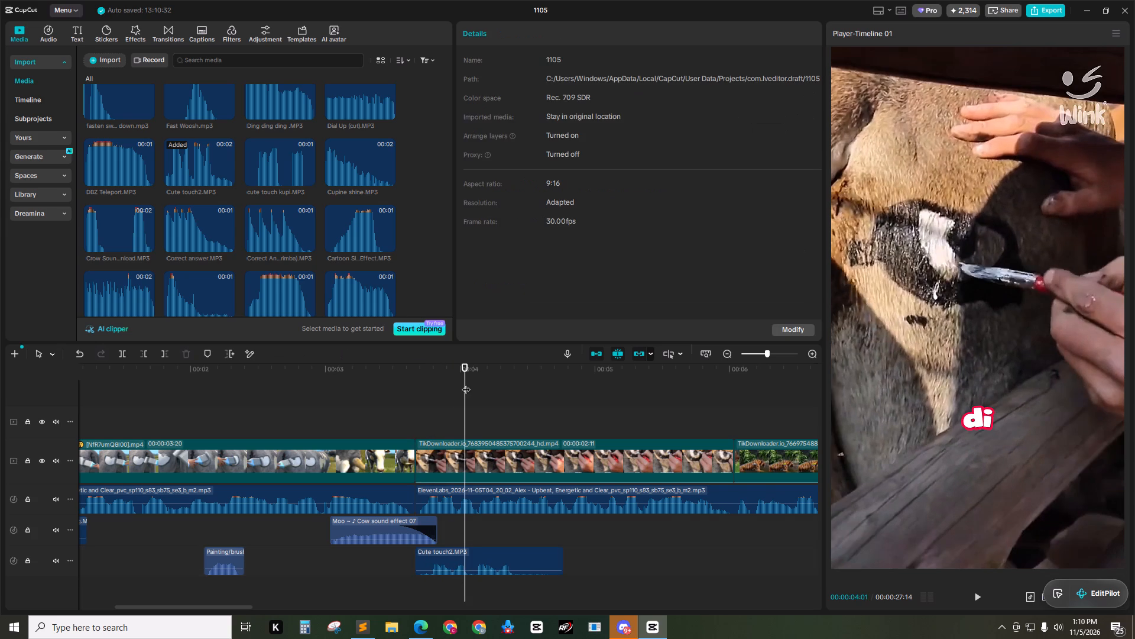
left_click_drag(466, 383, 413, 383)
key("space")
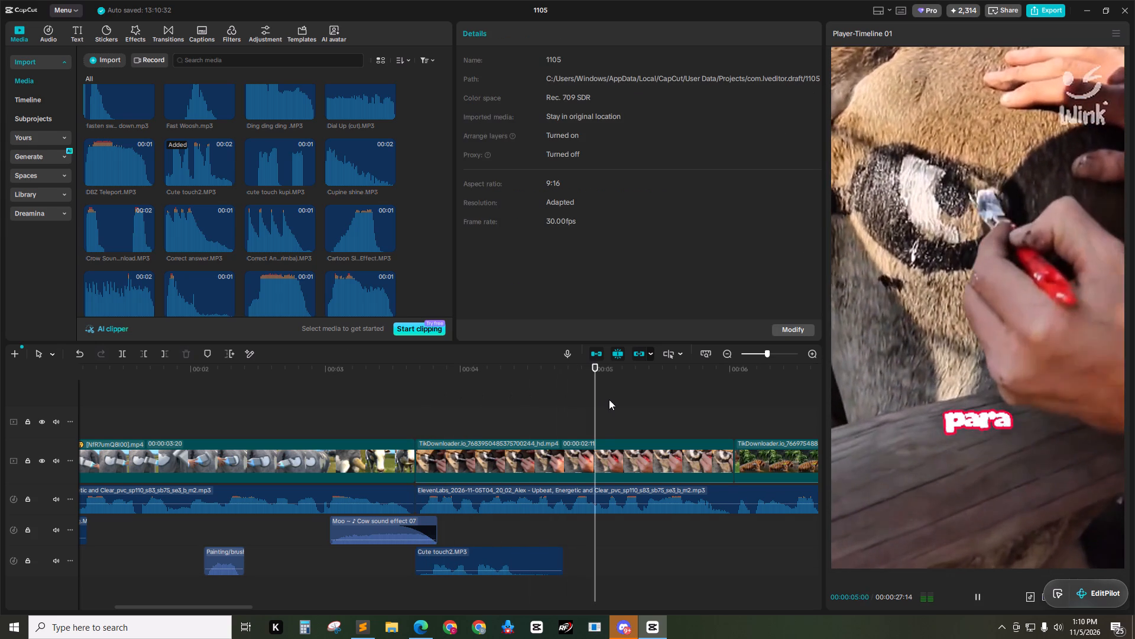
key("space")
left_click_drag(614, 370, 585, 380)
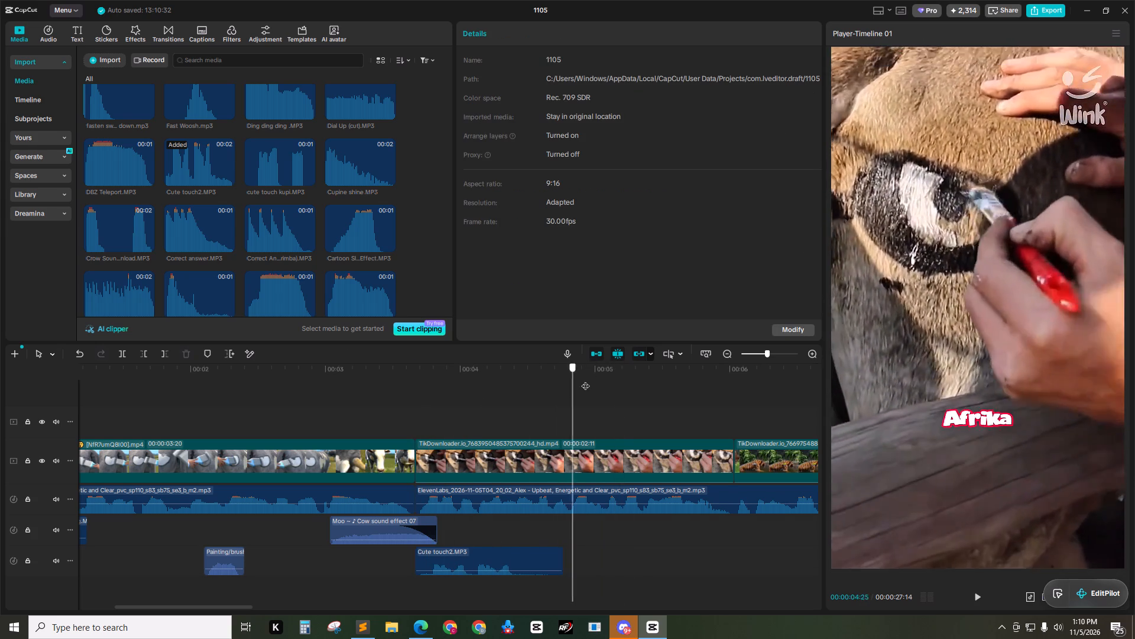
left_click_drag(585, 380, 622, 385)
Switch to the script in Sublime Text, examine the "just for decoration" wording in its first line, and return to CapCut.
left_click(365, 628)
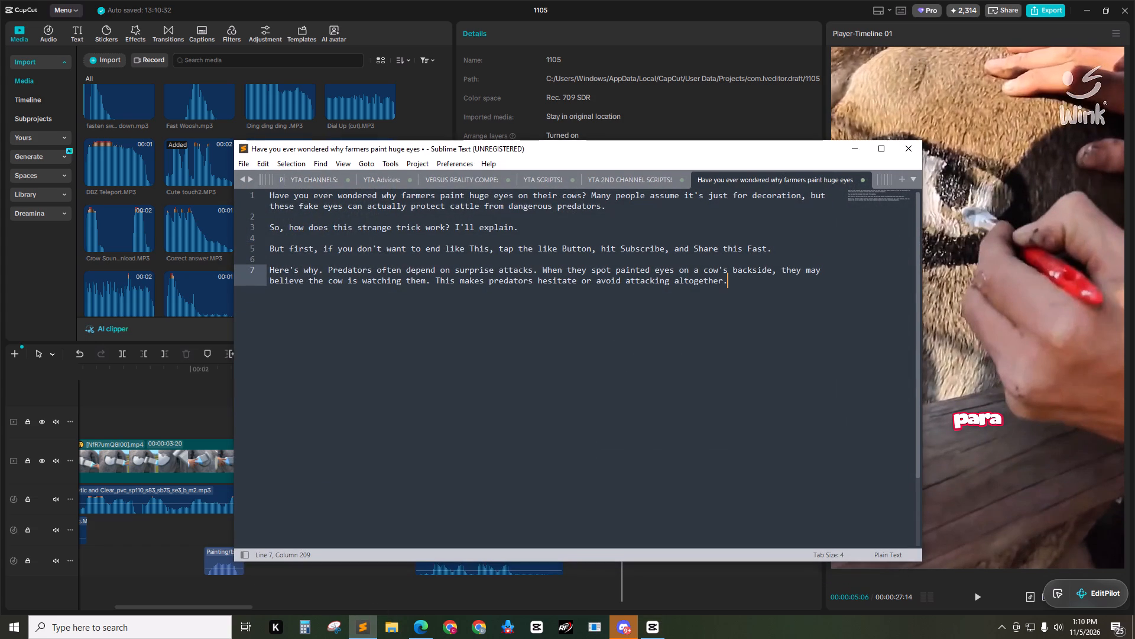
left_click_drag(798, 196, 774, 197)
left_click(798, 196)
left_click_drag(805, 196, 746, 199)
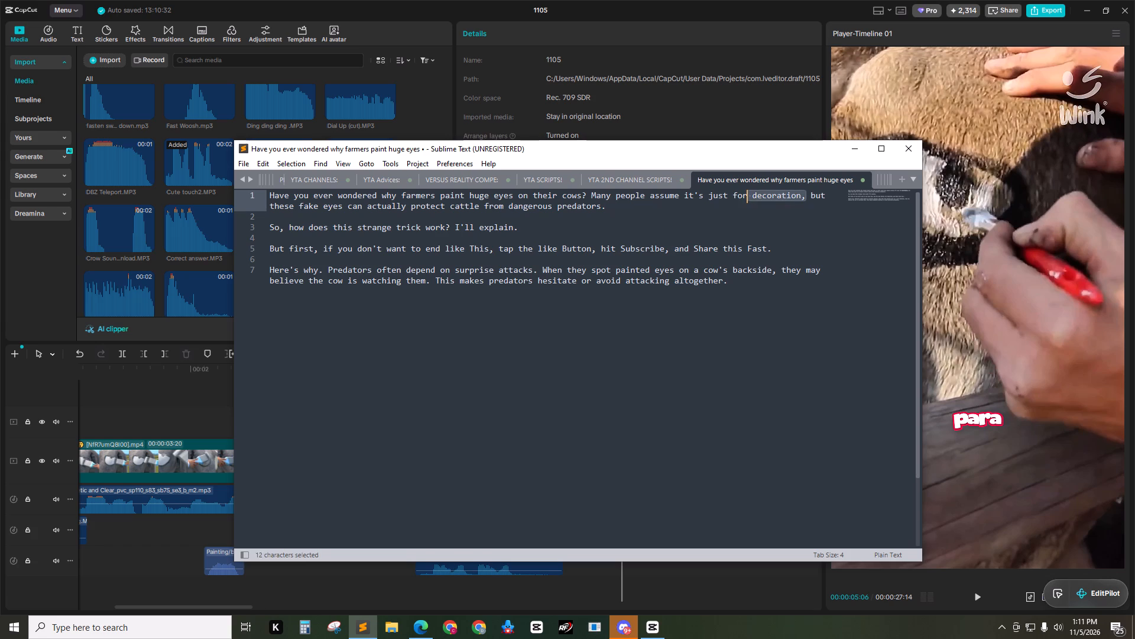
left_click_drag(746, 199, 793, 199)
left_click(797, 200)
left_click(34, 292)
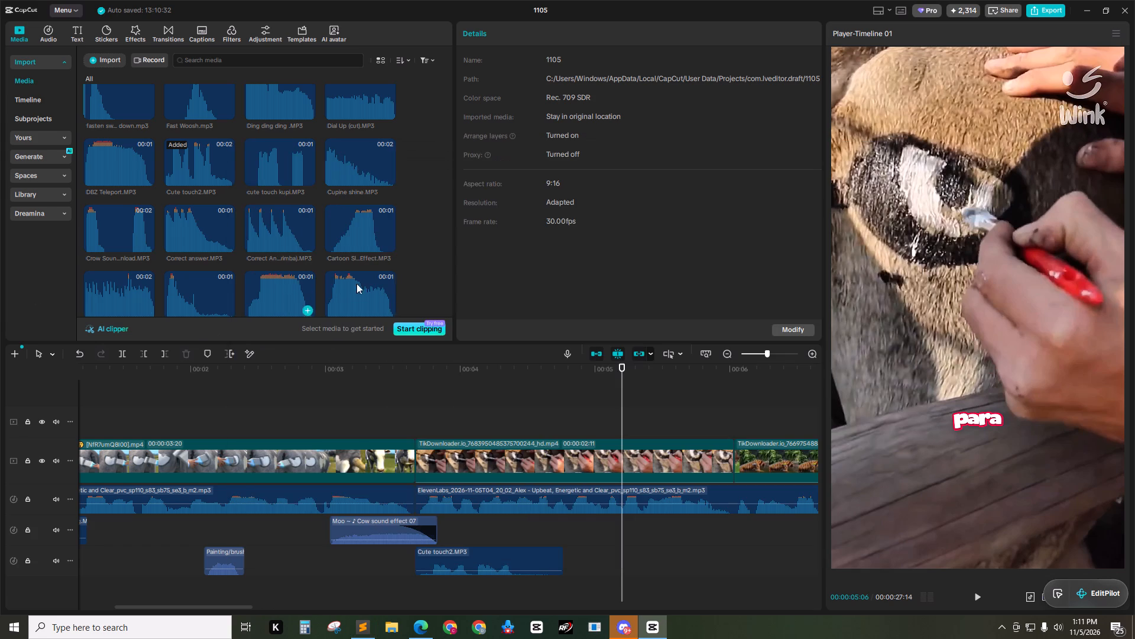
Browse the favourite sound effects, audition Glitter magic scene change 2, and place Magic effect_Scene development_Notice(1241666) at 00:00:05:06 on the Moo effect's track.
left_click_drag(237, 606, 281, 609)
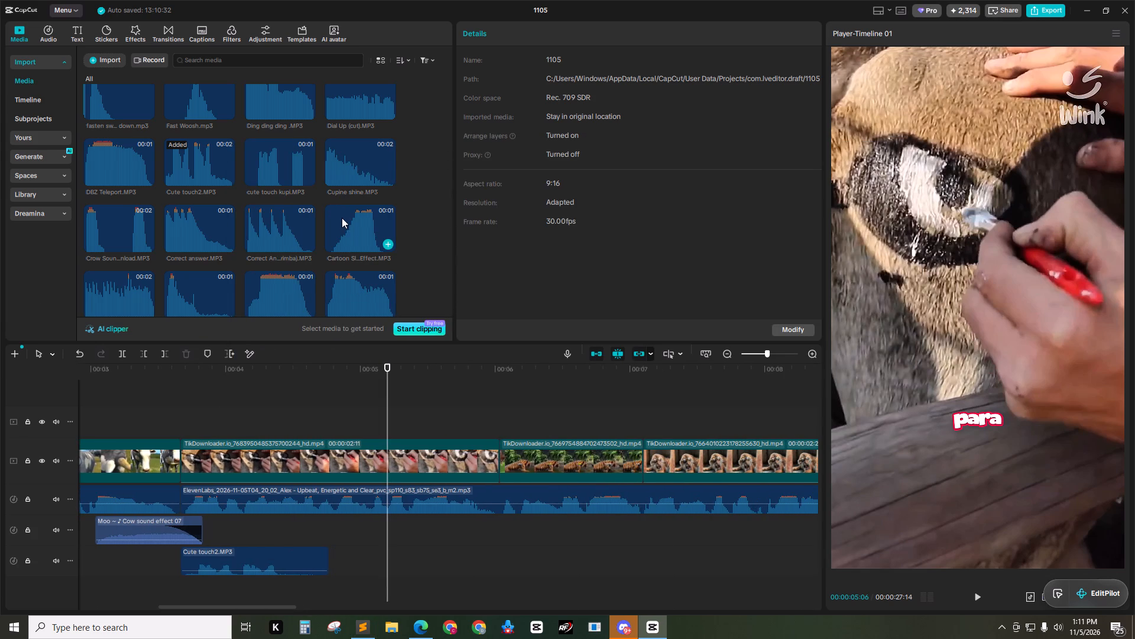
scroll(336, 186, "down", 2)
left_click(44, 28)
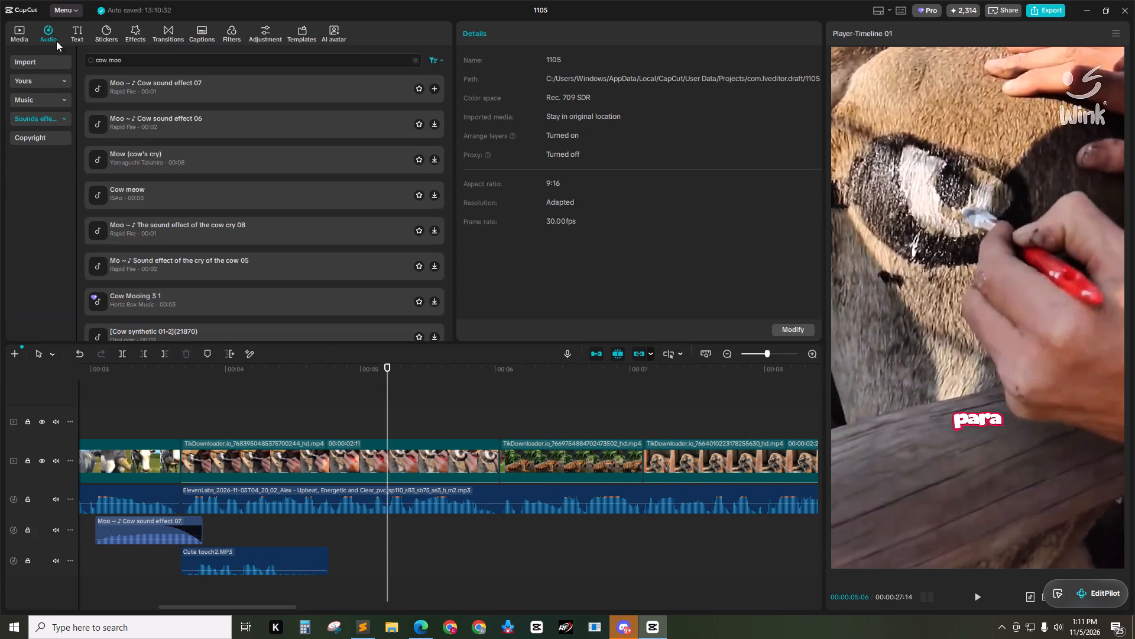
left_click(31, 73)
left_click(37, 79)
scroll(277, 192, "up", 4)
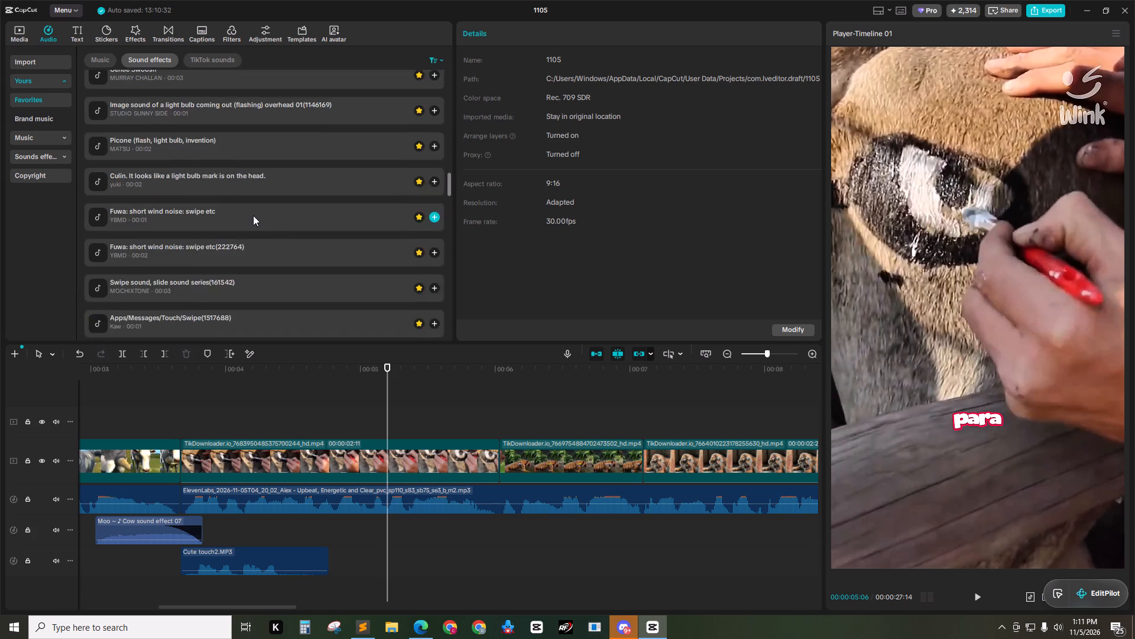
scroll(253, 215, "up", 8)
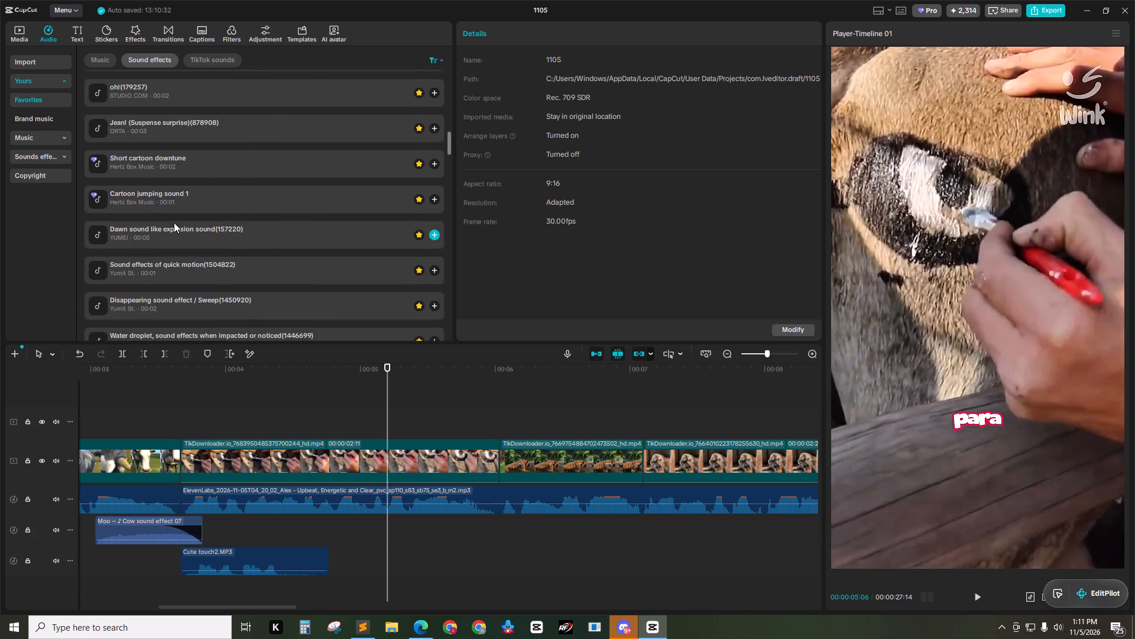
scroll(171, 216, "up", 4)
left_click(170, 167)
left_click(180, 127)
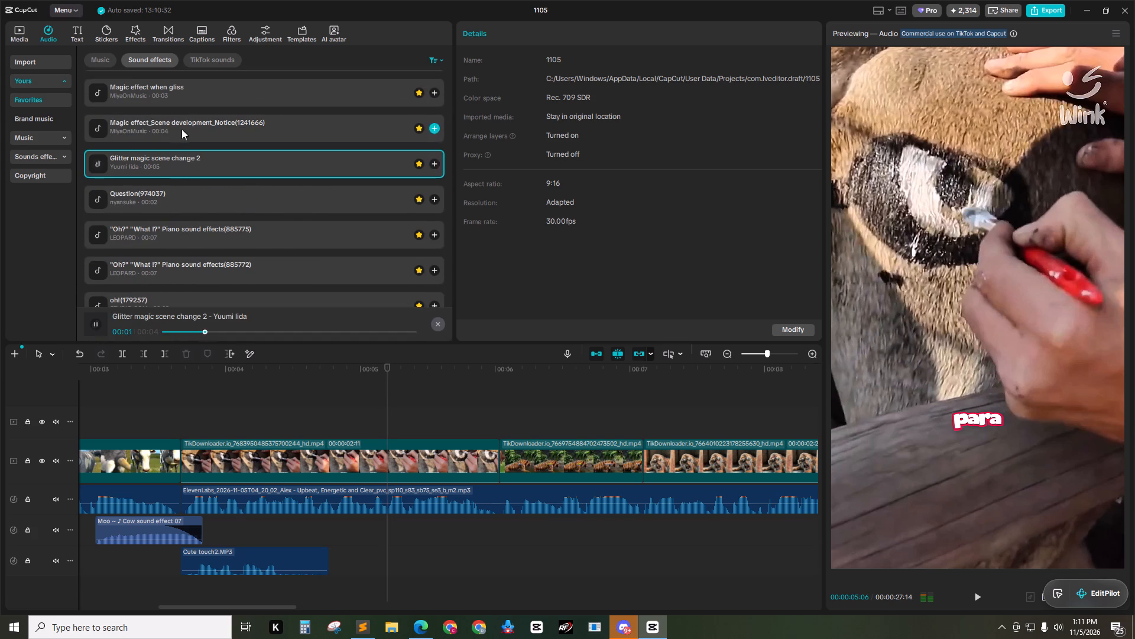
left_click_drag(142, 117, 385, 524)
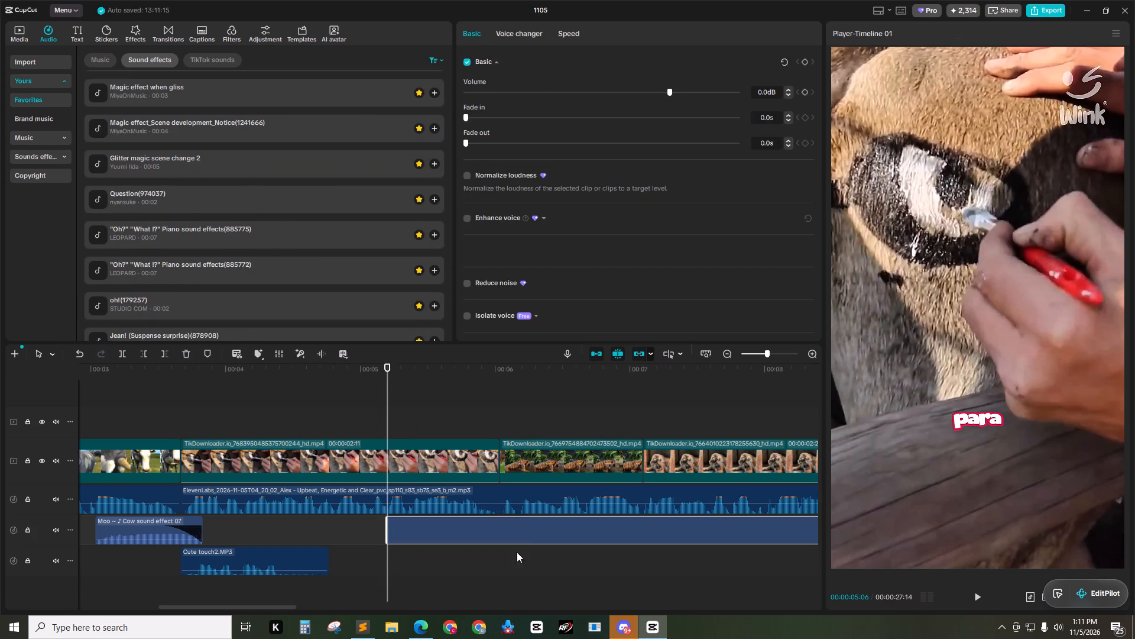
Trim the end of the Magic effect within the tiger clip, leaving it about 1.2 seconds long.
left_click(508, 577)
left_click_drag(464, 373, 502, 371)
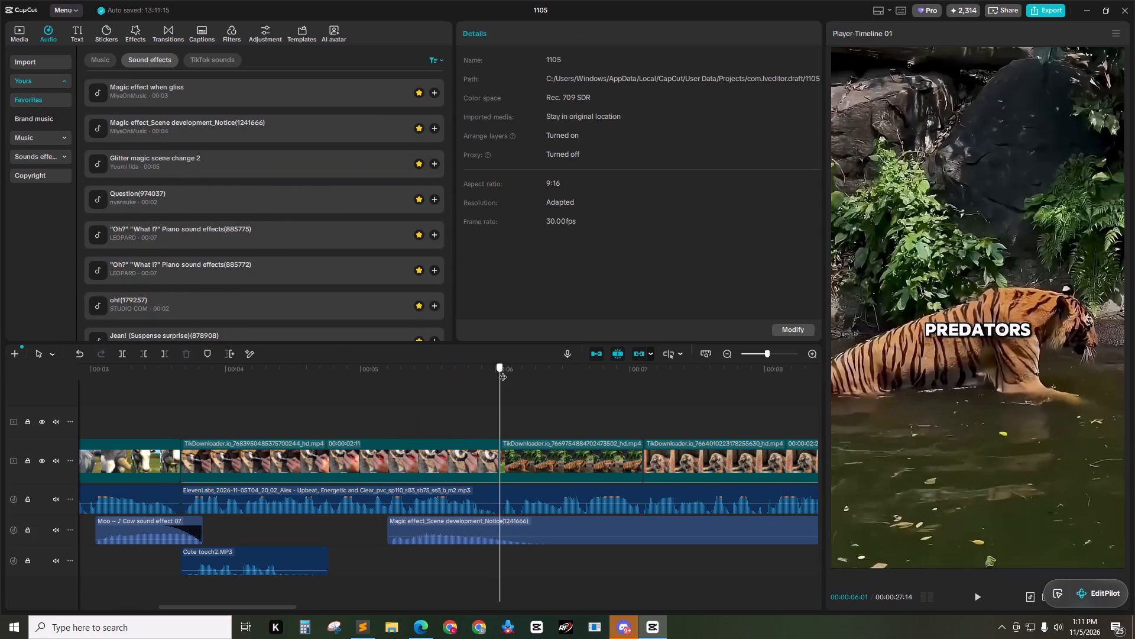
left_click_drag(502, 371, 550, 372)
left_click(546, 531)
key("w")
Play the Magic effect from just before its start into the tiger clip and set its volume to 3 dB.
left_click_drag(505, 375, 355, 383)
key("space")
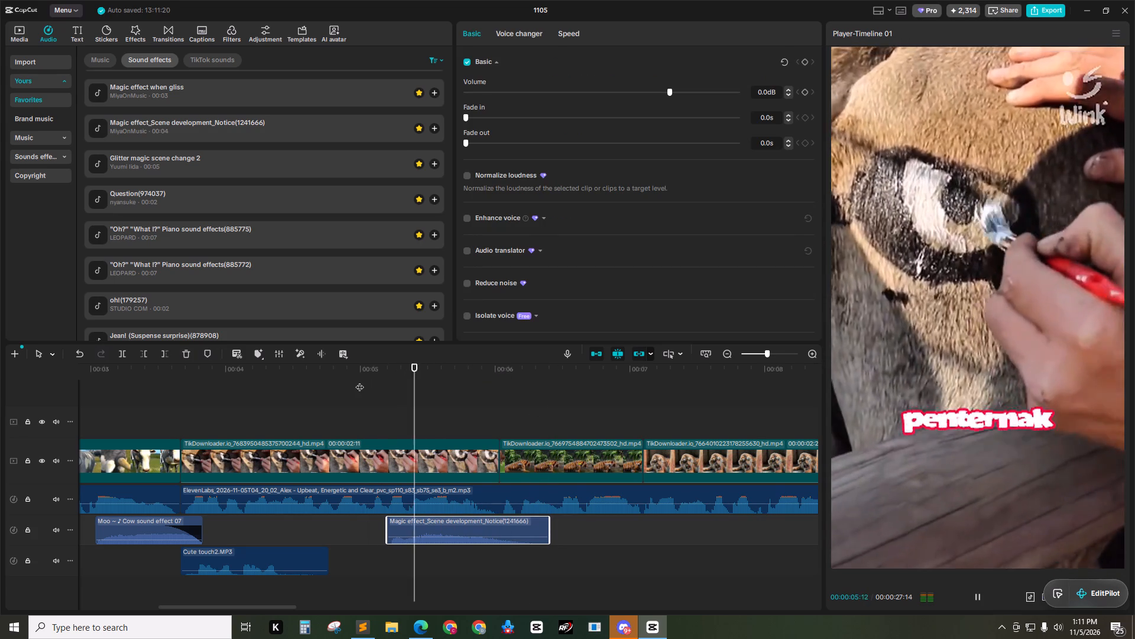
key("space")
left_click(456, 537)
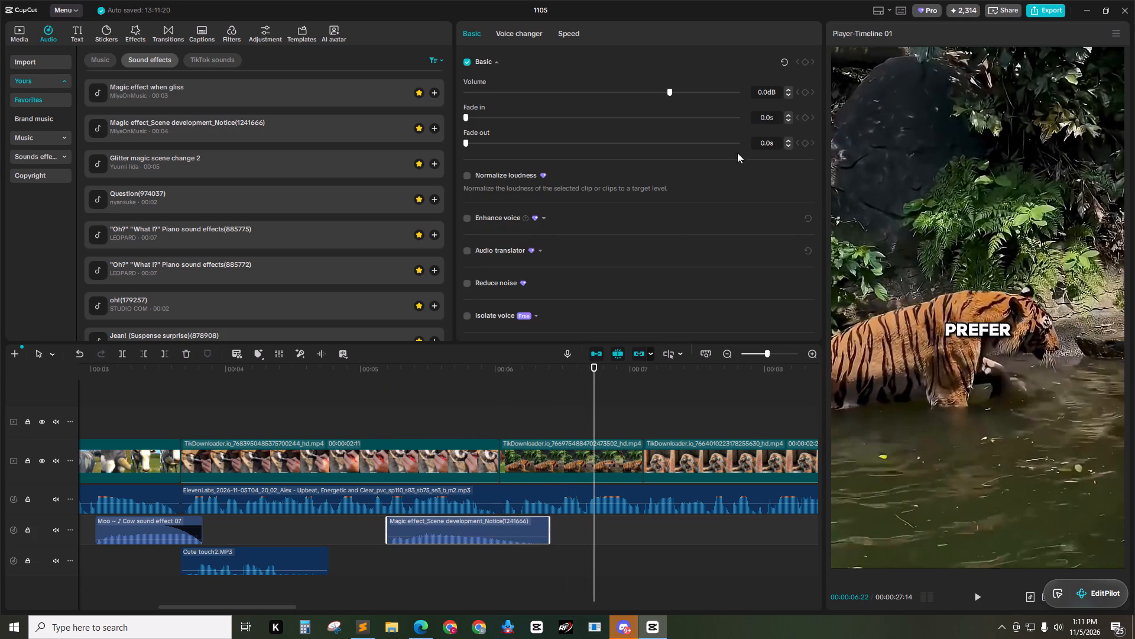
left_click(769, 93)
key("ctrl+a")
key("3")
key("Return")
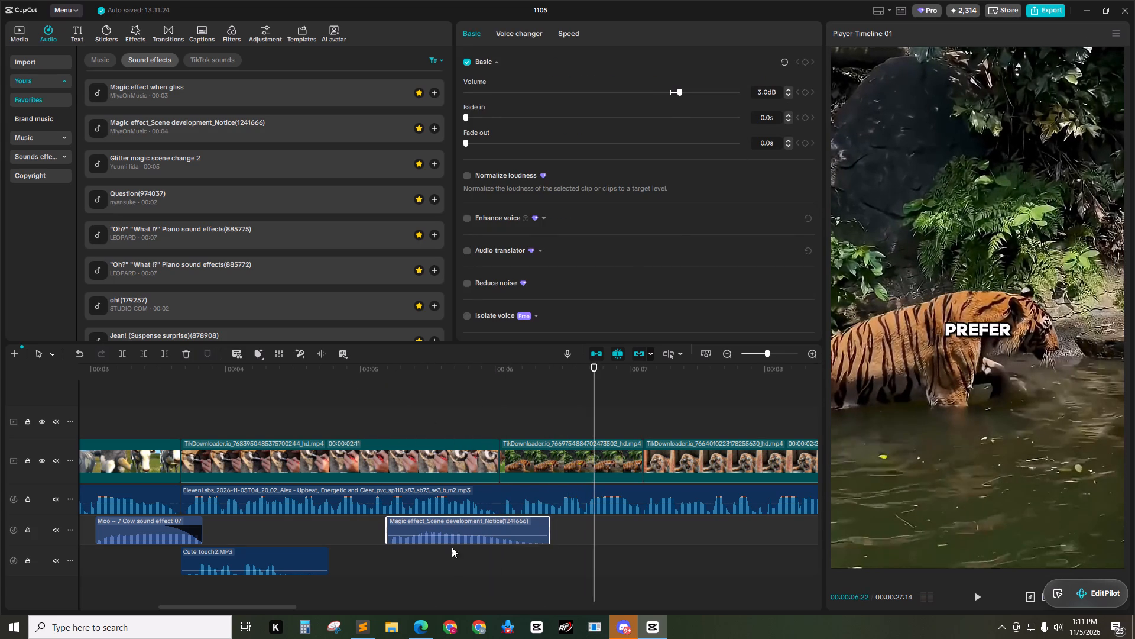
Play the Magic effect across the cut from the eye-painting clip through the first tiger clip.
left_click(449, 551)
left_click_drag(402, 371, 336, 373)
key("space")
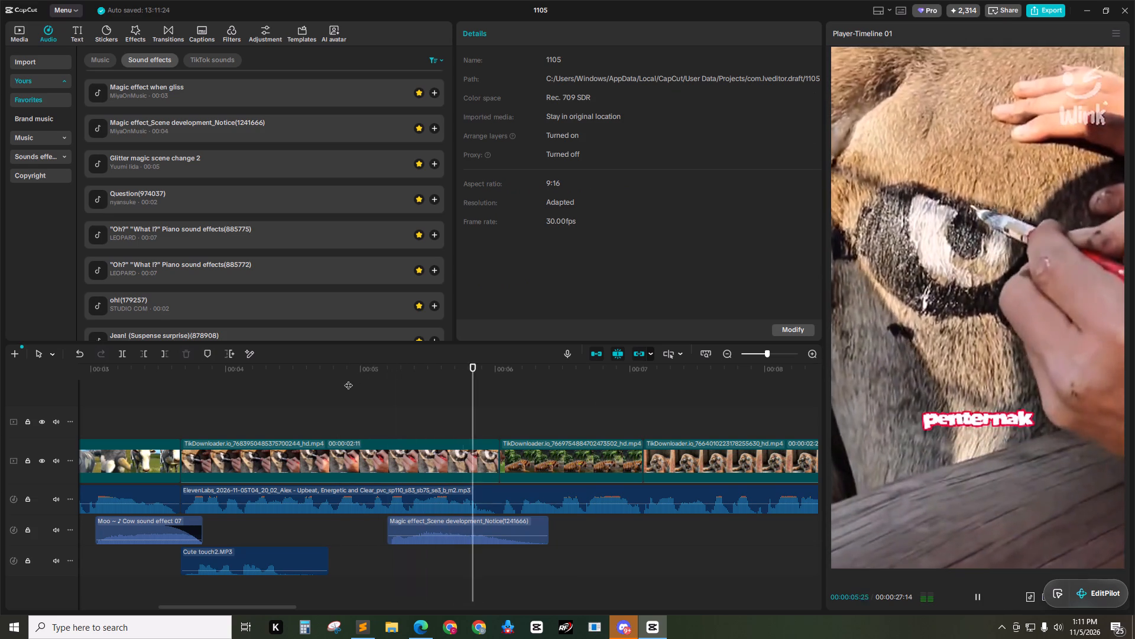
key("space")
left_click_drag(567, 364, 500, 376)
key("space")
key("space")
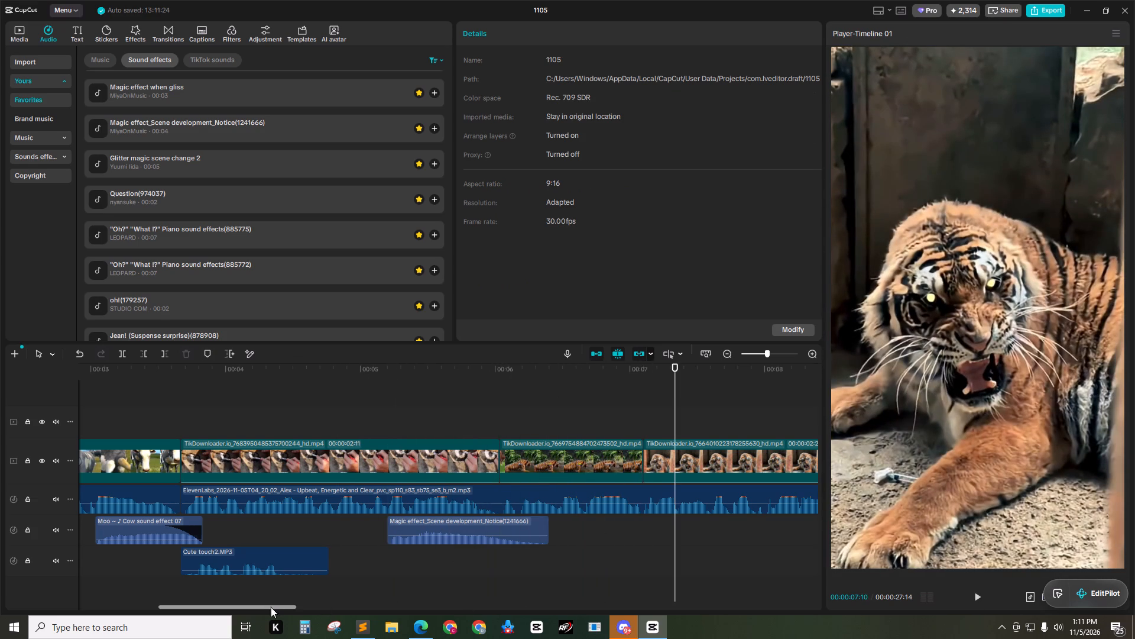
Search the project media for "question" and place question-mark.mp3 below the Magic effect at 00:00:06:01, where the first tiger clip starts.
left_click_drag(271, 607, 322, 608)
left_click_drag(348, 360, 267, 377)
left_click_drag(290, 376, 225, 376)
left_click(265, 462)
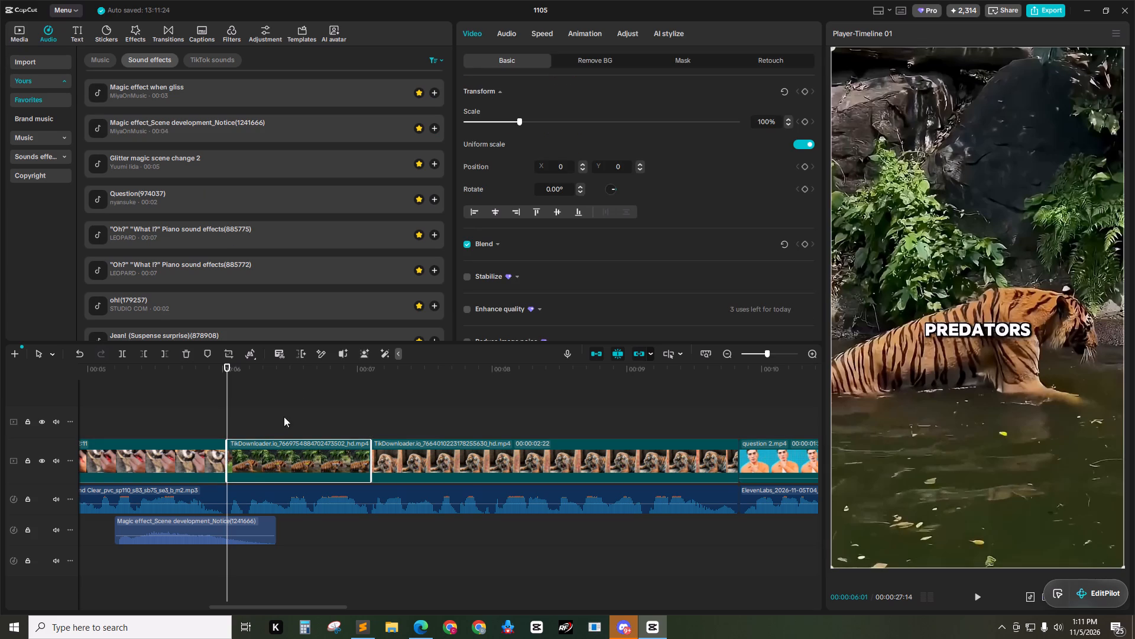
left_click(14, 33)
left_click(267, 66)
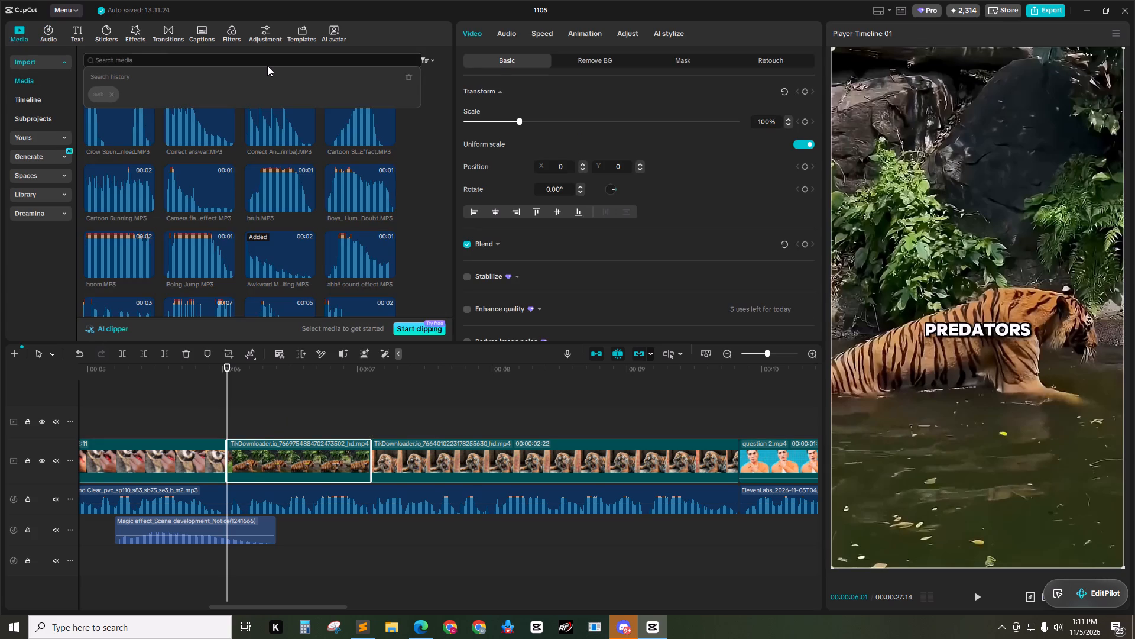
type("question")
key("Return")
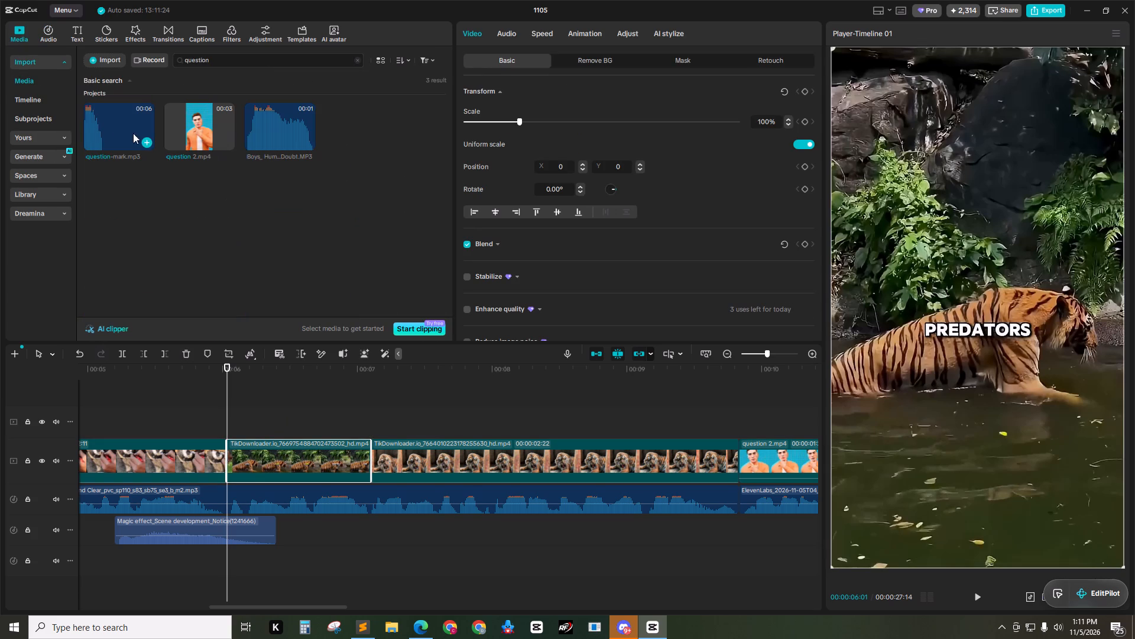
left_click_drag(99, 127, 225, 560)
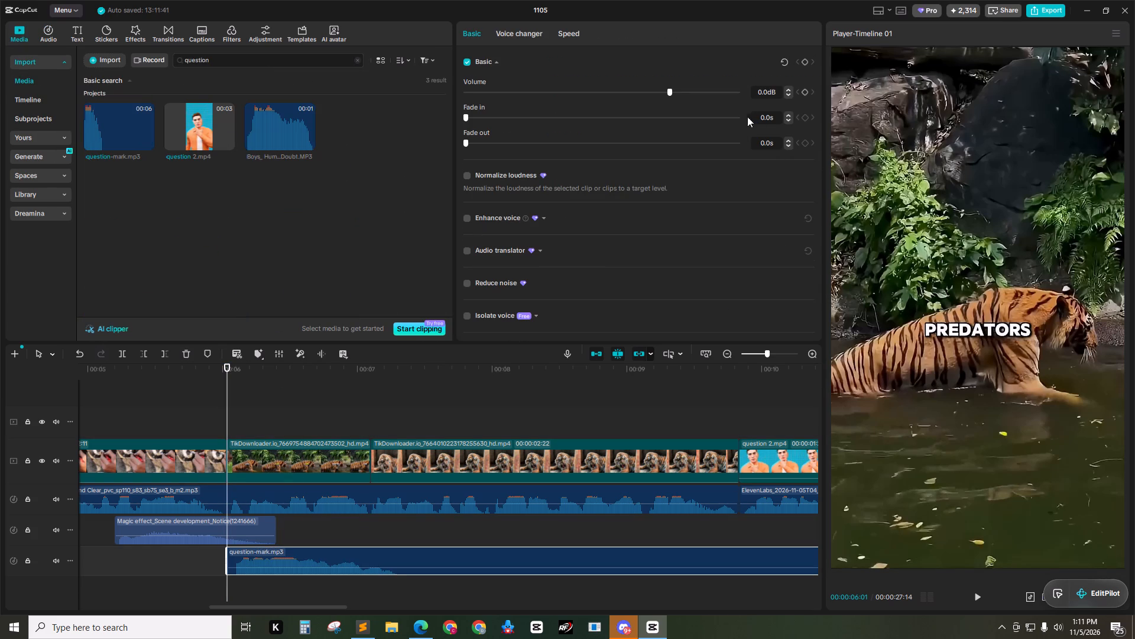
Set the volume of question-mark.mp3 to -8 dB.
left_click(763, 94)
key("ctrl+a")
type("-8")
key("Return")
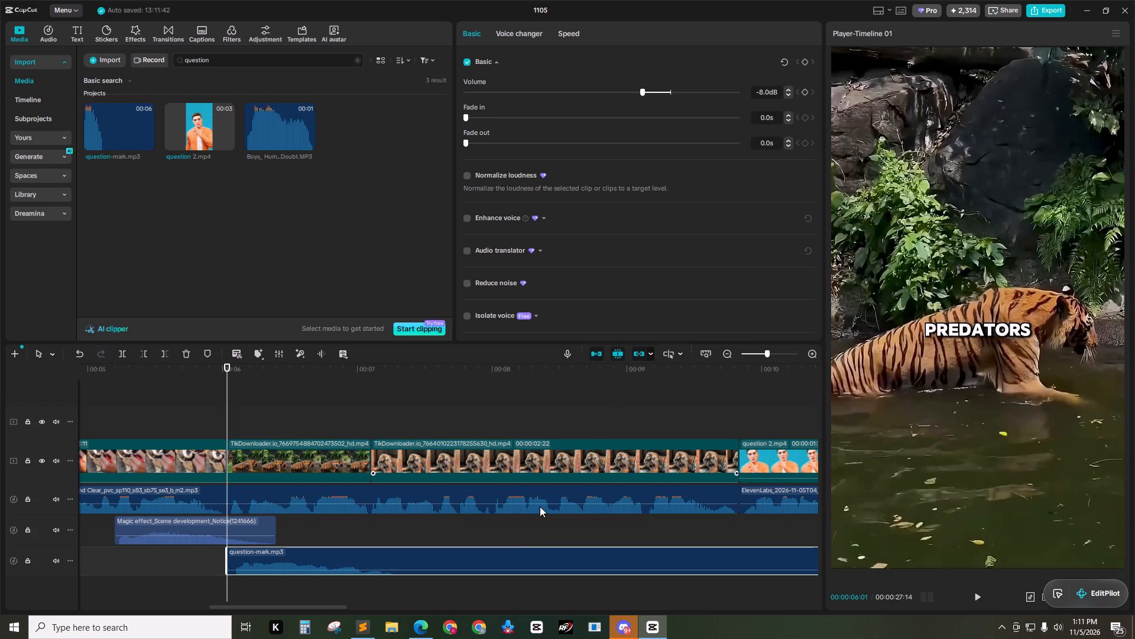
Trim the end of question-mark.mp3 just inside the second tiger clip, leaving it about 1.3 seconds long, and play it back.
left_click_drag(348, 370, 408, 383)
key("w")
left_click_drag(400, 375, 242, 382)
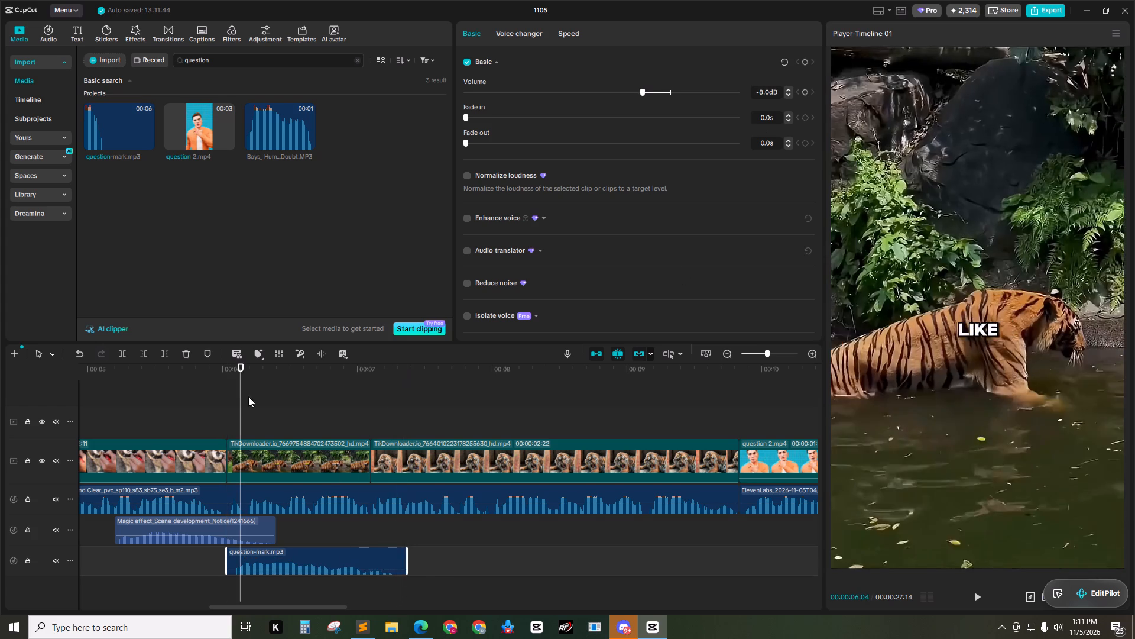
left_click(309, 427)
left_click_drag(302, 373, 241, 372)
key("space")
left_click_drag(272, 359, 138, 366)
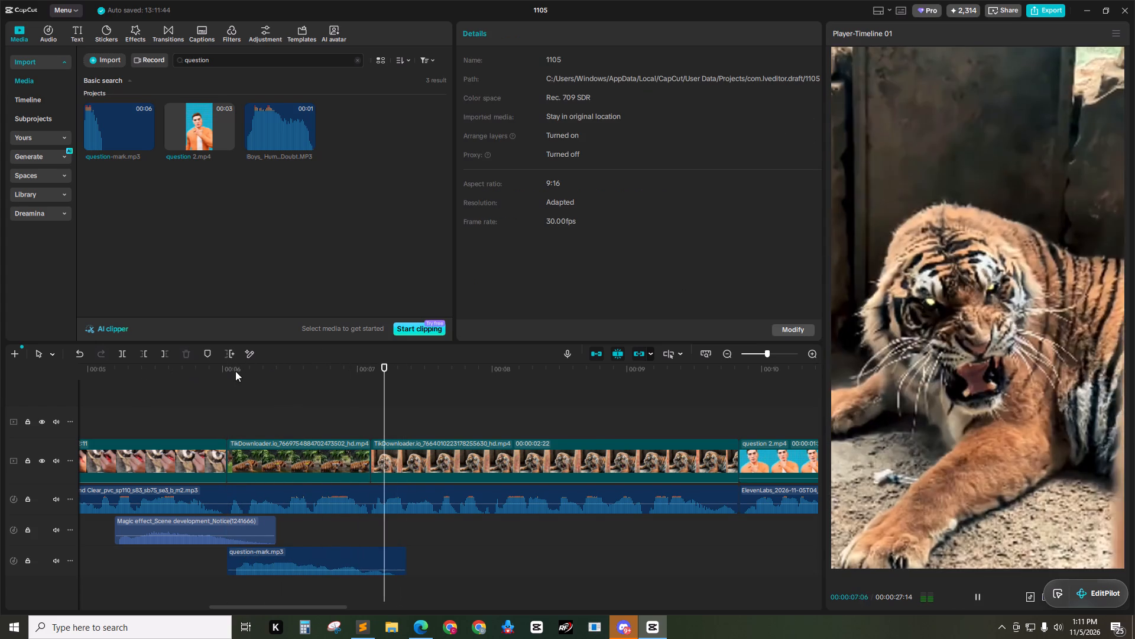
key("space")
Search the project media for "metal" and place the metal-gear-alert sound on the Magic effect's track at 00:00:07:03, where the second tiger clip starts.
left_click_drag(411, 375, 370, 375)
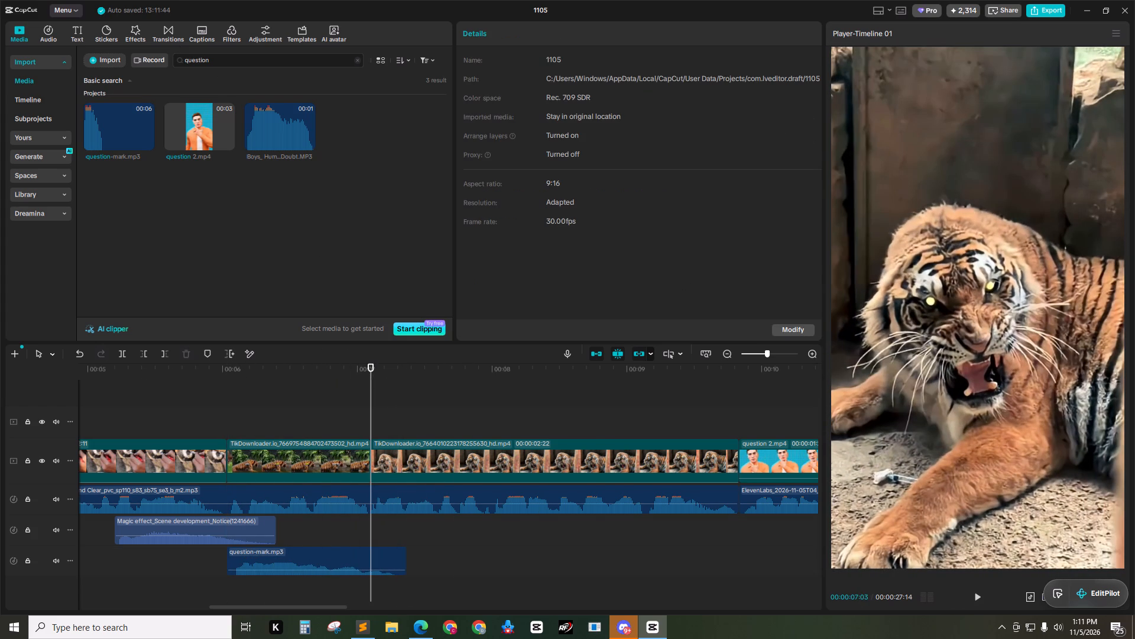
left_click(220, 61)
left_click(415, 60)
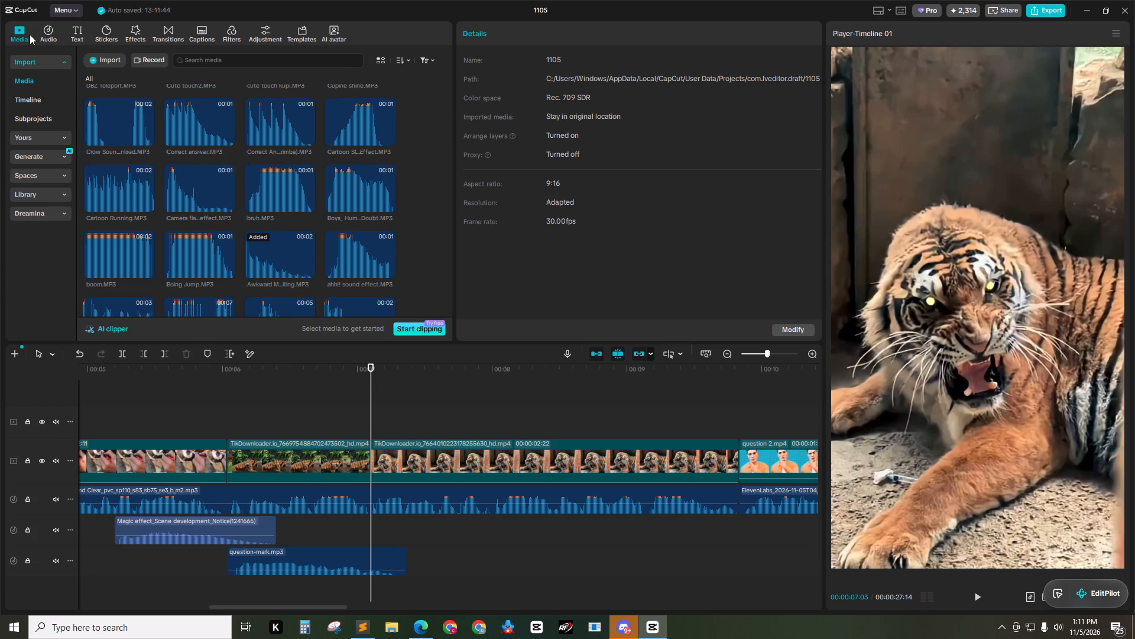
scroll(354, 228, "down", 3)
left_click(257, 60)
type("metal")
key("Return")
left_click(198, 224)
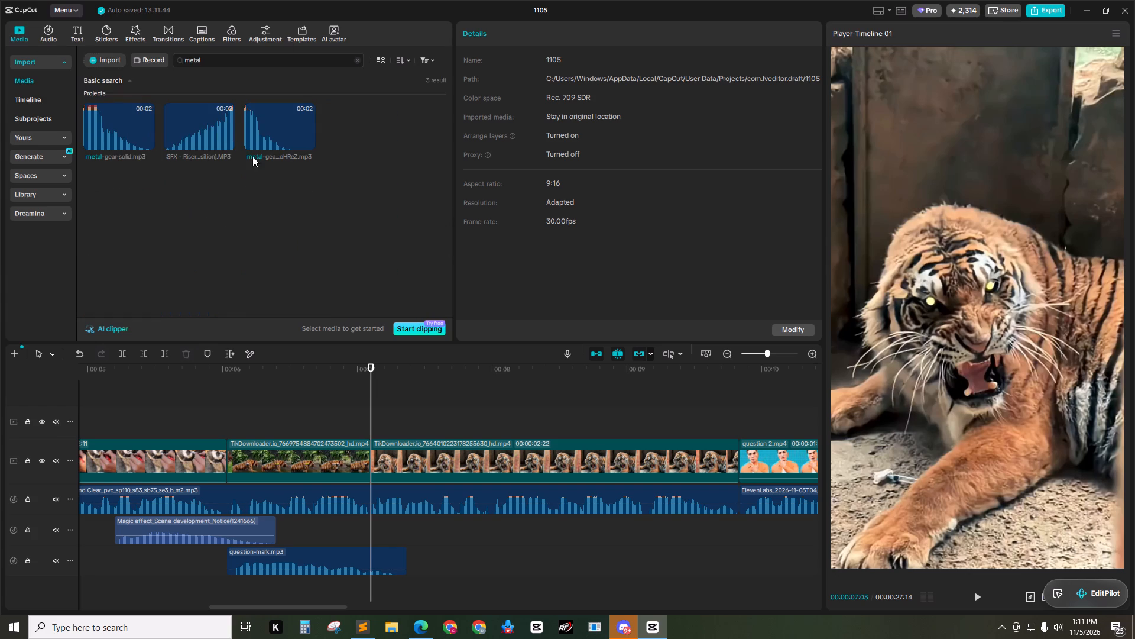
left_click_drag(269, 122, 371, 529)
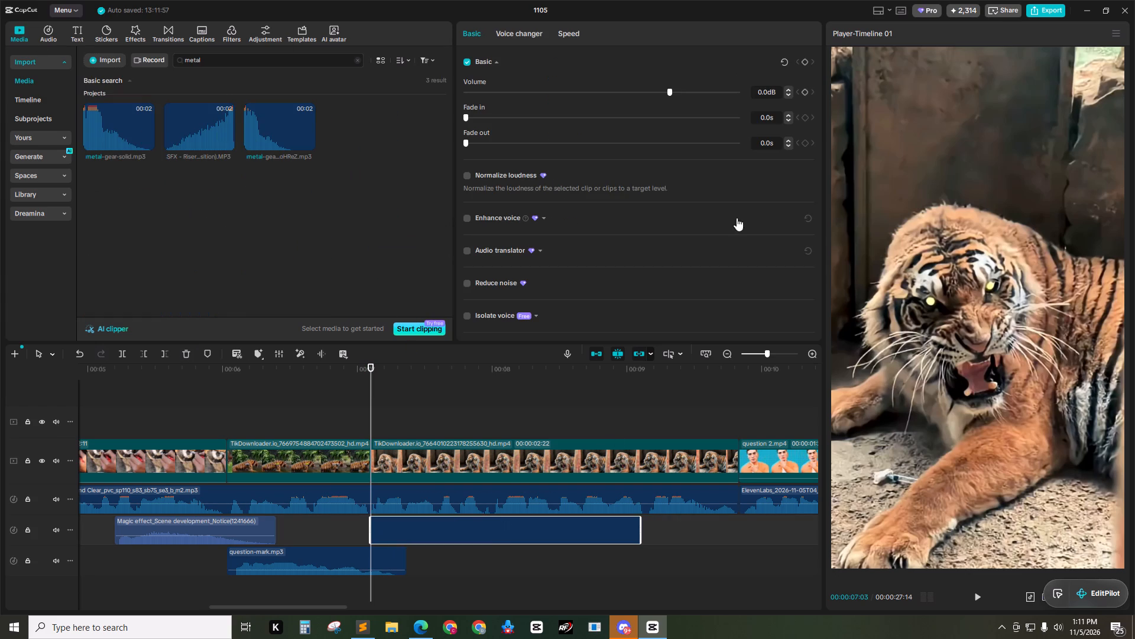
Set the metal-gear-alert sound's volume to -10 dB and play it against the growling tiger clip.
left_click(770, 89)
key("ctrl+a")
type("-10")
key("Return")
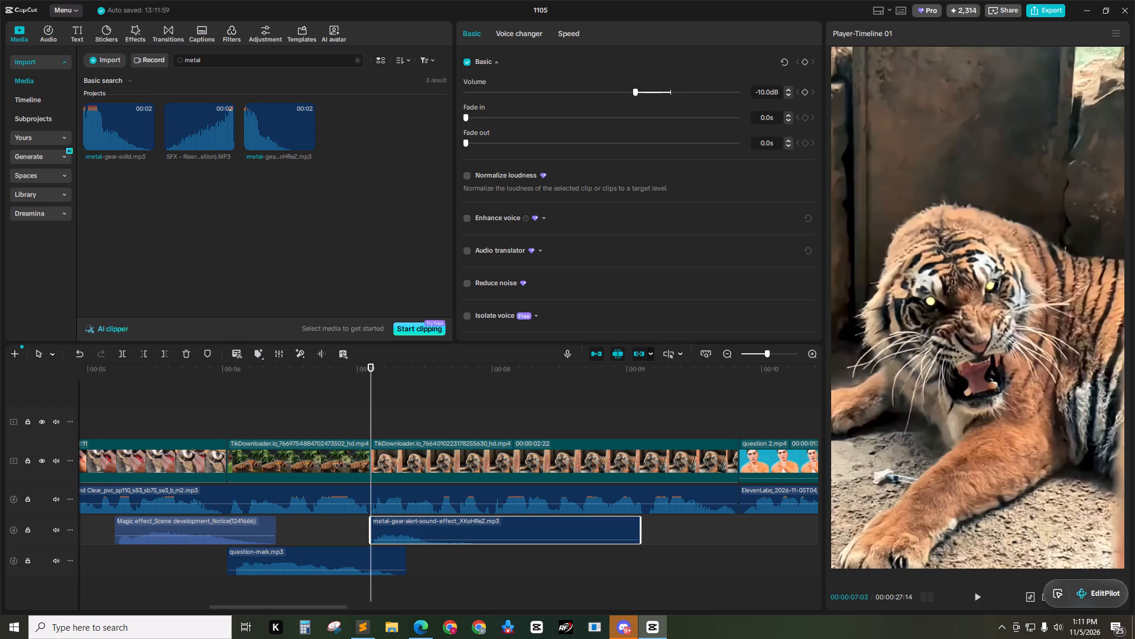
key("space")
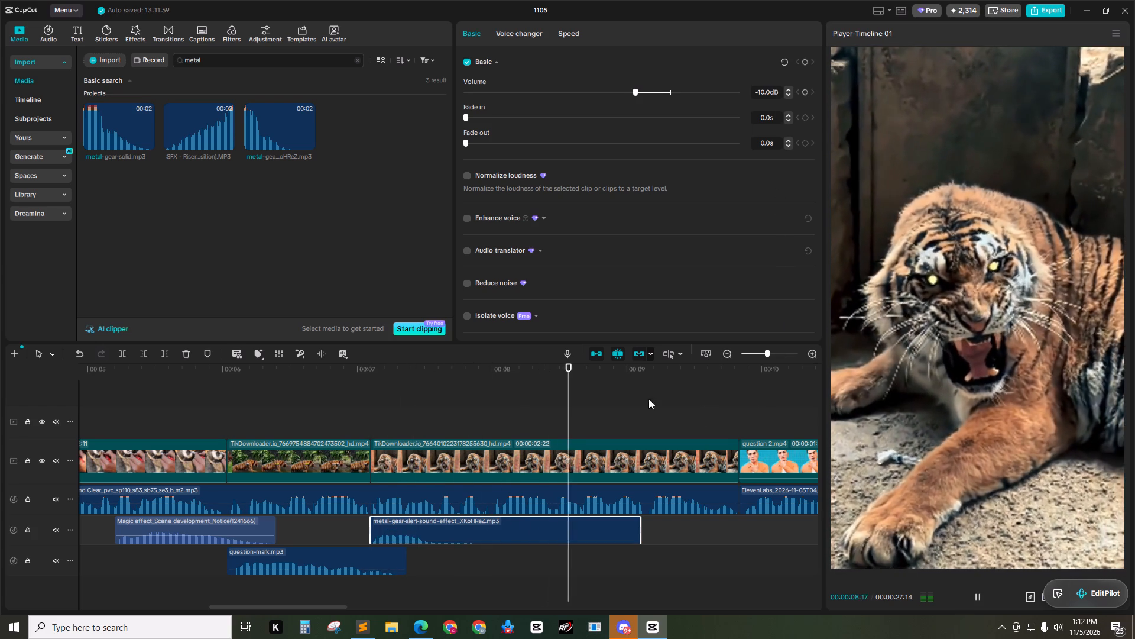
key("space")
left_click_drag(581, 375, 491, 391)
key("space")
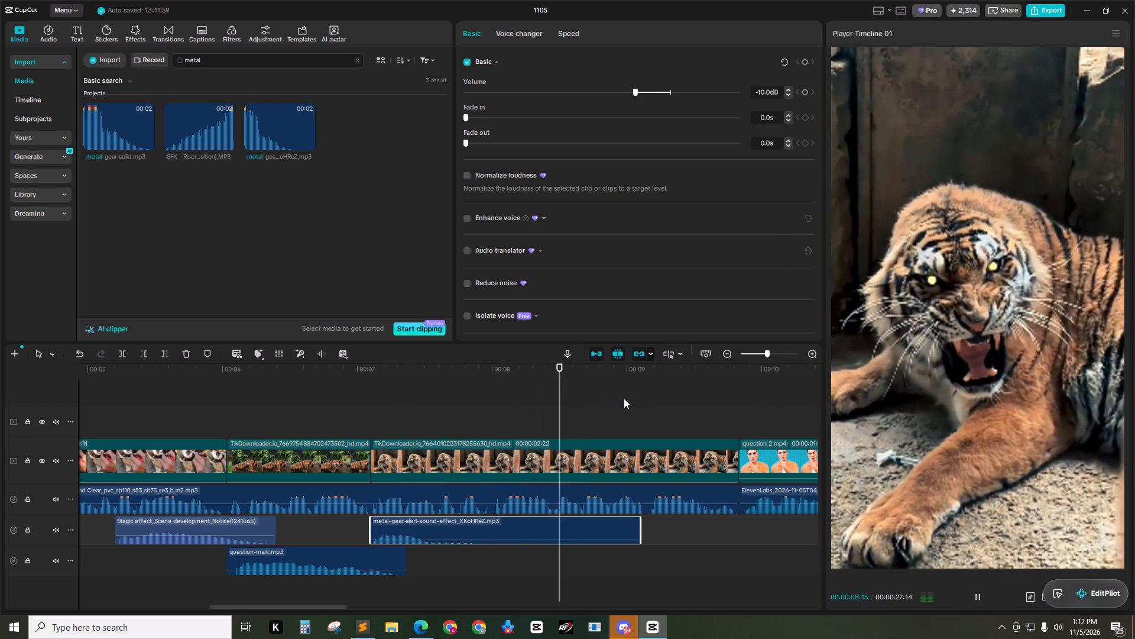
key("space")
Search the sound effects library for "tiger growl".
left_click(48, 31)
left_click(41, 160)
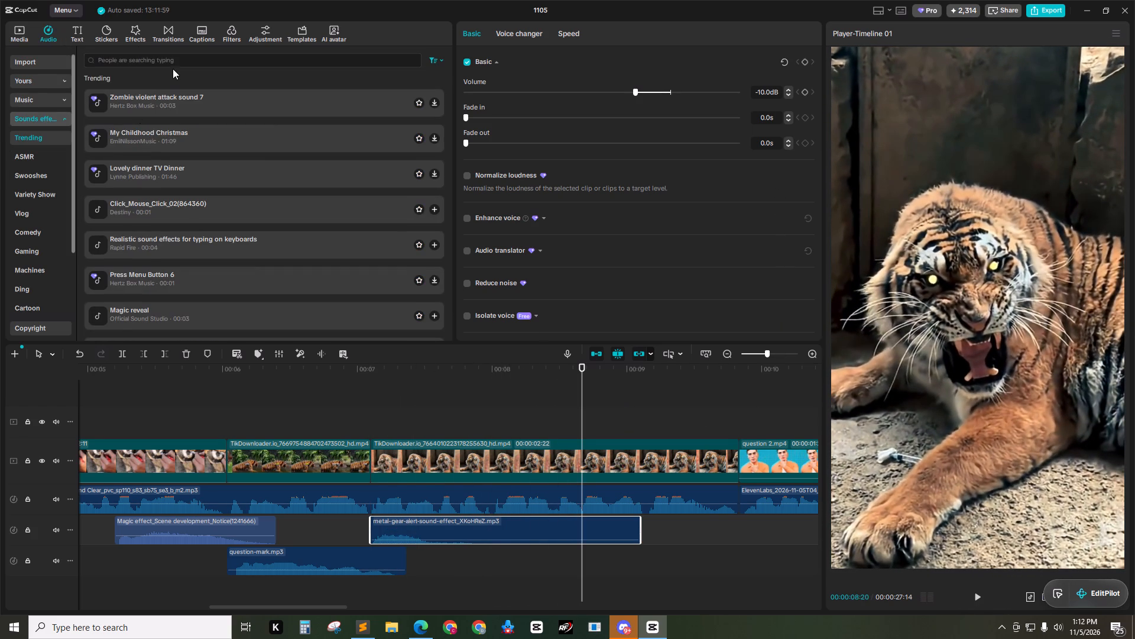
left_click(173, 62)
key("i")
key("BackSpace")
type("tiger growl")
key("Return")
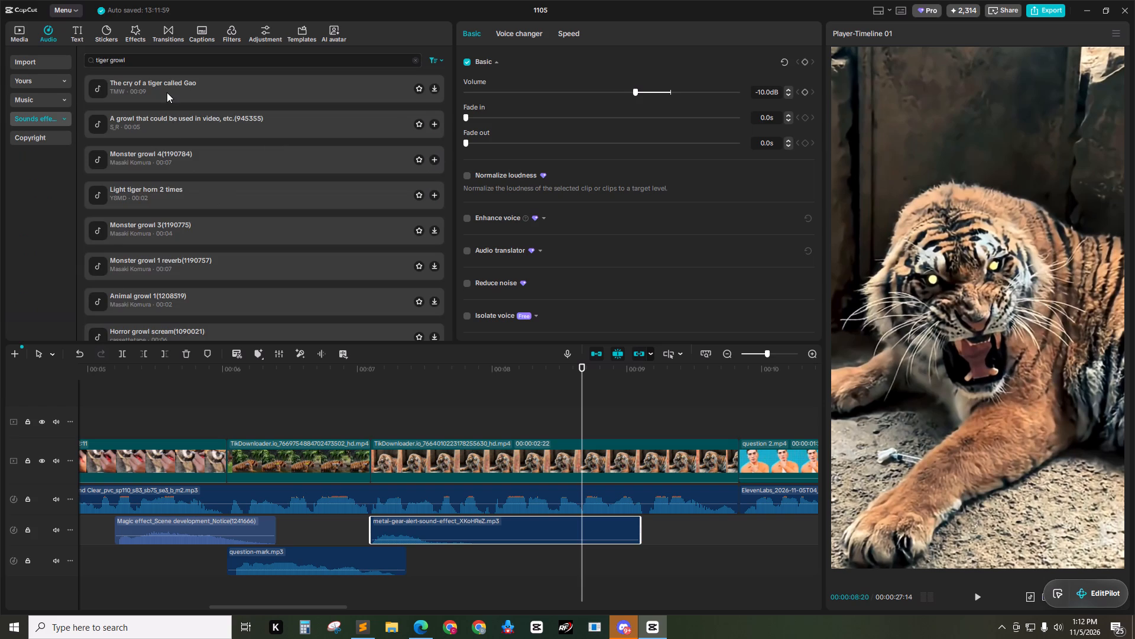
Audition the tiger and monster growl effects and place Monster growl 3(1190775) on question-mark.mp3's track just after 00:00:08:20.
left_click(167, 92)
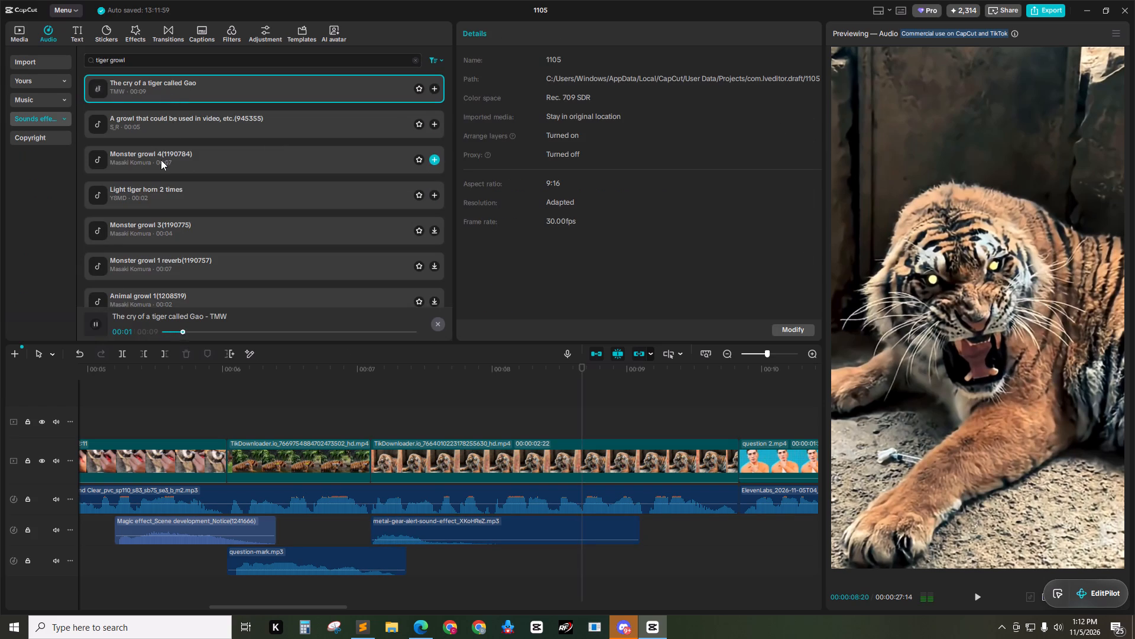
left_click(141, 158)
left_click(151, 199)
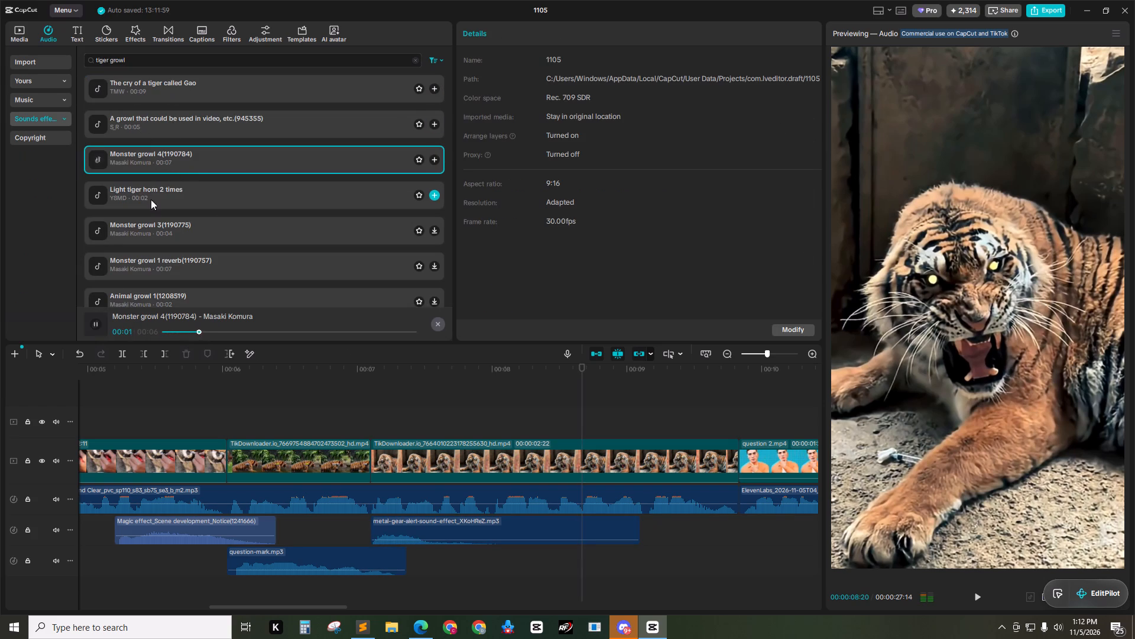
left_click(188, 177)
left_click(193, 224)
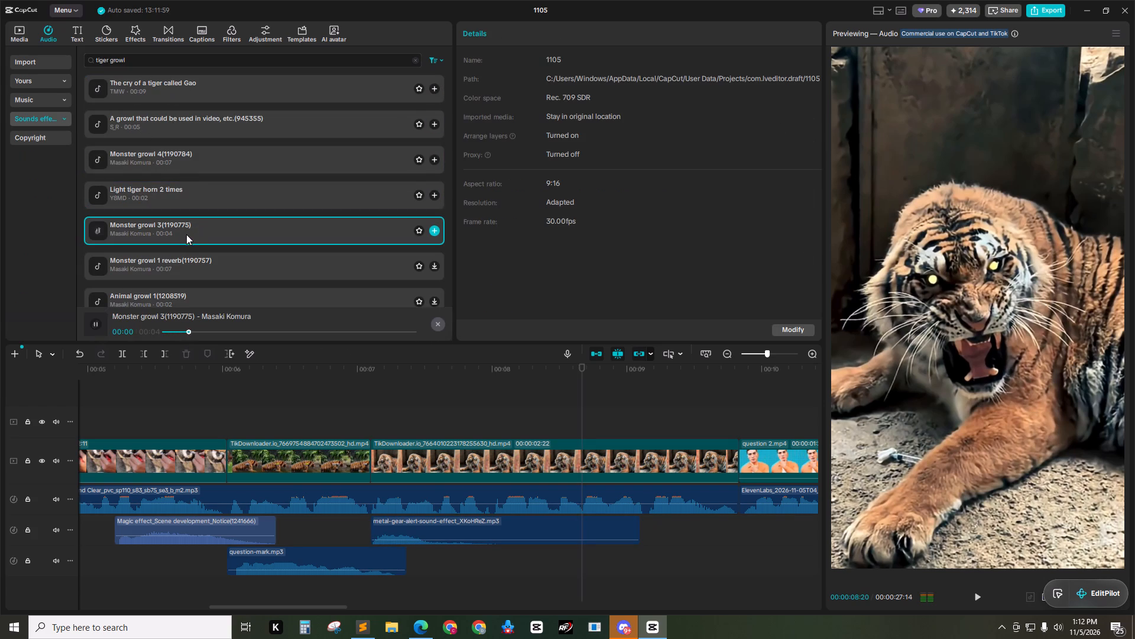
left_click(177, 235)
left_click_drag(97, 236, 589, 551)
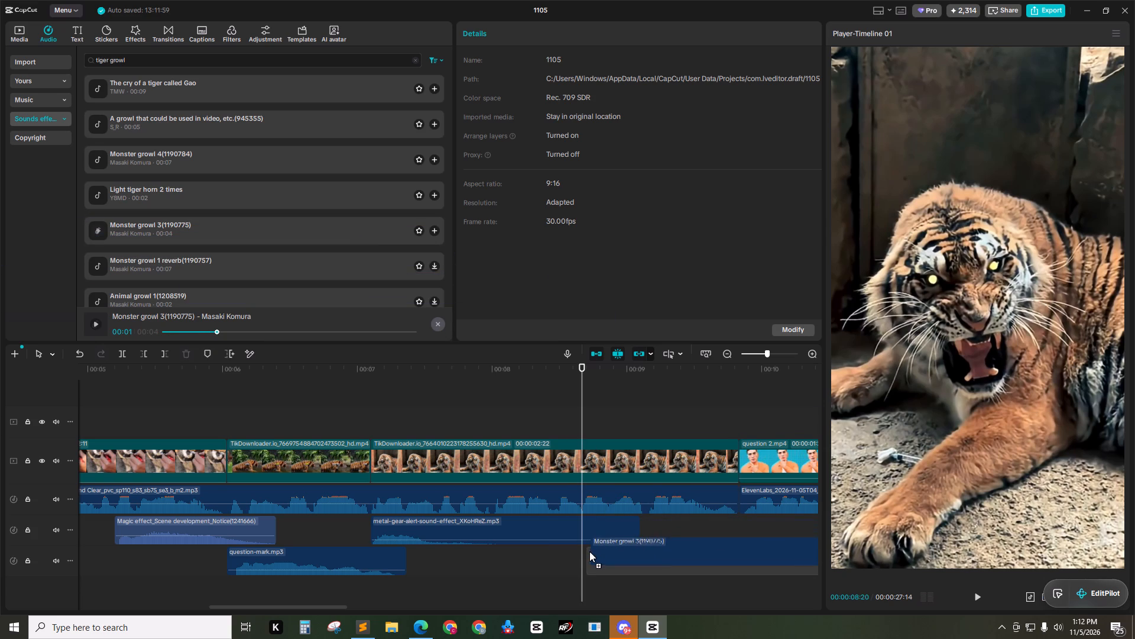
left_click_drag(589, 551, 591, 559)
Play the start of the growling tiger clip and move Monster growl 3 earlier, starting at 00:00:07:23.
left_click_drag(514, 375, 394, 382)
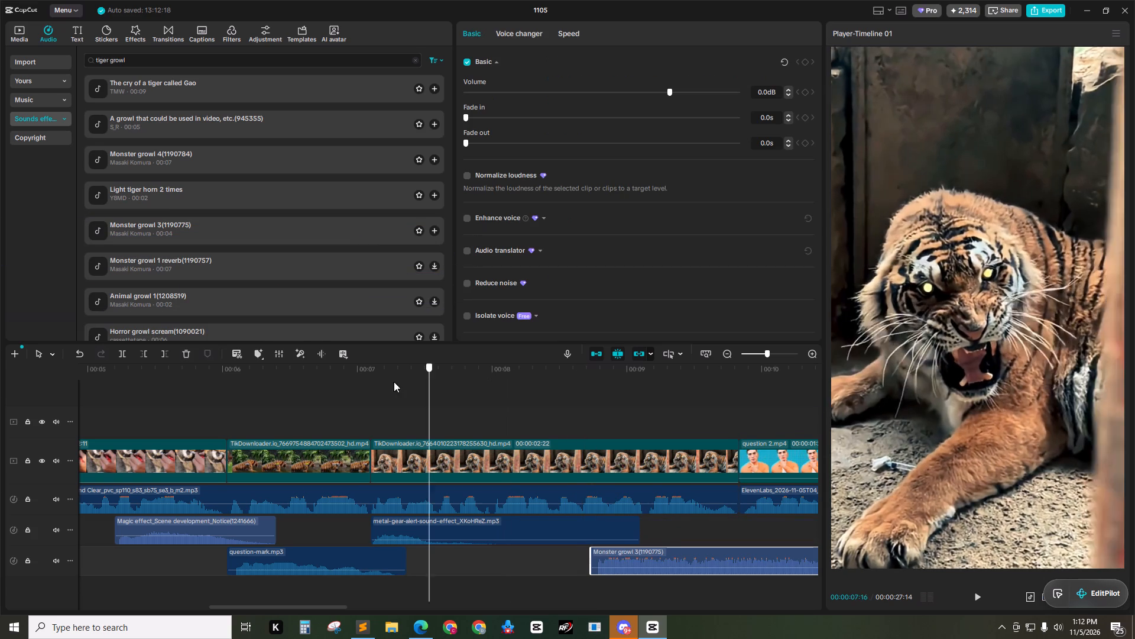
left_click_drag(394, 382, 355, 383)
key("space")
key("space")
left_click_drag(644, 565, 525, 569)
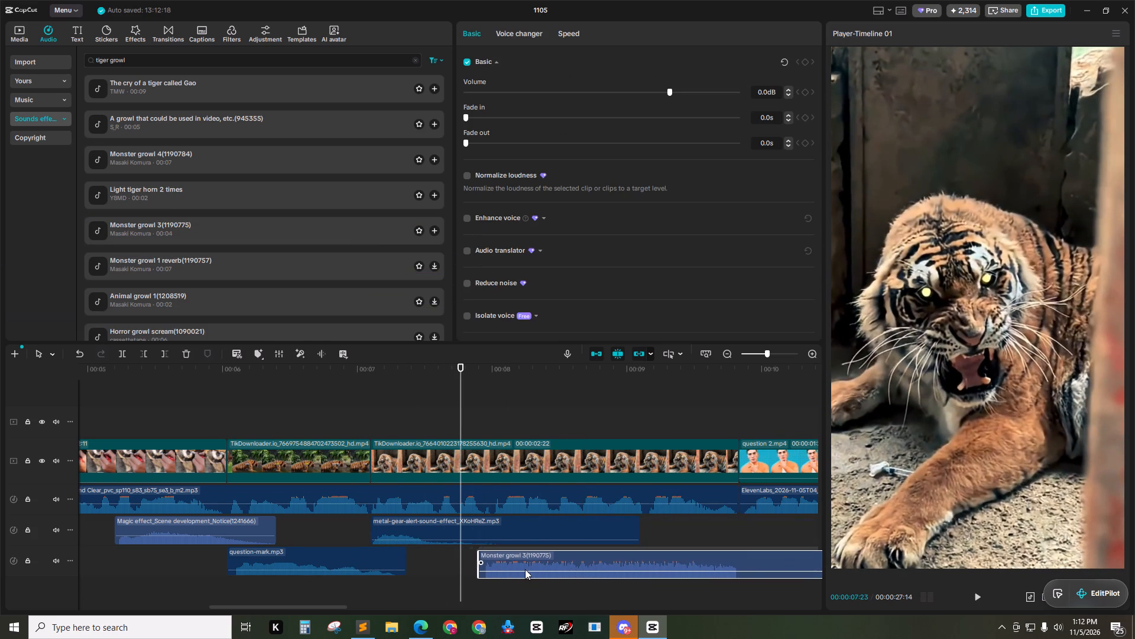
left_click_drag(525, 569, 515, 567)
Trim the end of Monster growl 3 at the start of the first question 2.mp4 clip.
left_click_drag(630, 362, 683, 364)
left_click_drag(684, 368, 754, 373)
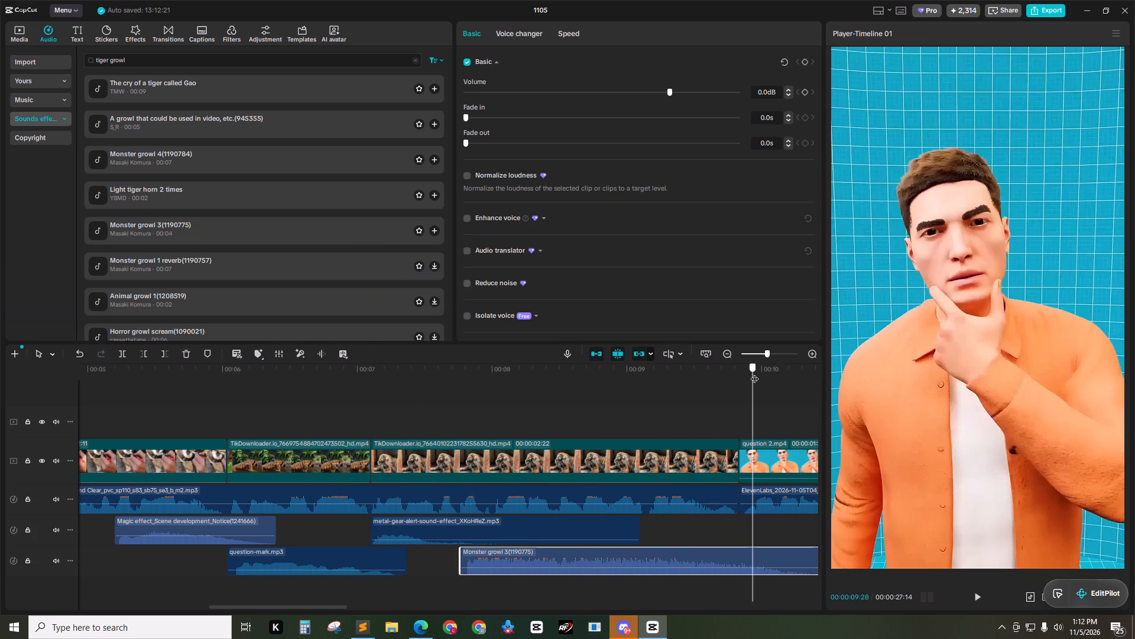
left_click_drag(754, 373, 741, 376)
key("w")
Set Monster growl 3's volume to -10 dB and play the tiger section through into the first question 2.mp4 clip.
left_click_drag(741, 376, 546, 391)
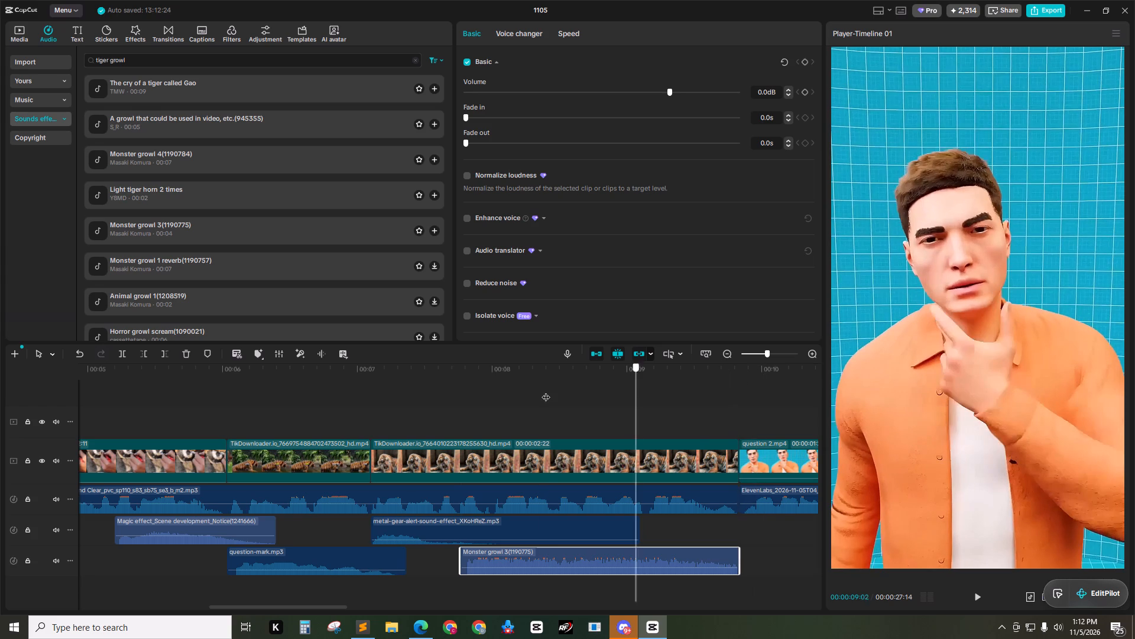
left_click_drag(546, 391, 540, 392)
left_click(767, 98)
key("ctrl+a")
type("-10")
key("Return")
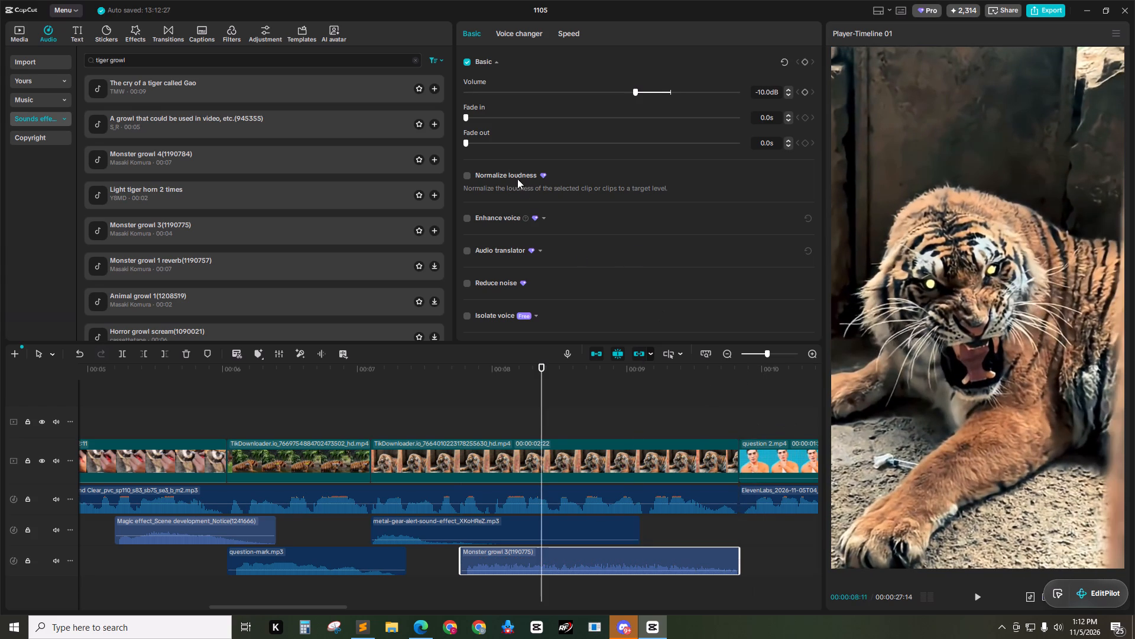
left_click(433, 396)
left_click_drag(421, 363, 287, 382)
key("space")
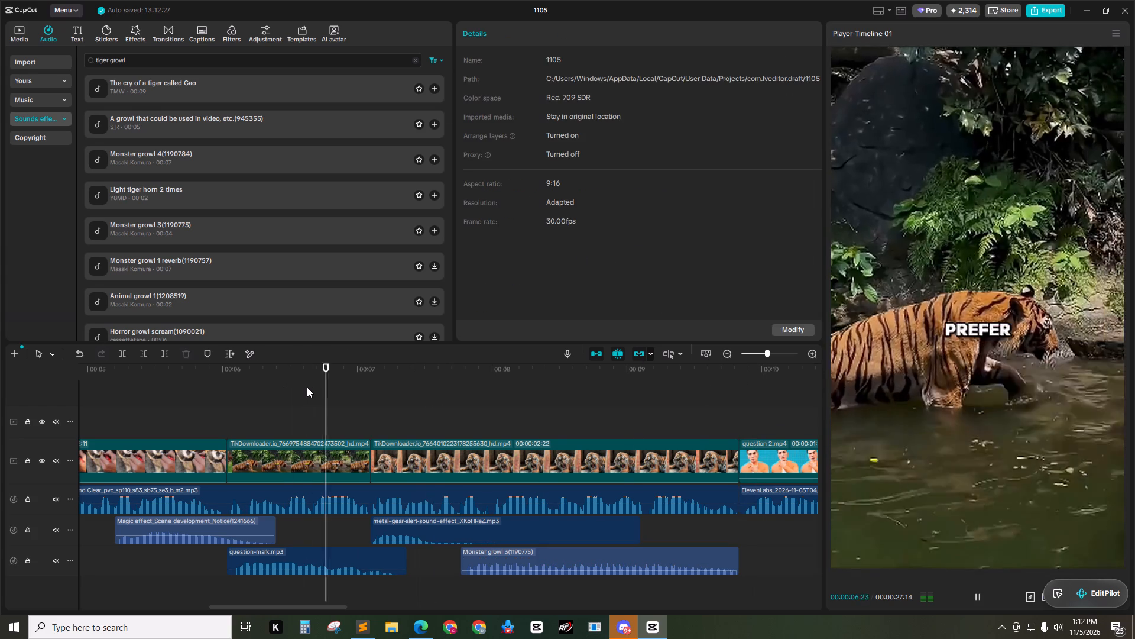
left_click_drag(301, 607, 330, 615)
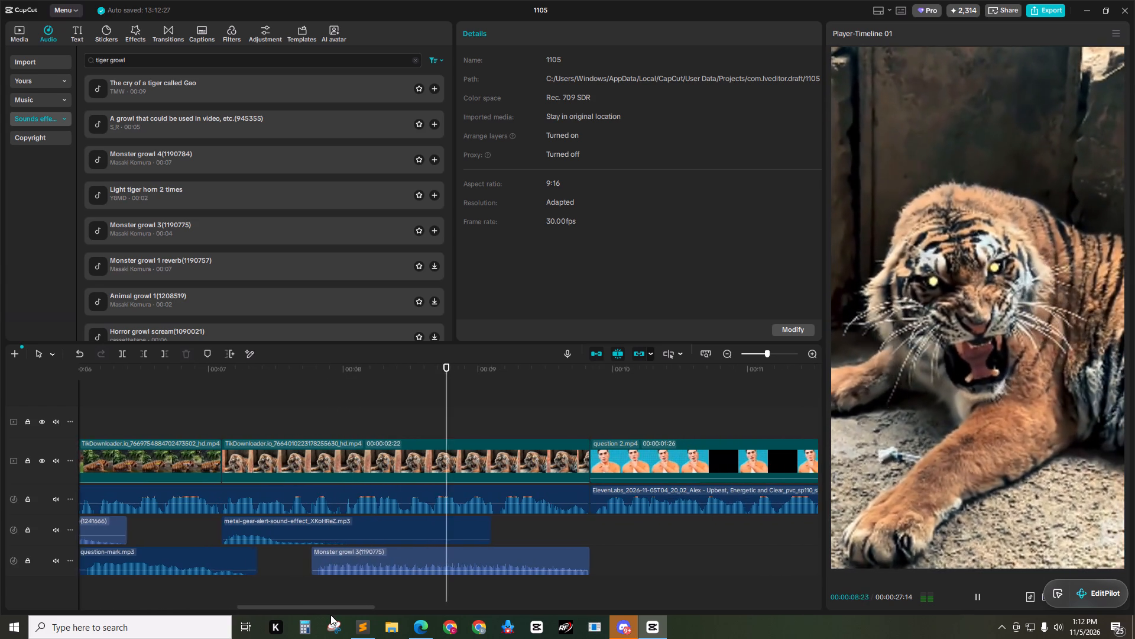
left_click_drag(330, 615, 394, 617)
key("space")
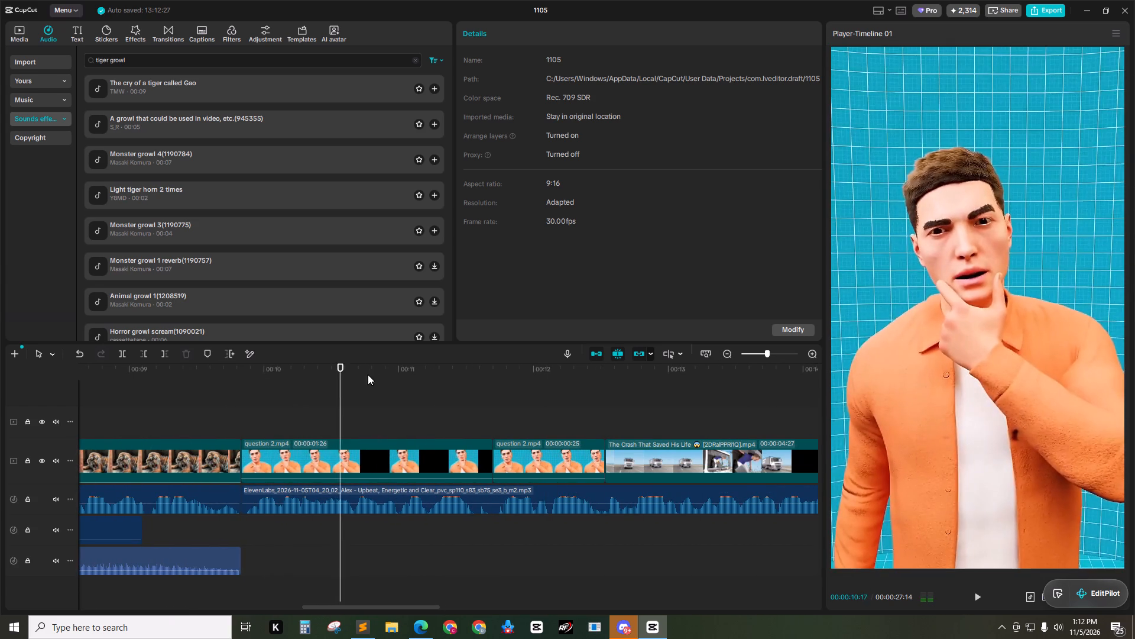
Replay the narration over the first question 2.mp4 clip and park the playhead at 00:00:10:20.
left_click_drag(365, 374, 238, 382)
key("space")
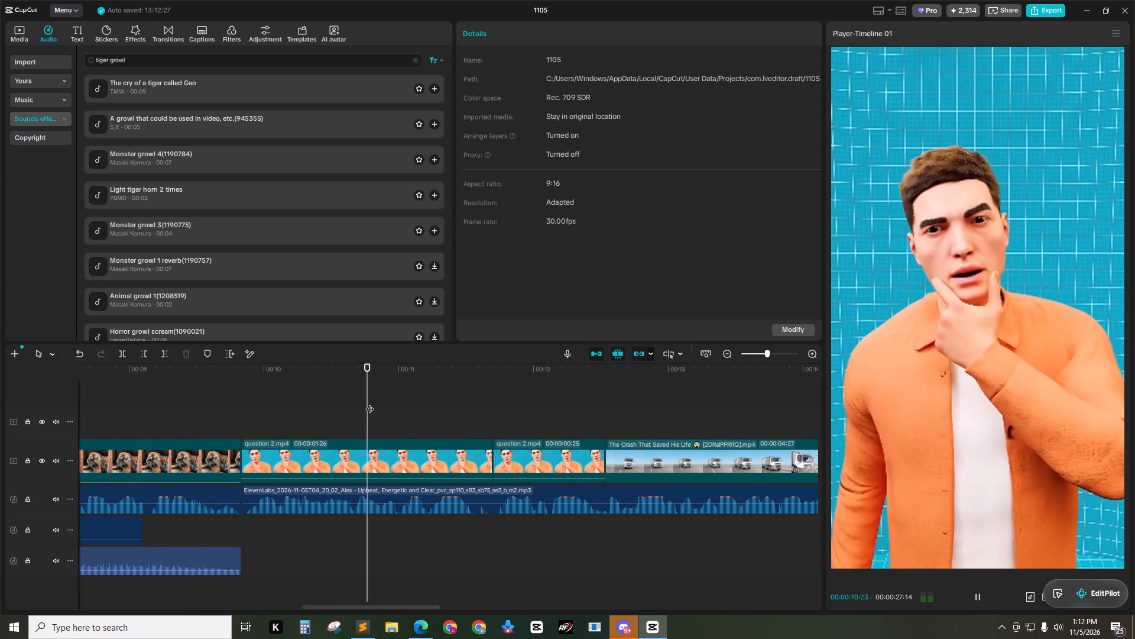
key("space")
left_click_drag(390, 377, 238, 382)
key("space")
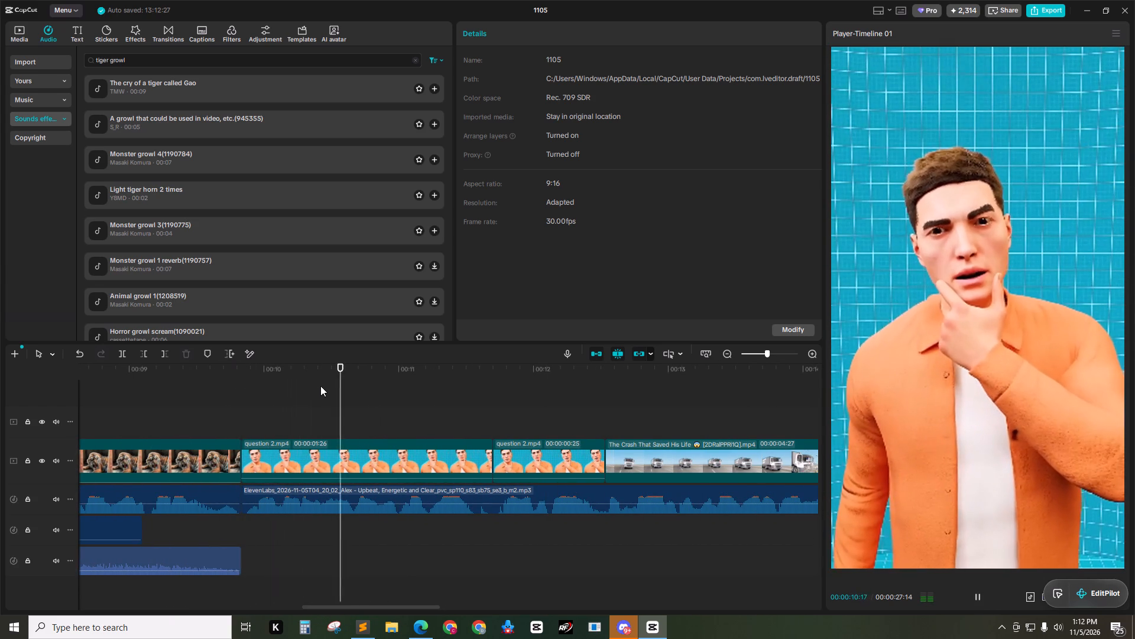
key("space")
left_click_drag(352, 368, 356, 374)
left_click_drag(356, 374, 351, 374)
left_click(351, 374)
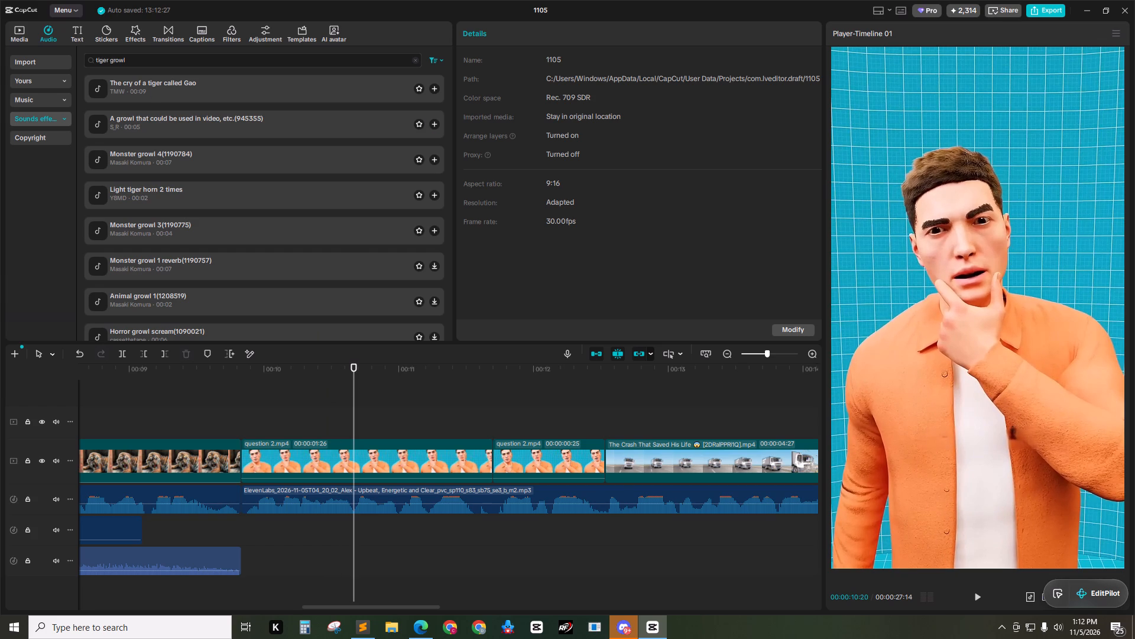
Search the project media for "huh" and place Huh sound effect.MP3 at 00:00:10:20 under the first question 2.mp4 clip.
left_click(21, 33)
left_click(320, 450)
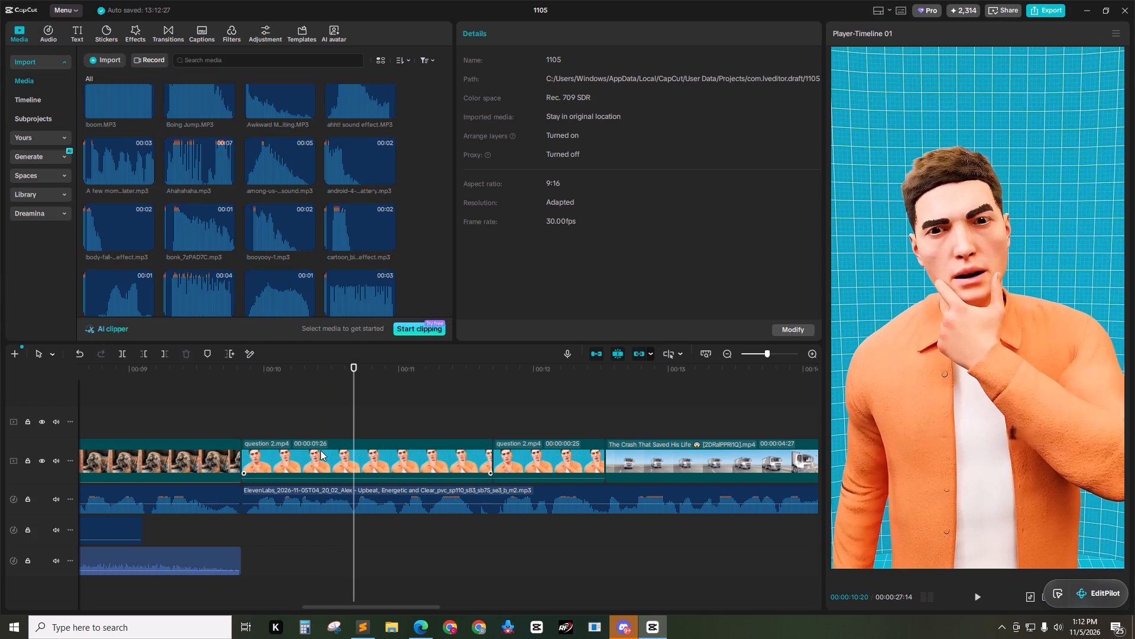
left_click(226, 64)
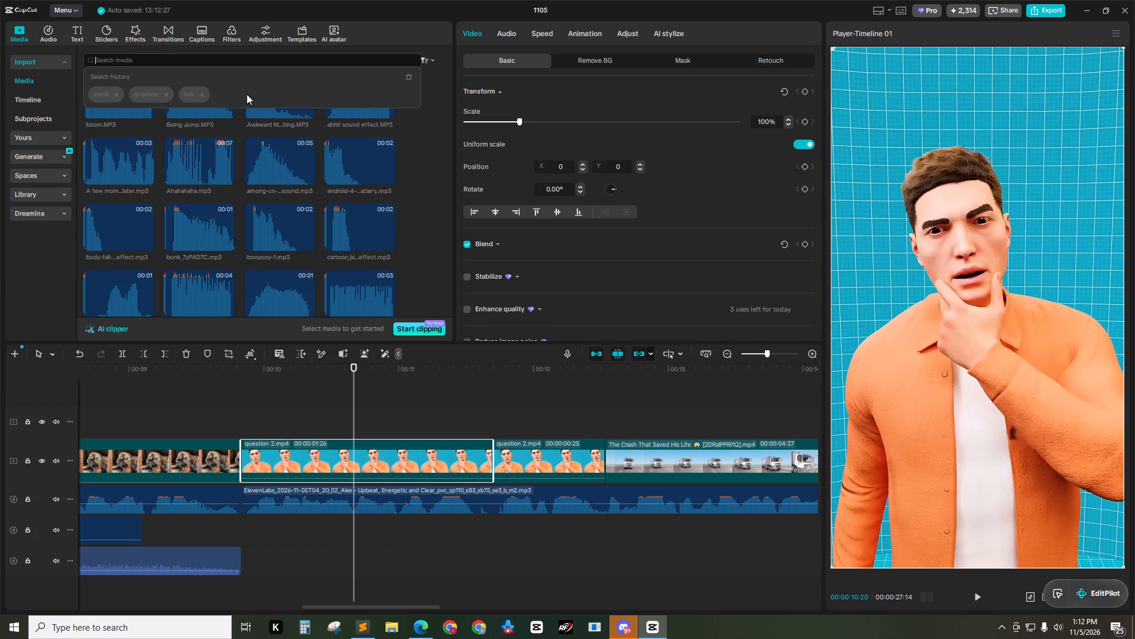
type("huh")
key("Return")
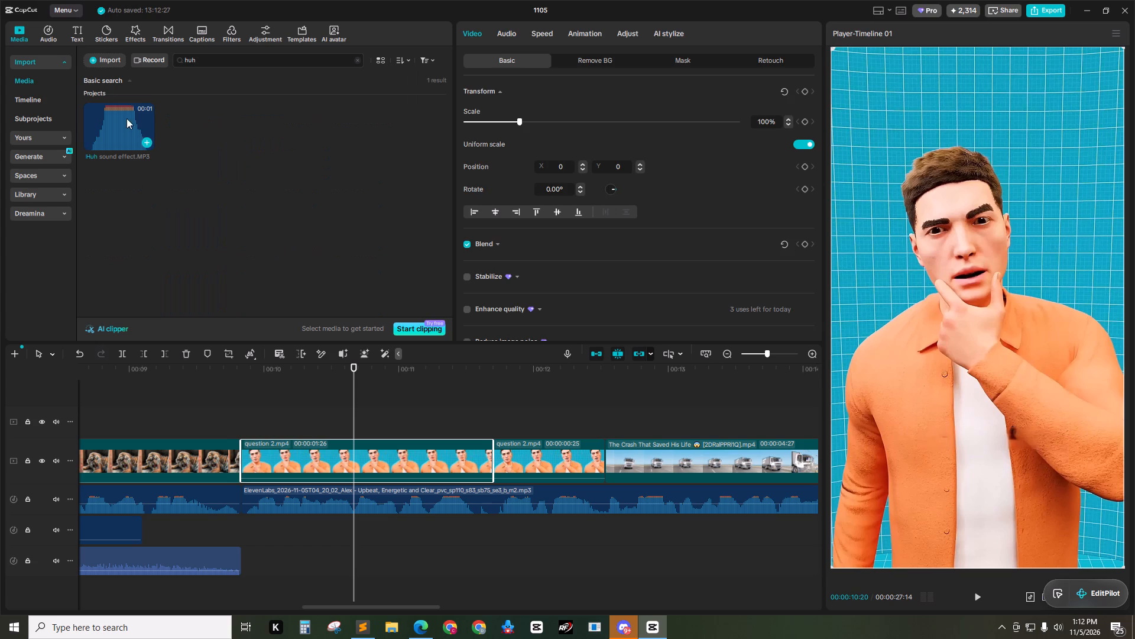
left_click_drag(124, 119, 355, 527)
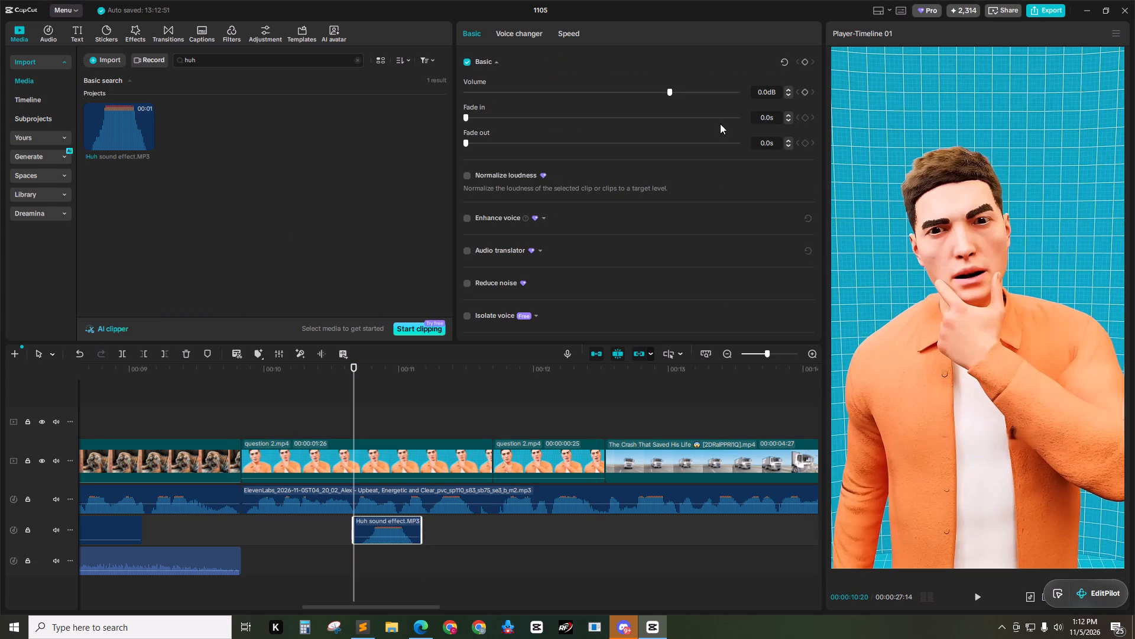
Set the Huh sound effect's volume to -10 dB and play the section through into the second question 2.mp4 clip.
left_click(761, 89)
key("ctrl+a")
type("-10")
key("Return")
left_click(427, 396)
left_click_drag(394, 367, 195, 388)
key("space")
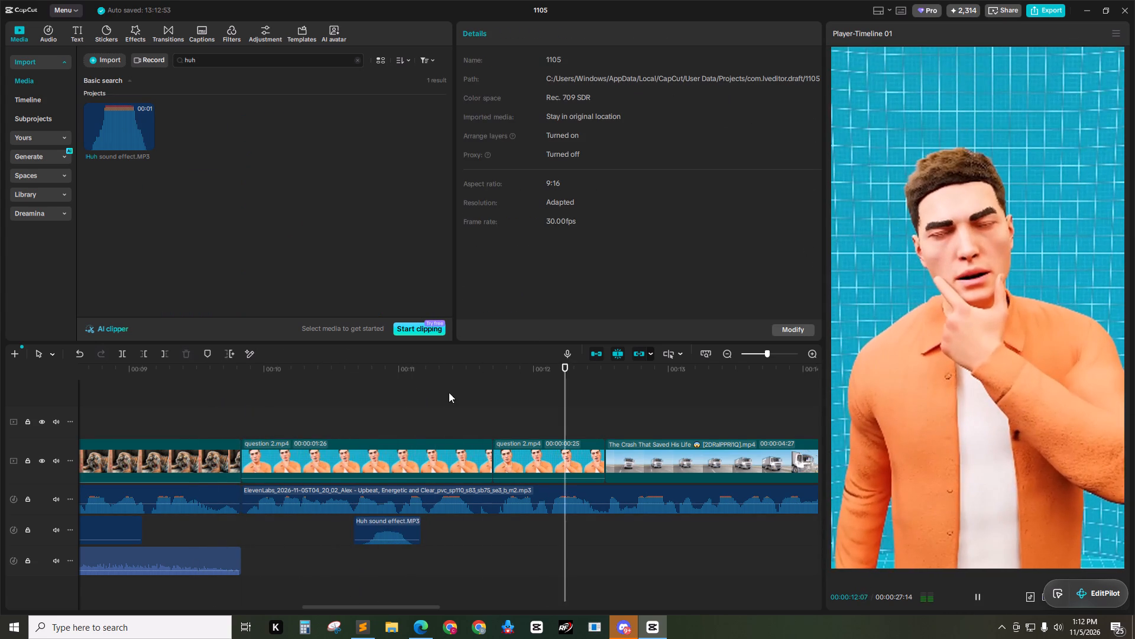
key("space")
Import the PNG of the dark-haired man pointing forward from the demon hunter folder in YTA Materials.
left_click_drag(554, 374, 492, 377)
scroll(553, 477, "up", 2)
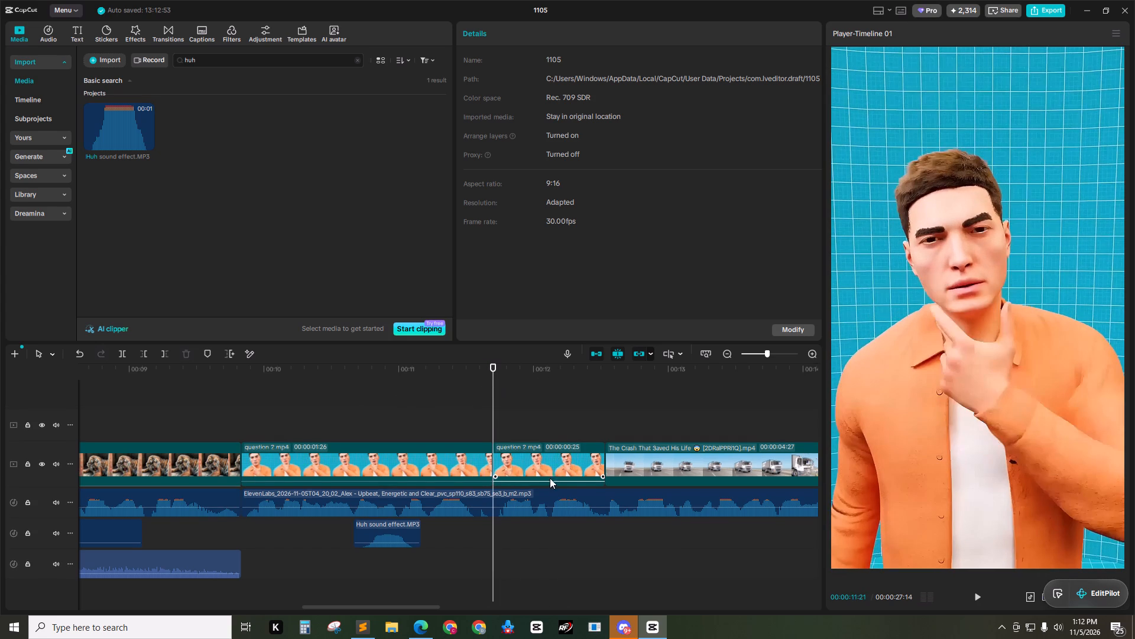
left_click(540, 460)
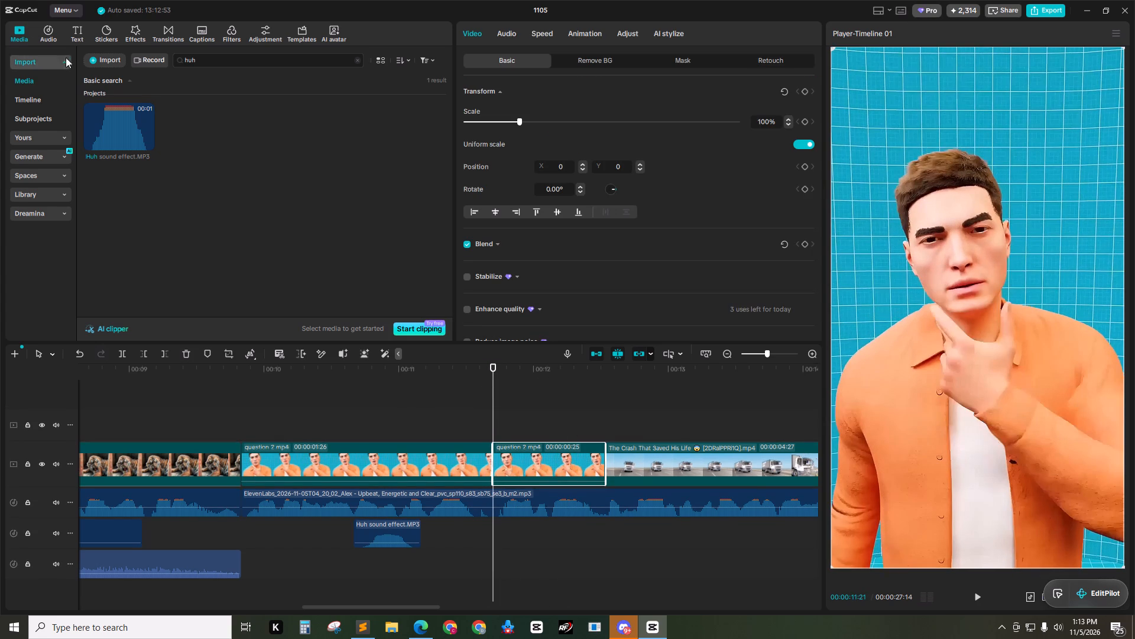
left_click(102, 64)
left_click(139, 81)
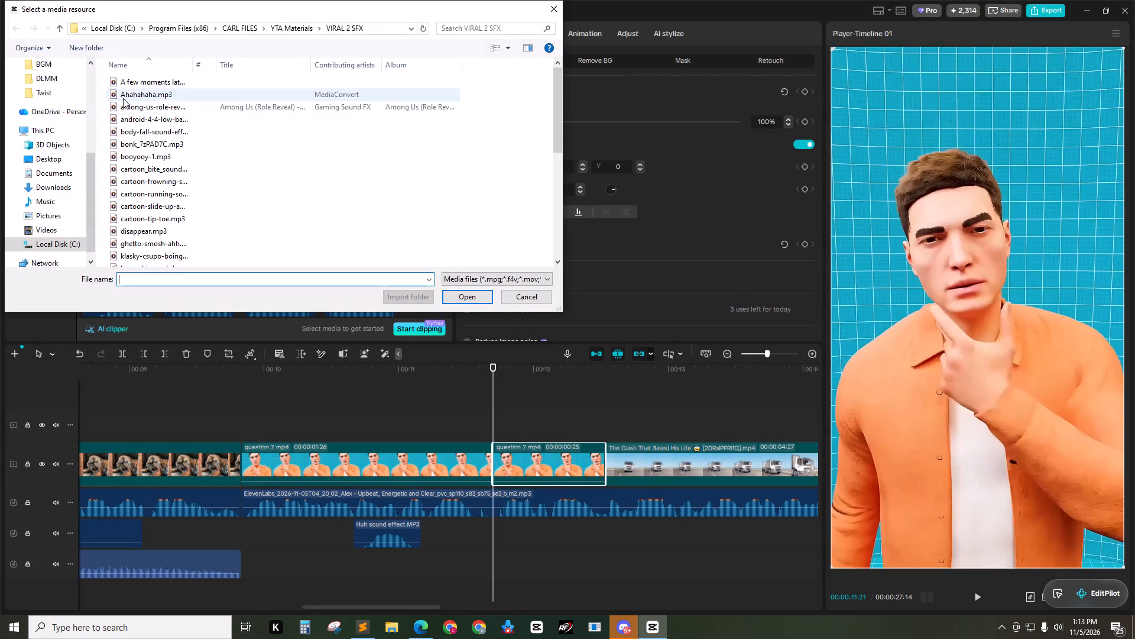
scroll(63, 203, "up", 4)
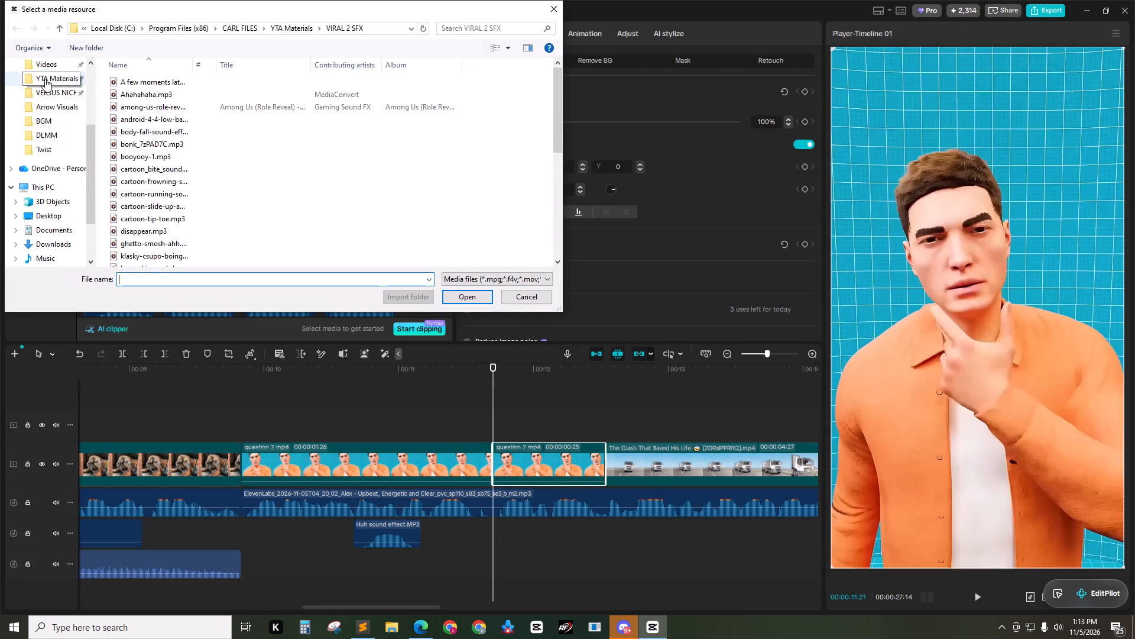
left_click(45, 79)
scroll(391, 117, "up", 3)
double_click(478, 160)
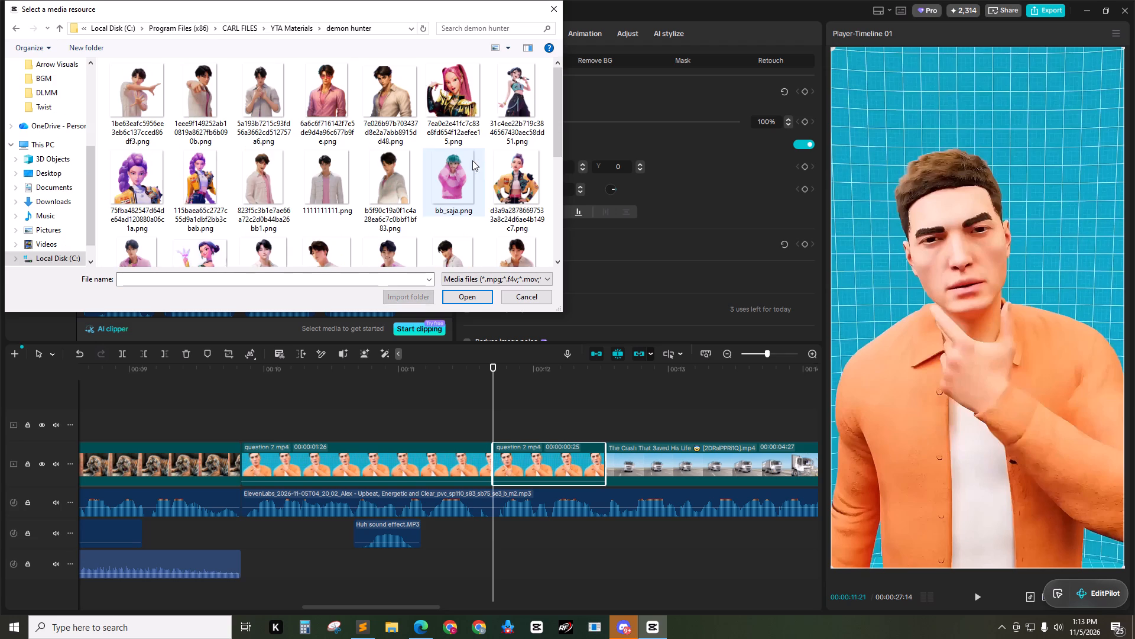
left_click(226, 95)
left_click(482, 299)
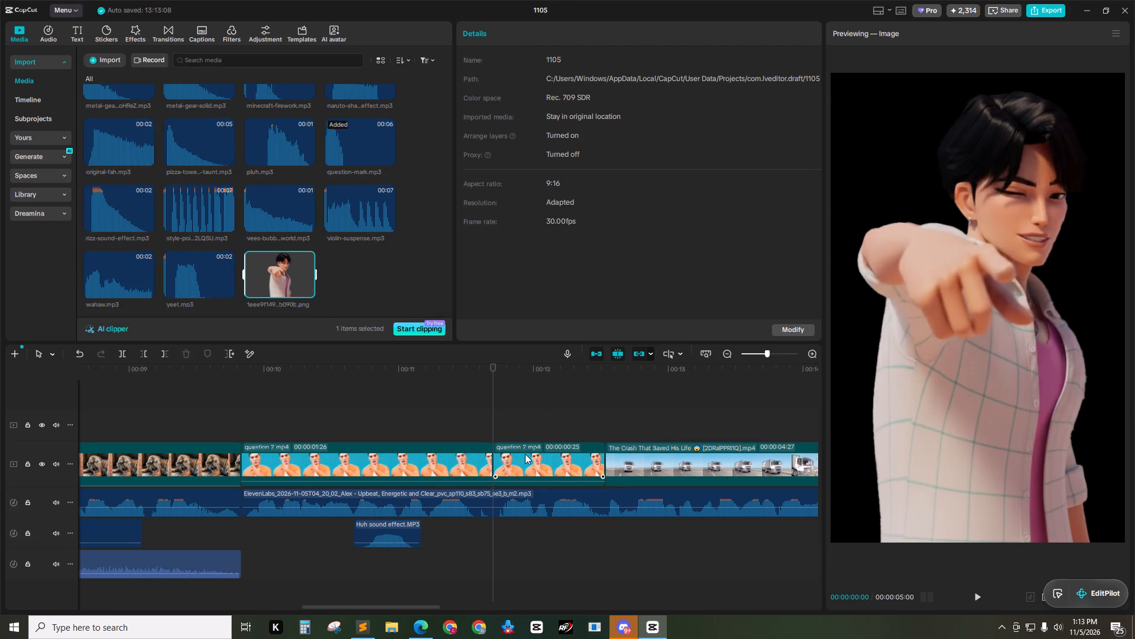
Check the "I'll explain." line in the Sublime Text script, and replay the second question 2.mp4 clip against the narration.
left_click(365, 627)
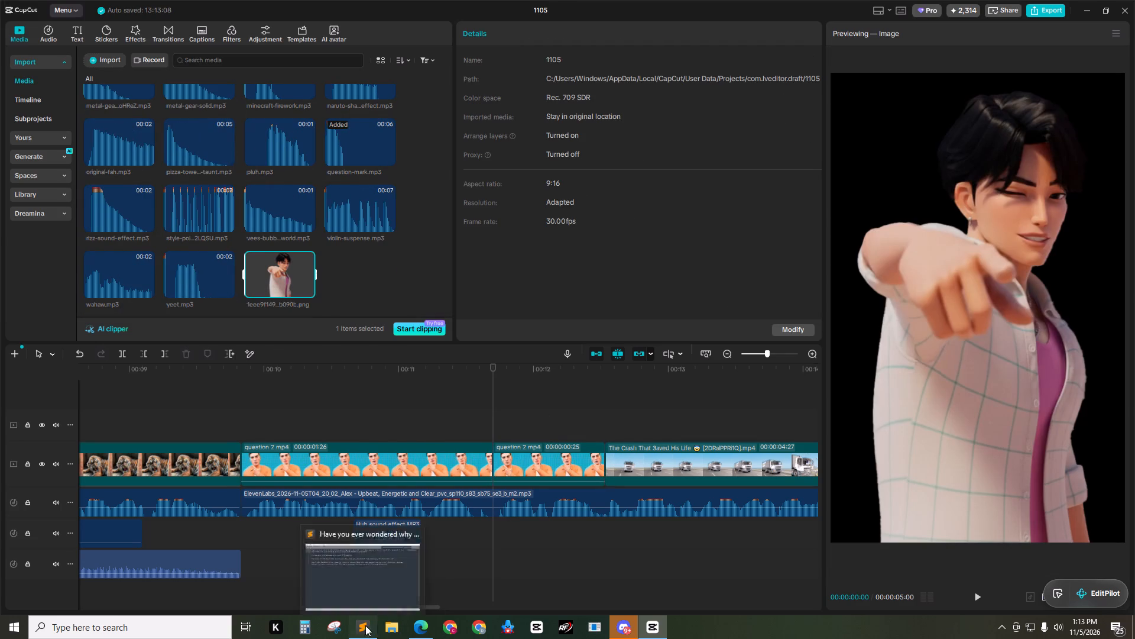
left_click_drag(517, 229, 456, 228)
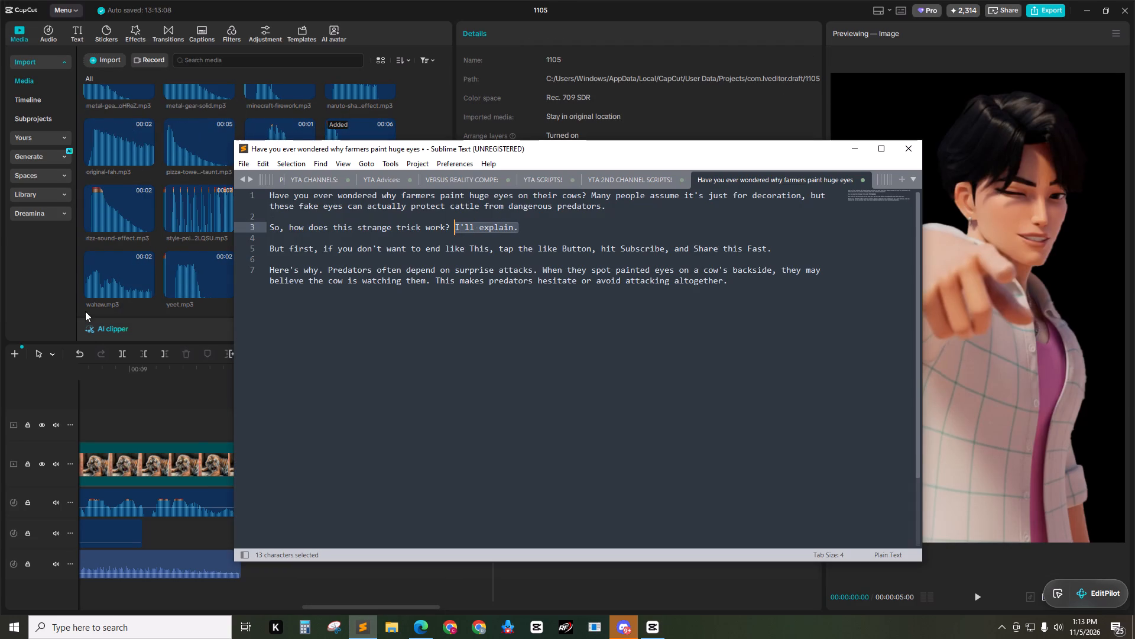
left_click(51, 301)
left_click(511, 448)
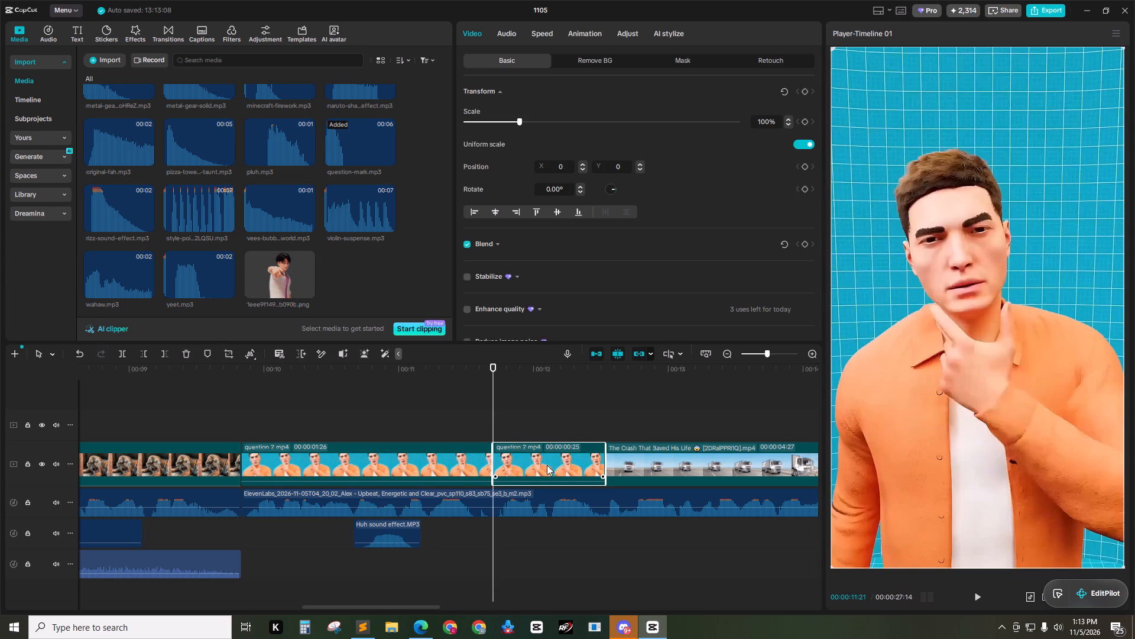
key("space")
key("space")
left_click_drag(540, 366, 498, 371)
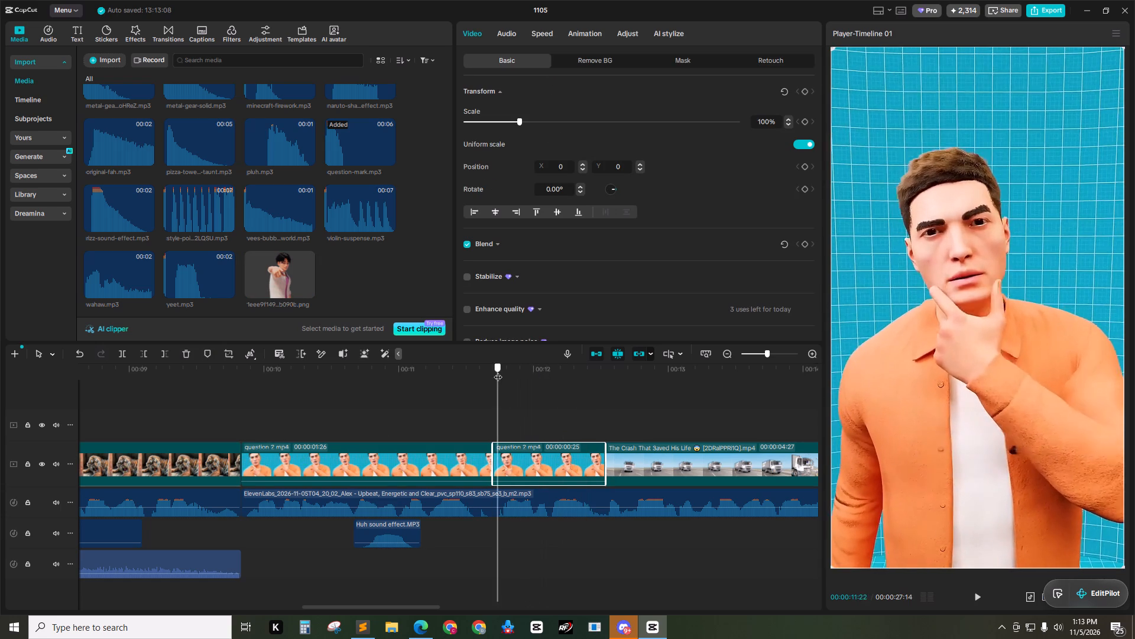
left_click_drag(498, 371, 492, 372)
key("space")
key("space")
left_click_drag(570, 370, 493, 374)
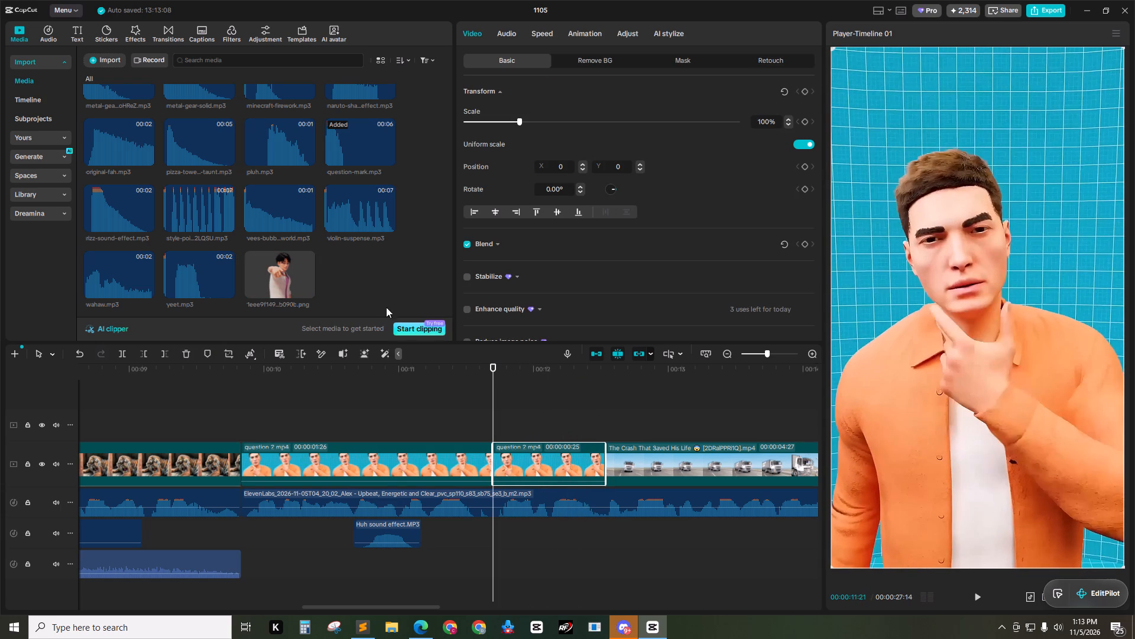
Overlay the pointing man image above the second question 2.mp4 clip from 00:00:11:21 and trim its end to match that clip.
left_click_drag(281, 267, 490, 426)
left_click_drag(503, 363, 604, 383)
key("w")
left_click_drag(604, 383, 543, 388)
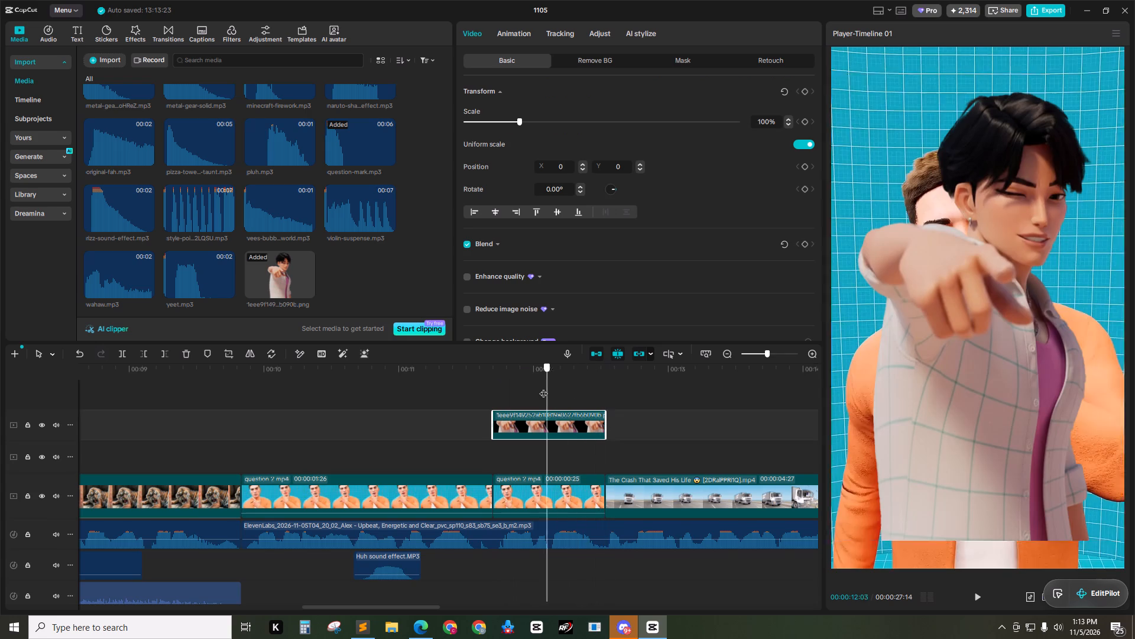
left_click_drag(543, 388, 535, 388)
left_click_drag(531, 373, 509, 376)
Set the pointing man image's scale to 70%.
left_click(540, 419)
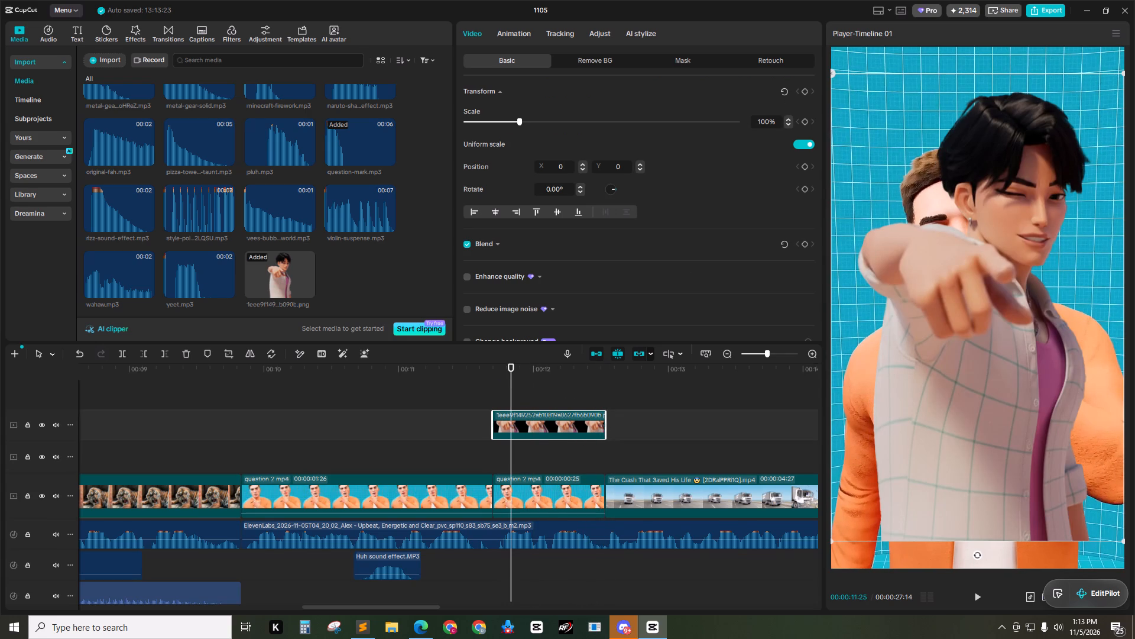
left_click(770, 121)
key("ctrl+a")
type("70")
key("Return")
left_click(542, 387)
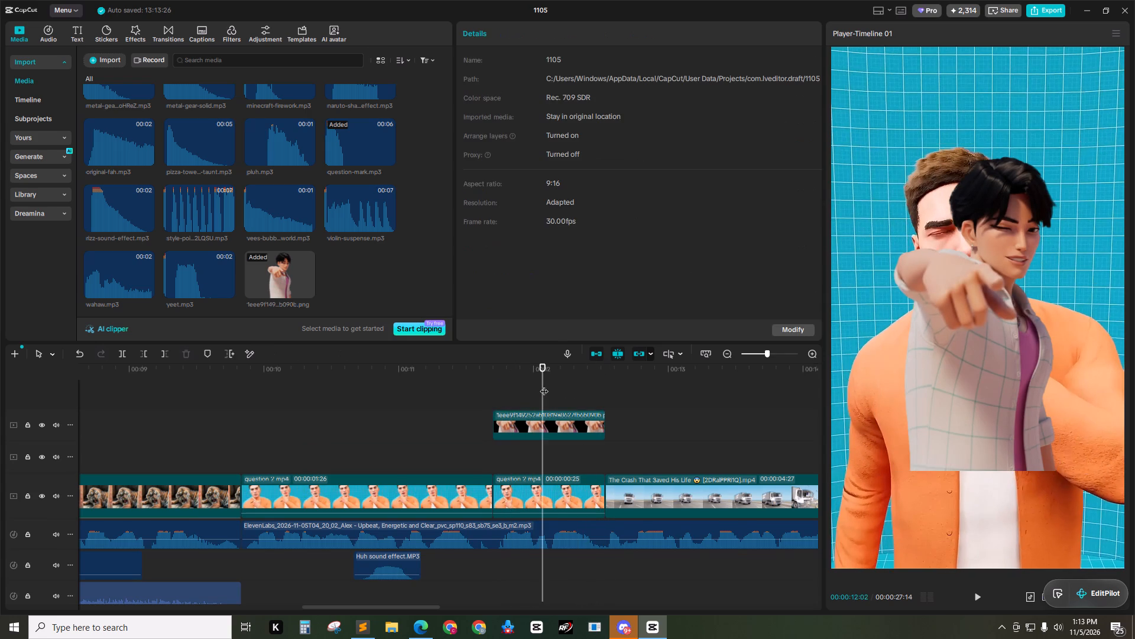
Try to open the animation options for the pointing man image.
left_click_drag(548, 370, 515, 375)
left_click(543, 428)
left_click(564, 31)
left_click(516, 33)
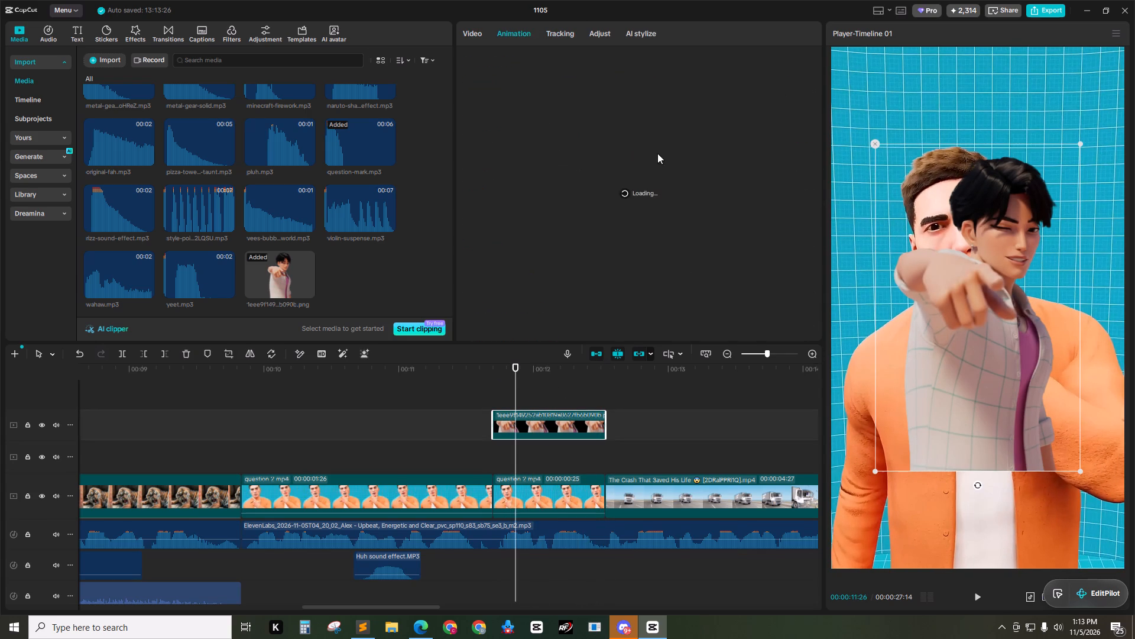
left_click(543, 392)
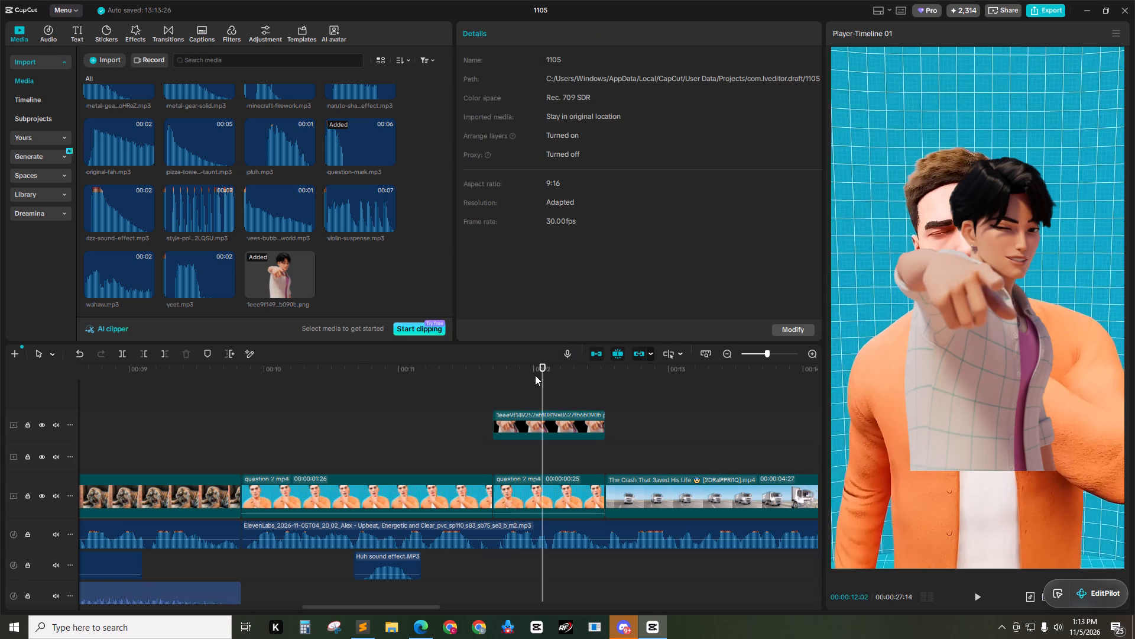
Replay the change from the first to the second question 2.mp4 clip to review the pointing man overlay with the narration.
left_click_drag(534, 369, 505, 373)
left_click(534, 486)
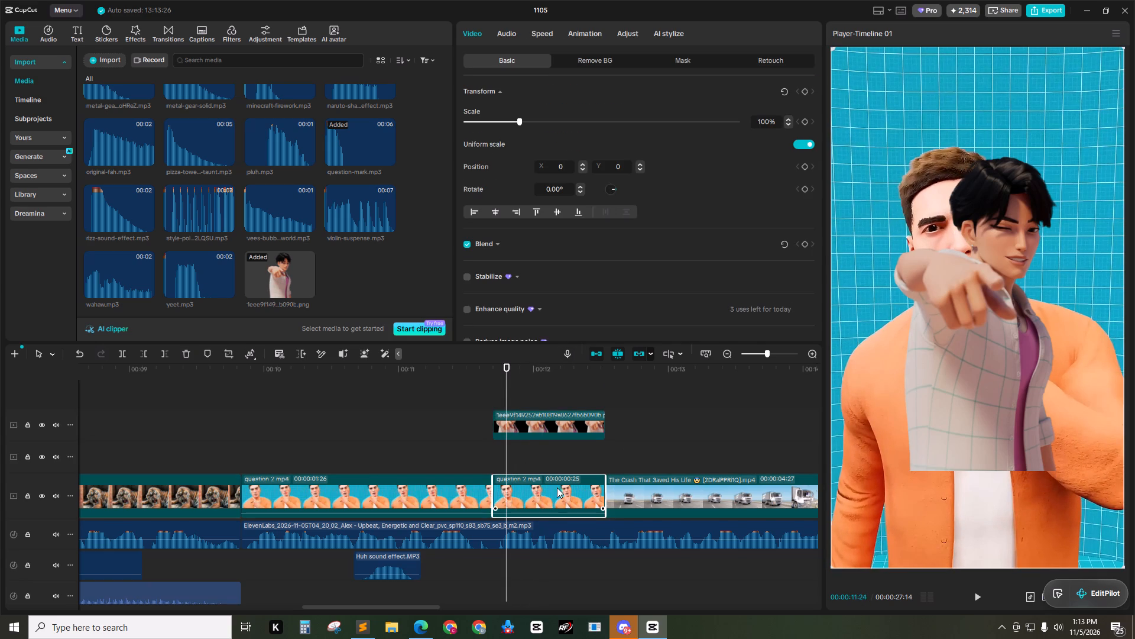
left_click(533, 415)
left_click_drag(511, 364, 509, 375)
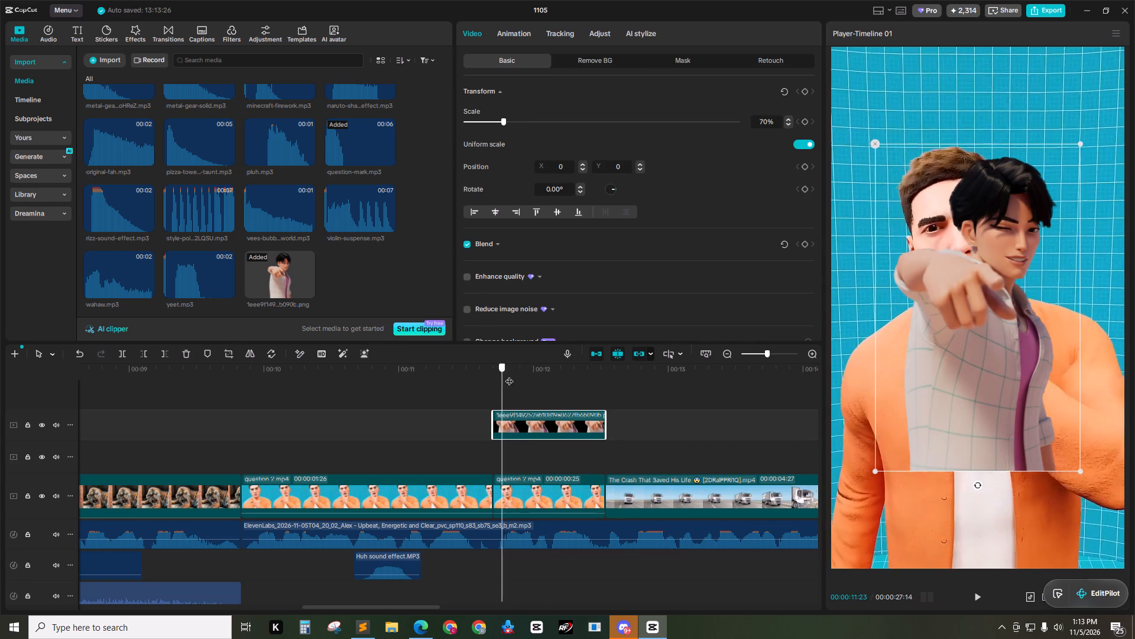
left_click_drag(509, 375, 372, 385)
key("space")
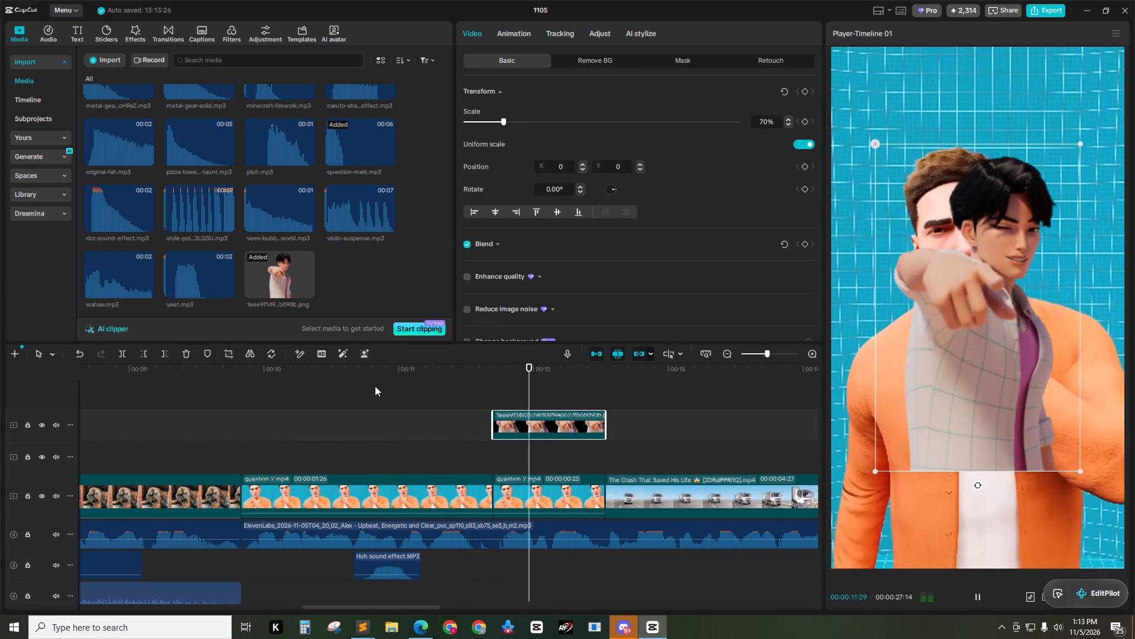
key("space")
left_click(528, 390)
left_click_drag(531, 370, 408, 379)
key("space")
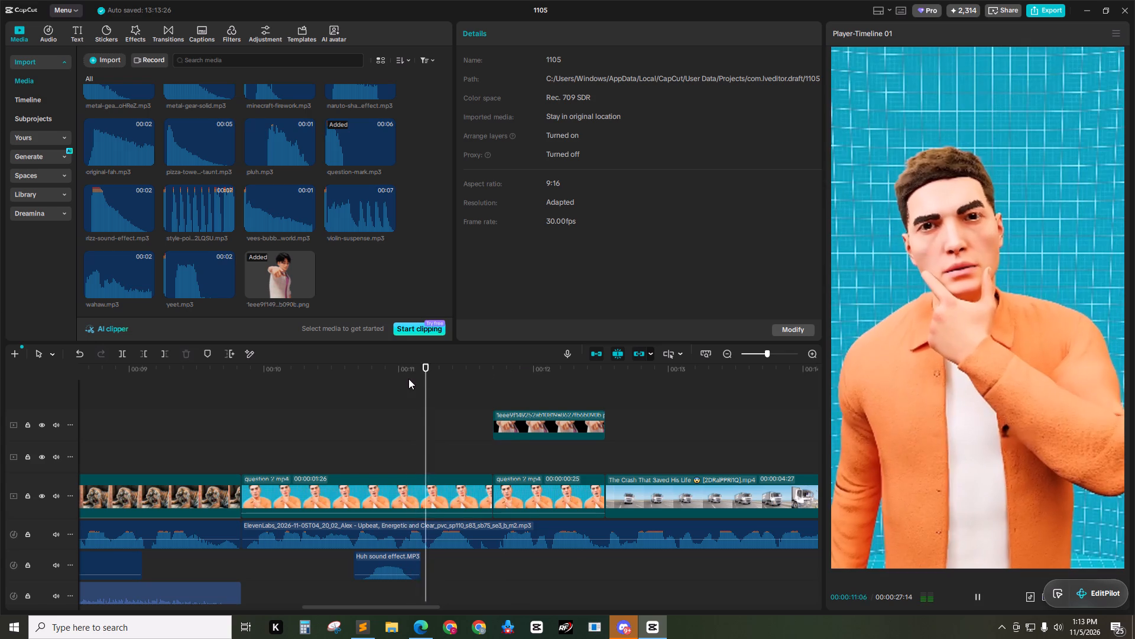
key("space")
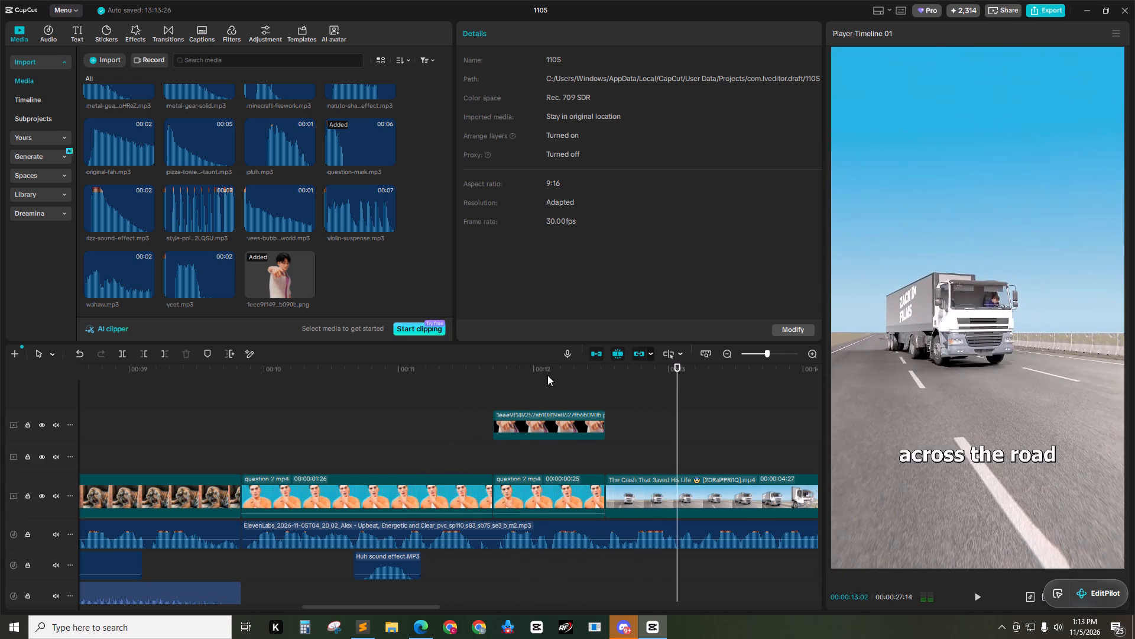
left_click(549, 375)
left_click_drag(550, 370, 449, 380)
left_click_drag(398, 606, 418, 609)
key("space")
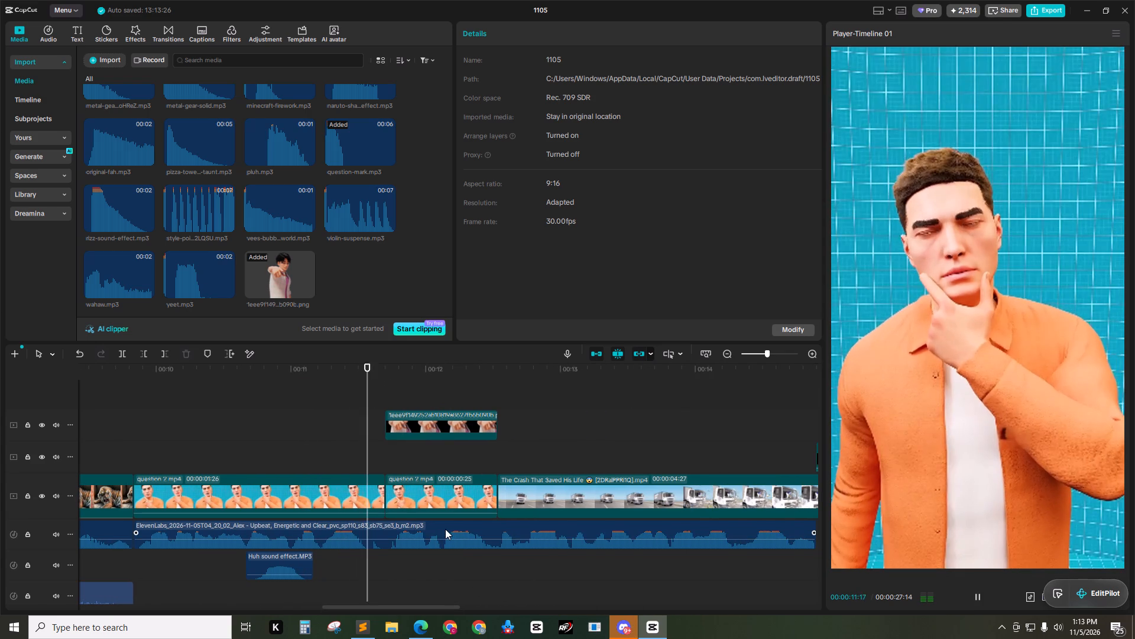
key("space")
Open the animation options for the pointing man image again.
left_click(427, 498)
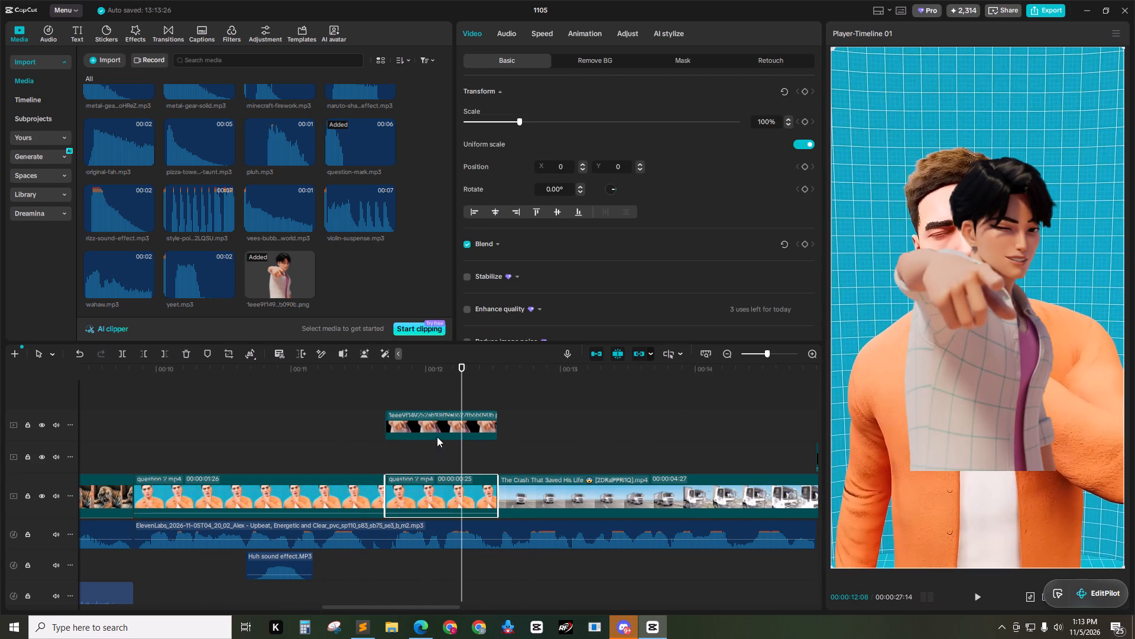
left_click(436, 434)
left_click(516, 33)
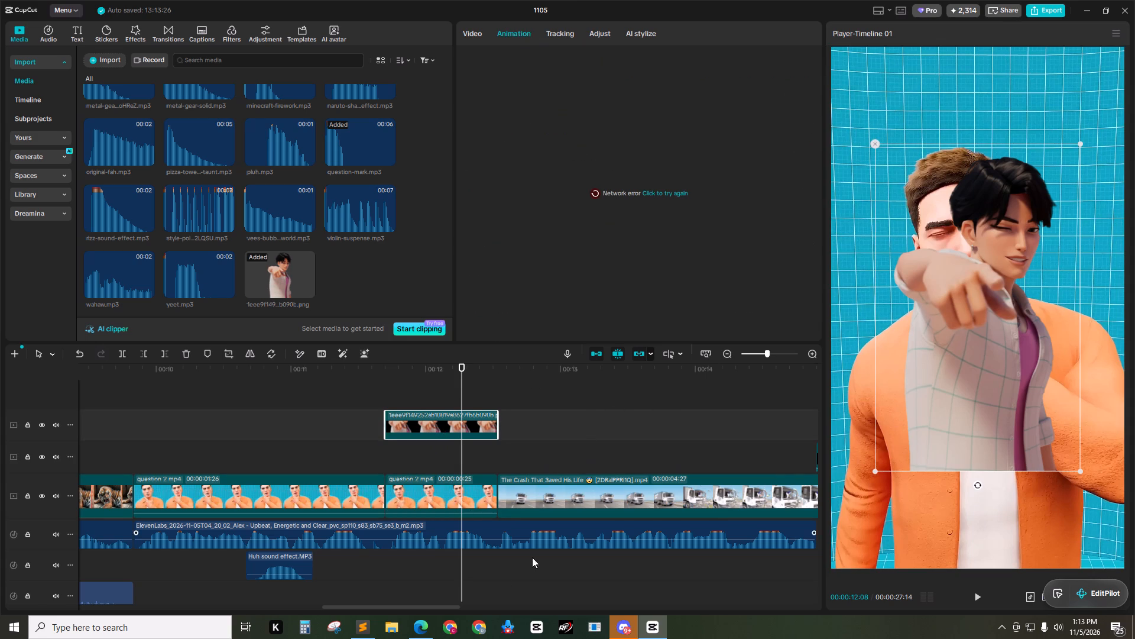
Open the CTA 11 ORIG compound clip and return to the main timeline.
left_click_drag(442, 606, 485, 607)
double_click(620, 460)
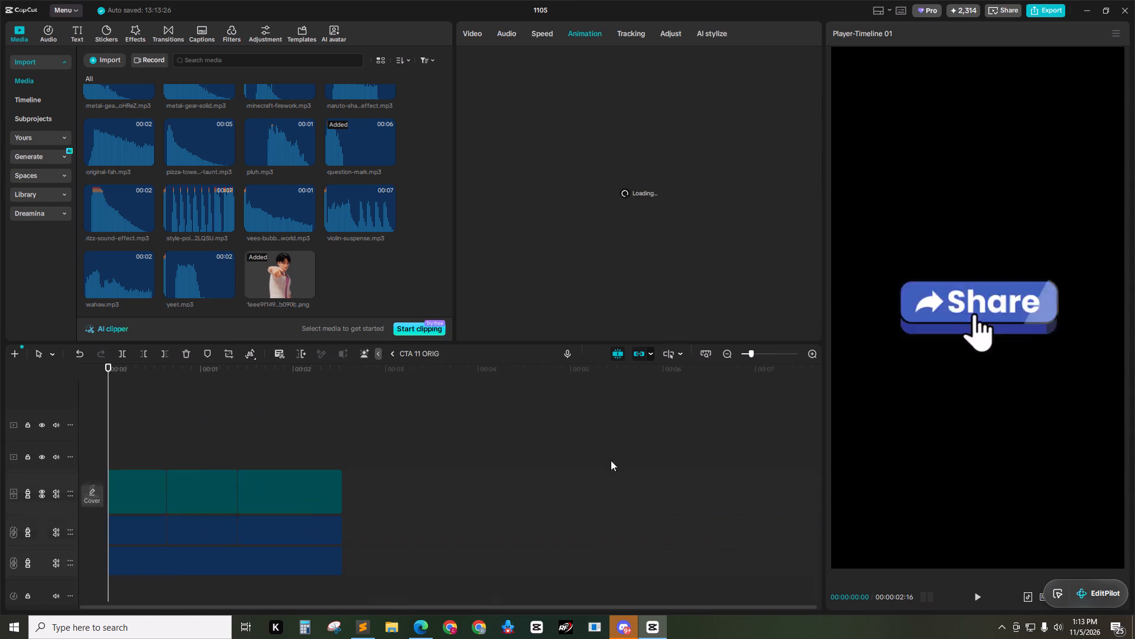
left_click(397, 352)
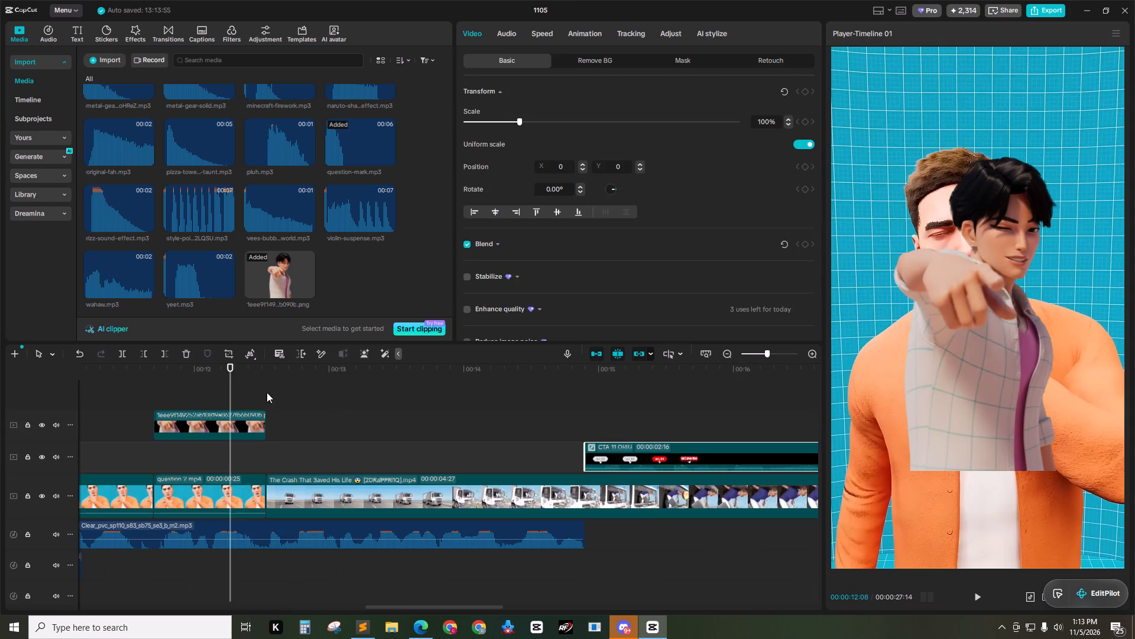
Look over the upcoming clips and park the playhead at the start of The Crash That Saved His Life clip, 00:00:12:16.
left_click(247, 392)
left_click_drag(474, 388, 585, 388)
left_click_drag(568, 375, 582, 373)
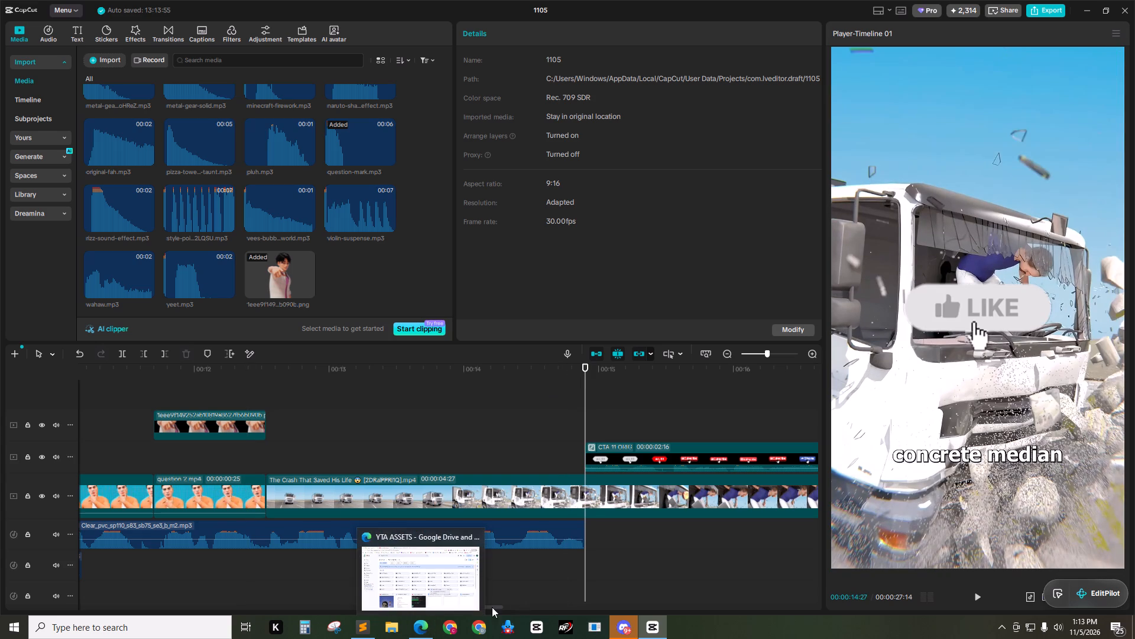
left_click_drag(492, 607, 500, 607)
left_click_drag(502, 606, 643, 607)
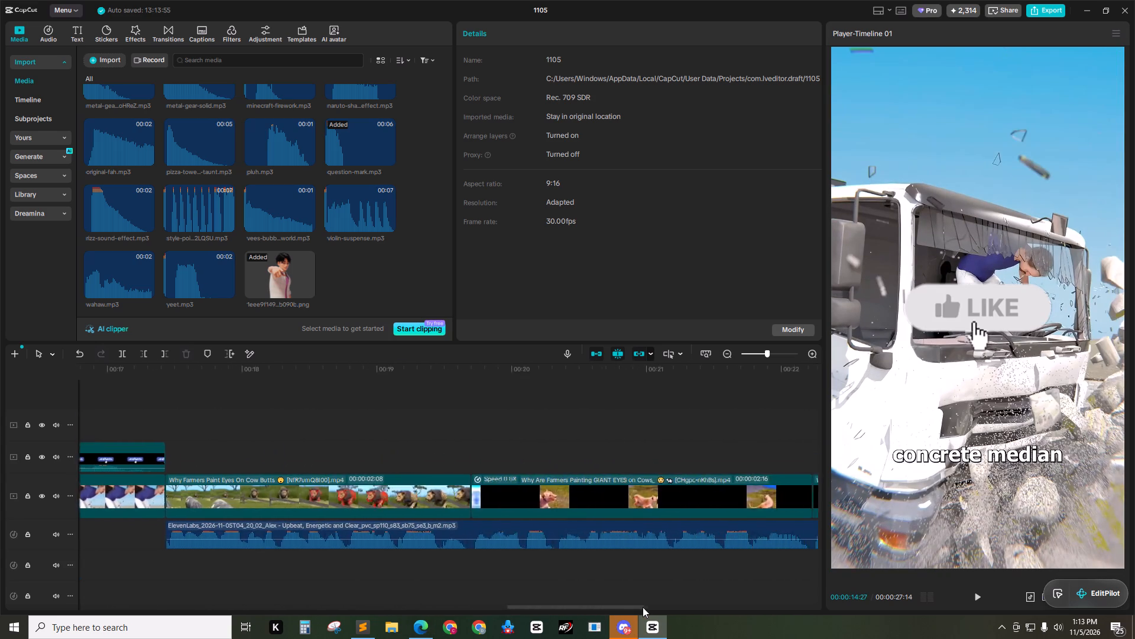
left_click_drag(643, 607, 487, 612)
left_click(364, 414)
left_click_drag(361, 374, 350, 375)
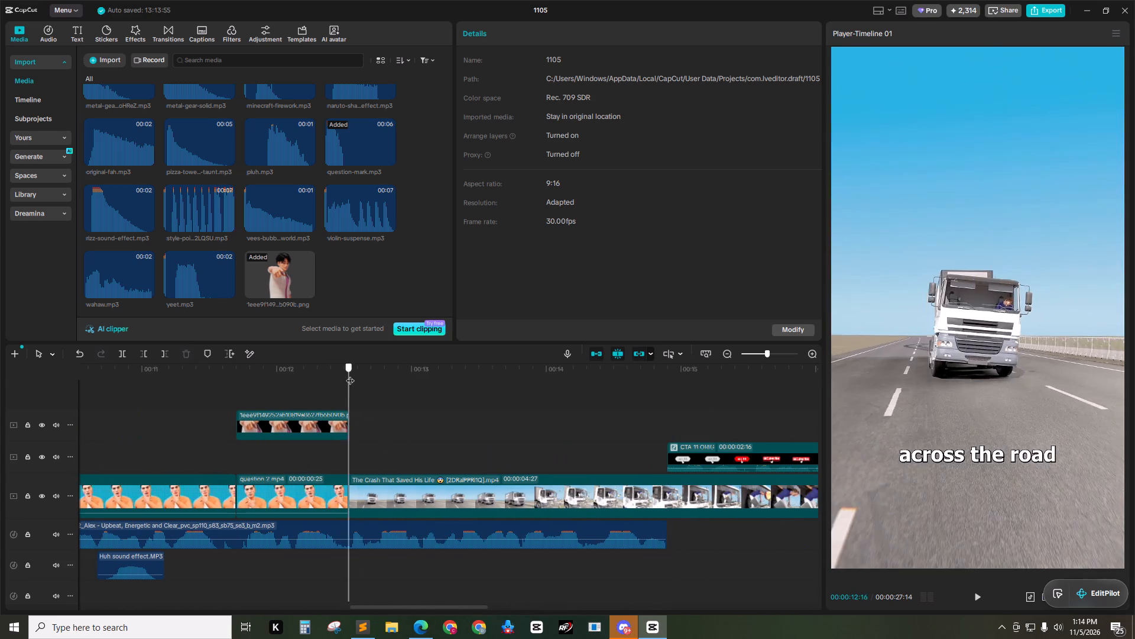
Add the "Finger snap finger patchon reverberation" sound effect, found by searching "finger", at the pointing man image's start, 00:00:11:21.
left_click_drag(350, 375, 249, 383)
left_click_drag(260, 377, 236, 377)
left_click(281, 490)
left_click(267, 418)
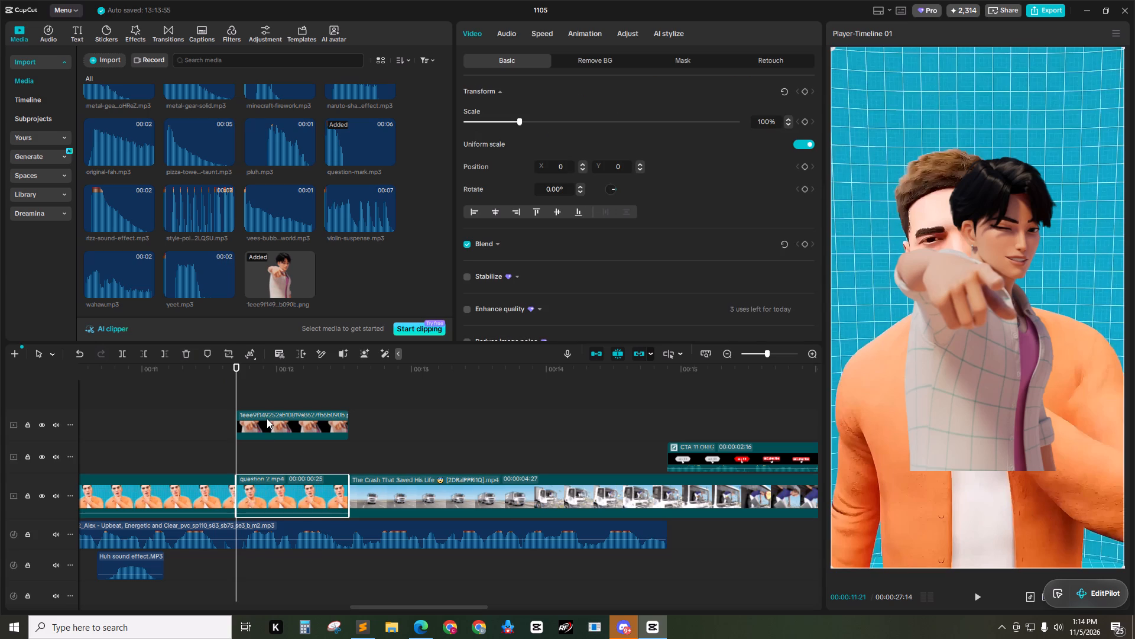
left_click(51, 34)
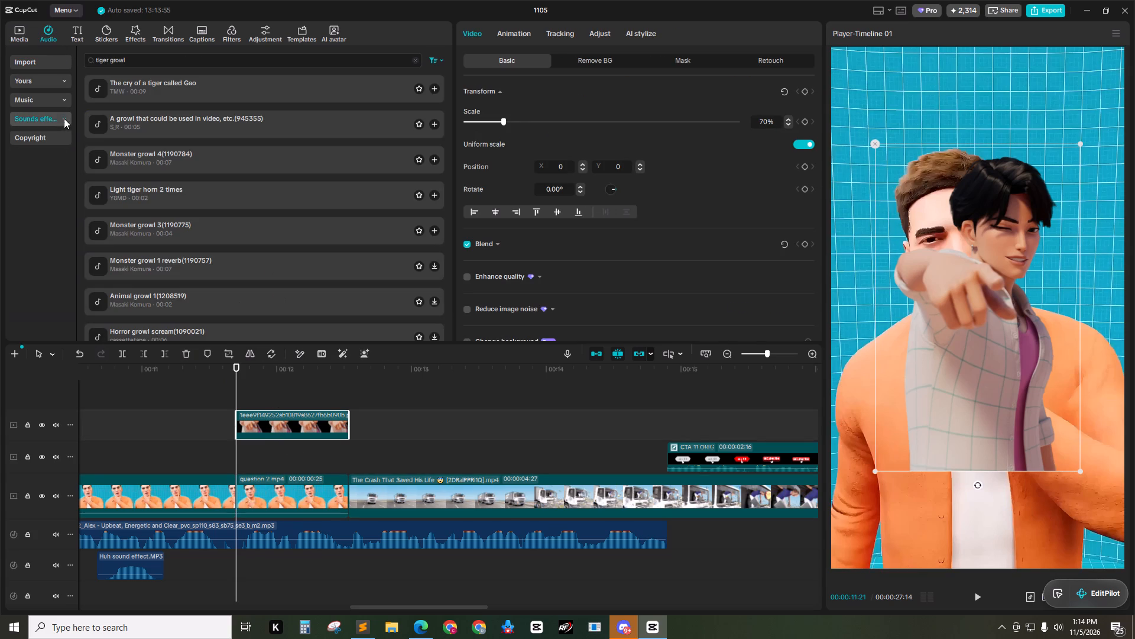
left_click_drag(148, 63, 0, 59)
type("finger")
key("Return")
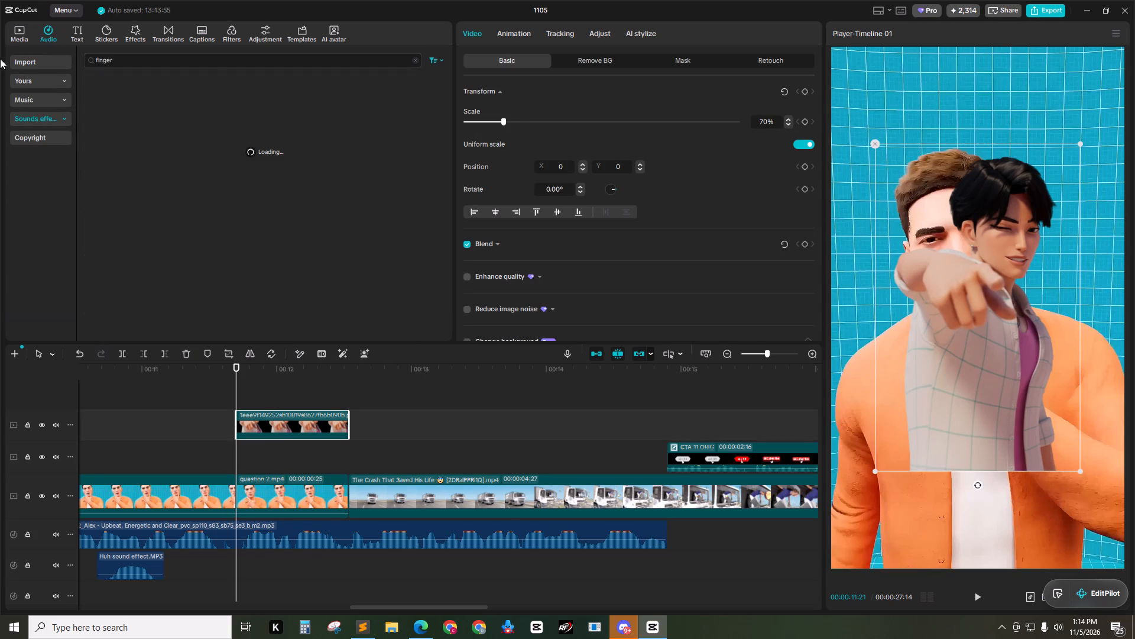
left_click_drag(177, 123, 337, 533)
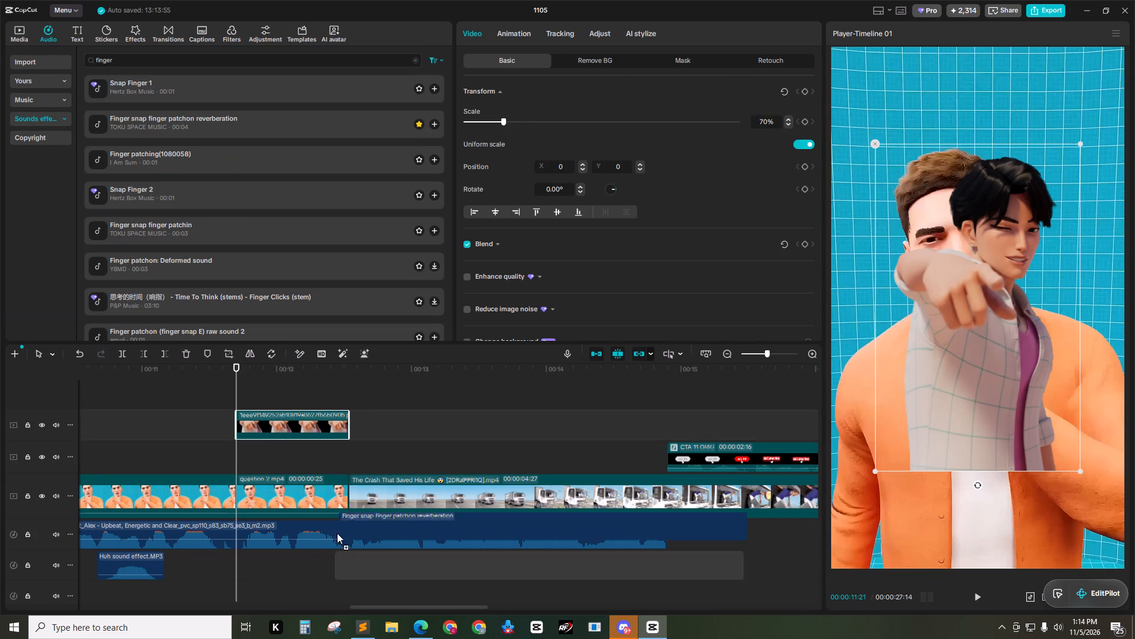
left_click_drag(337, 533, 232, 564)
left_click(248, 563)
left_click(254, 382)
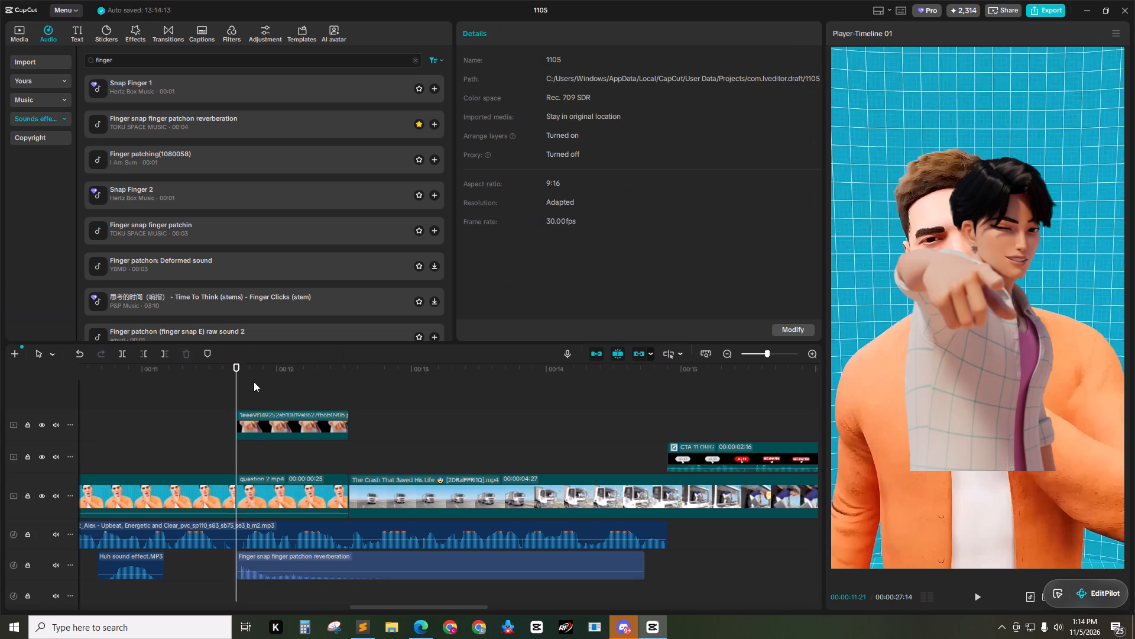
Listen to the finger snap with the narration and set its volume to -3 dB.
left_click_drag(252, 366, 154, 372)
key("space")
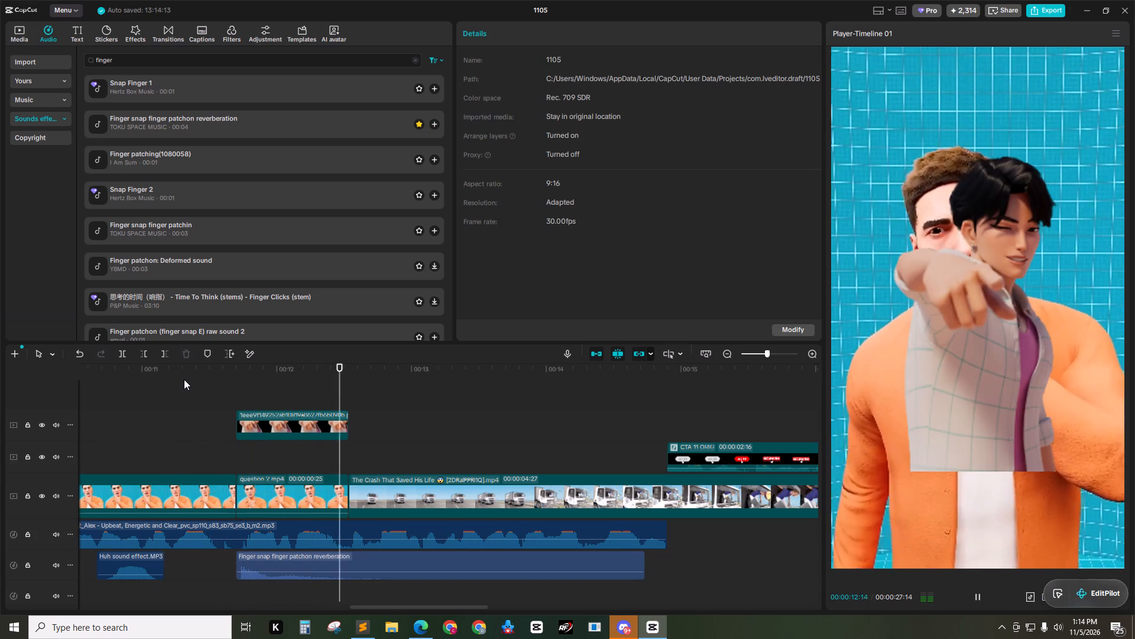
key("space")
left_click_drag(259, 371, 164, 376)
key("space")
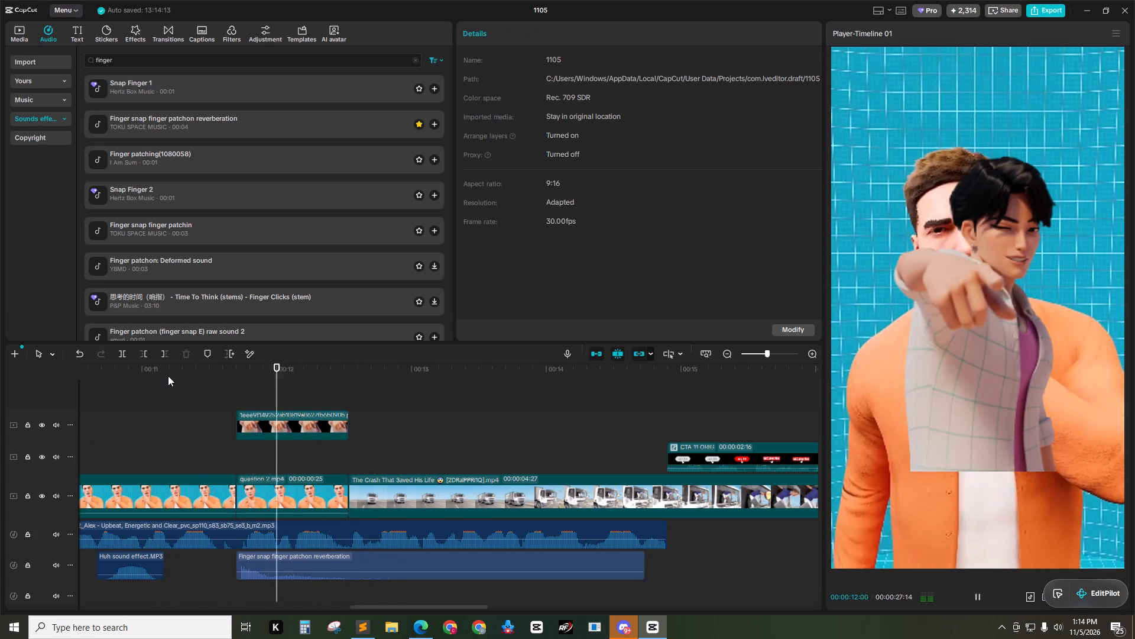
key("space")
left_click(367, 565)
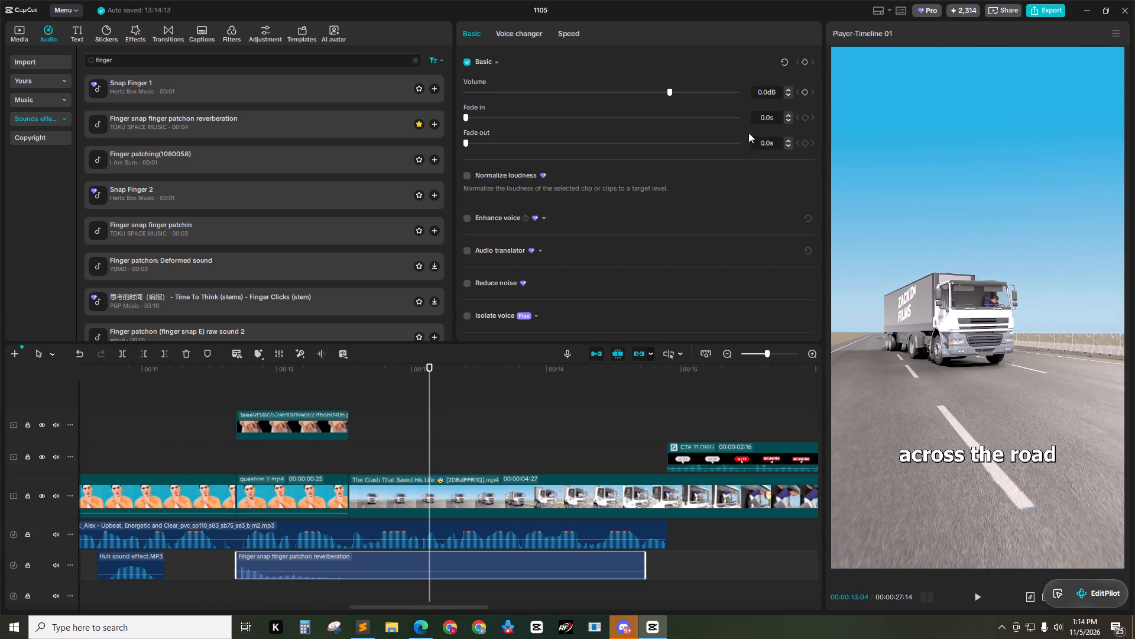
left_click(767, 93)
key("ctrl+a")
type("-3")
key("Return")
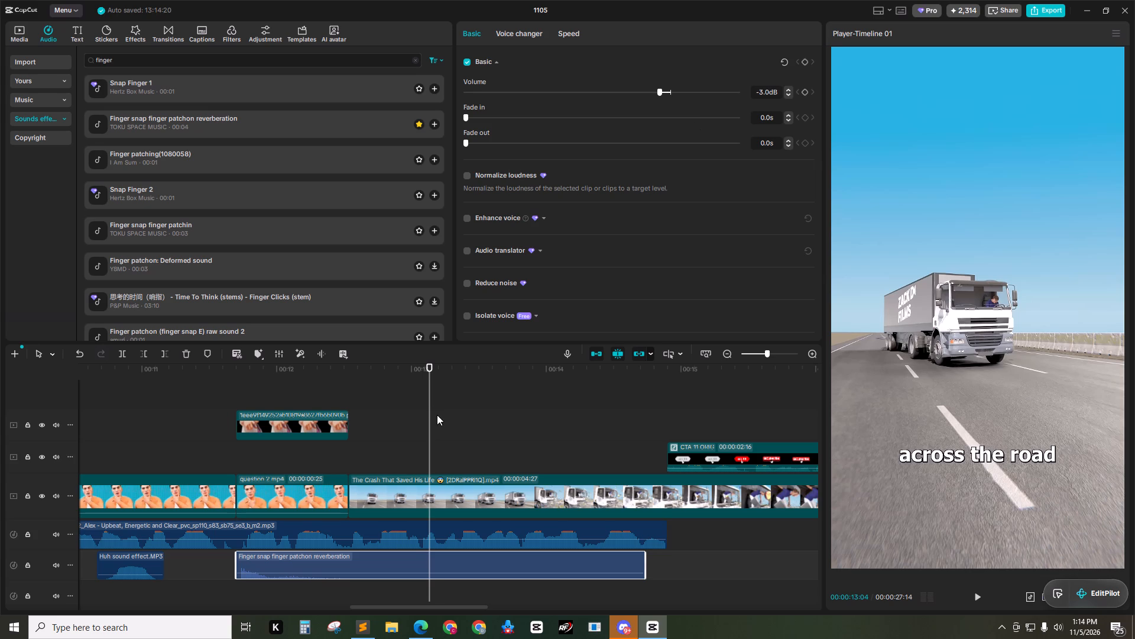
Play and scrub the opening of The Crash That Saved His Life clip to check the truck's approach and impact.
left_click(432, 405)
left_click_drag(429, 370, 349, 379)
key("space")
key("space")
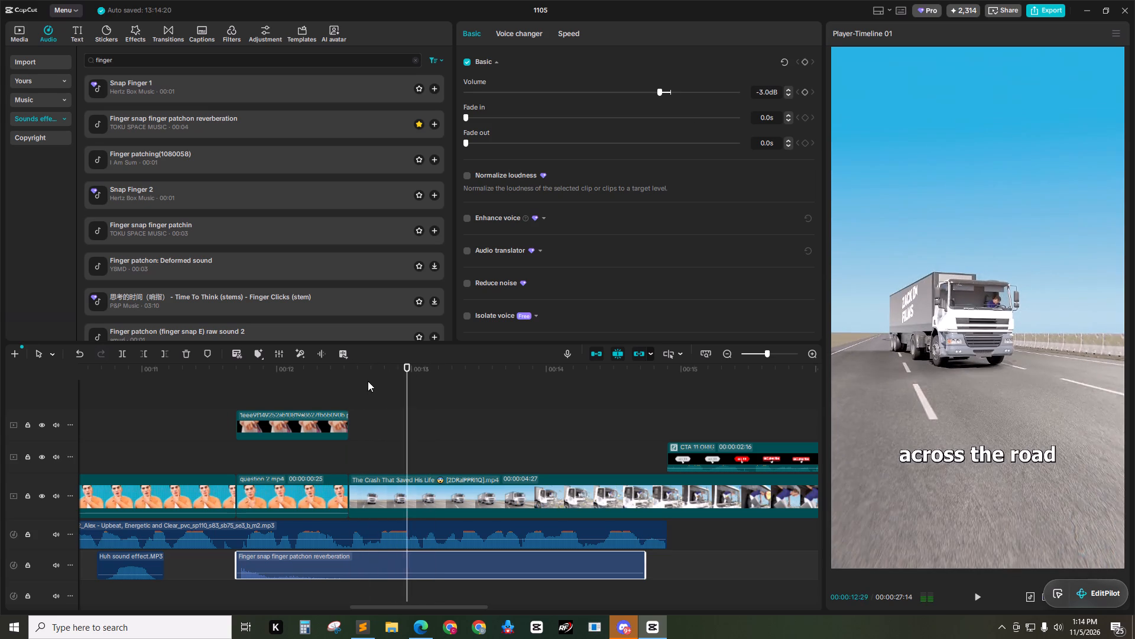
left_click_drag(401, 379, 499, 380)
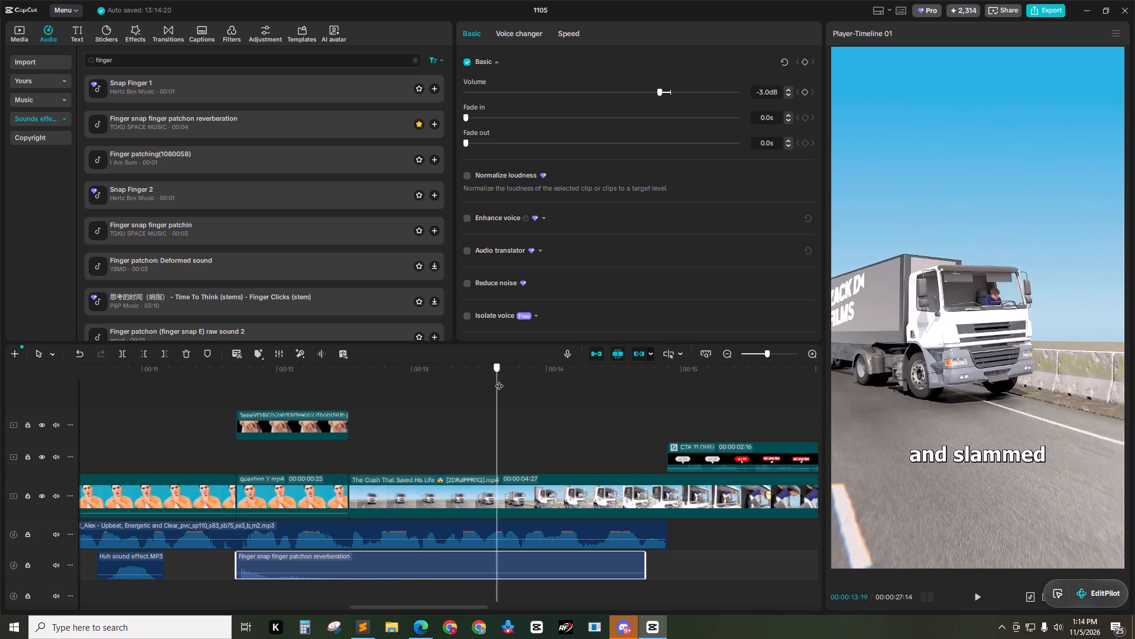
left_click_drag(499, 380, 391, 396)
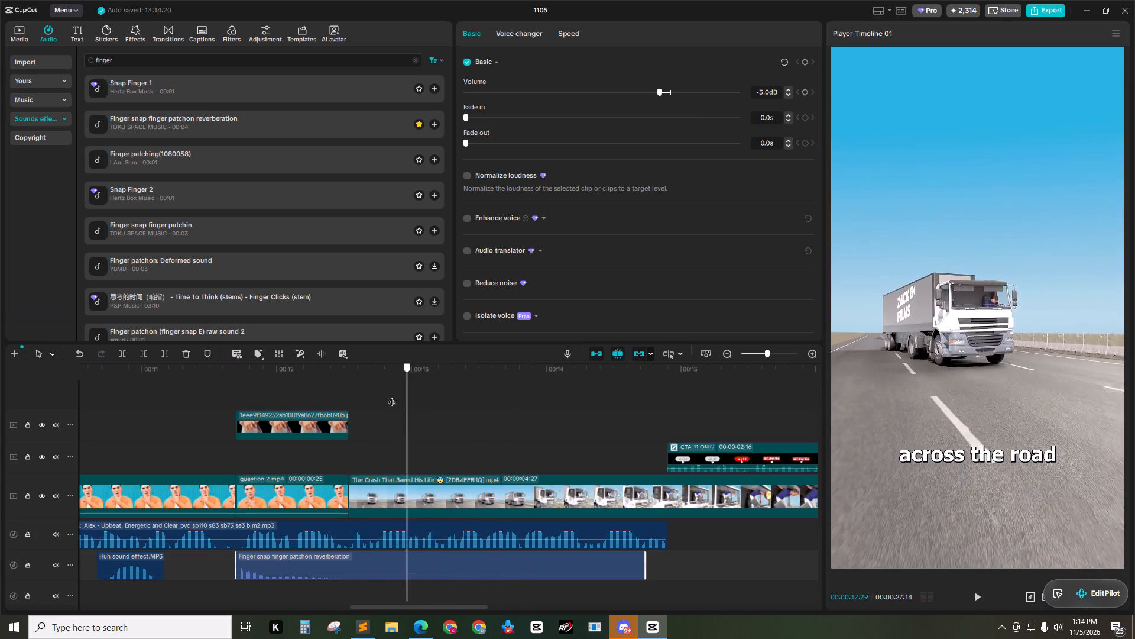
Search sound effects for "car brake squeal" and add "Car race brake / tire squeal sound 5" at the crash clip's start, 00:00:12:16.
left_click_drag(391, 396, 348, 401)
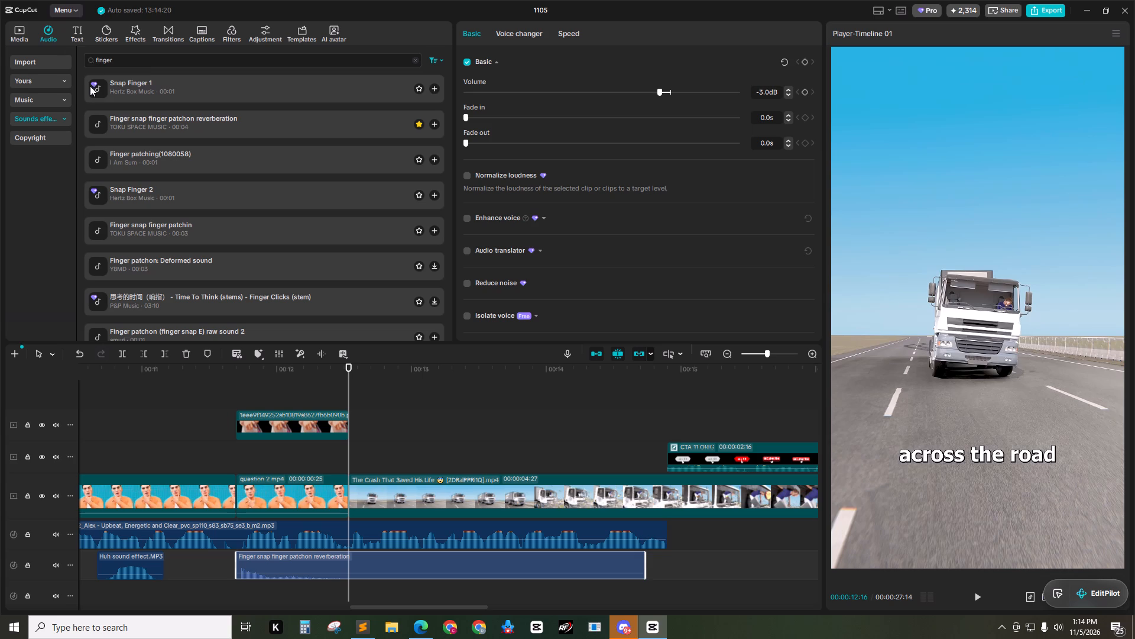
left_click_drag(150, 64, 4, 65)
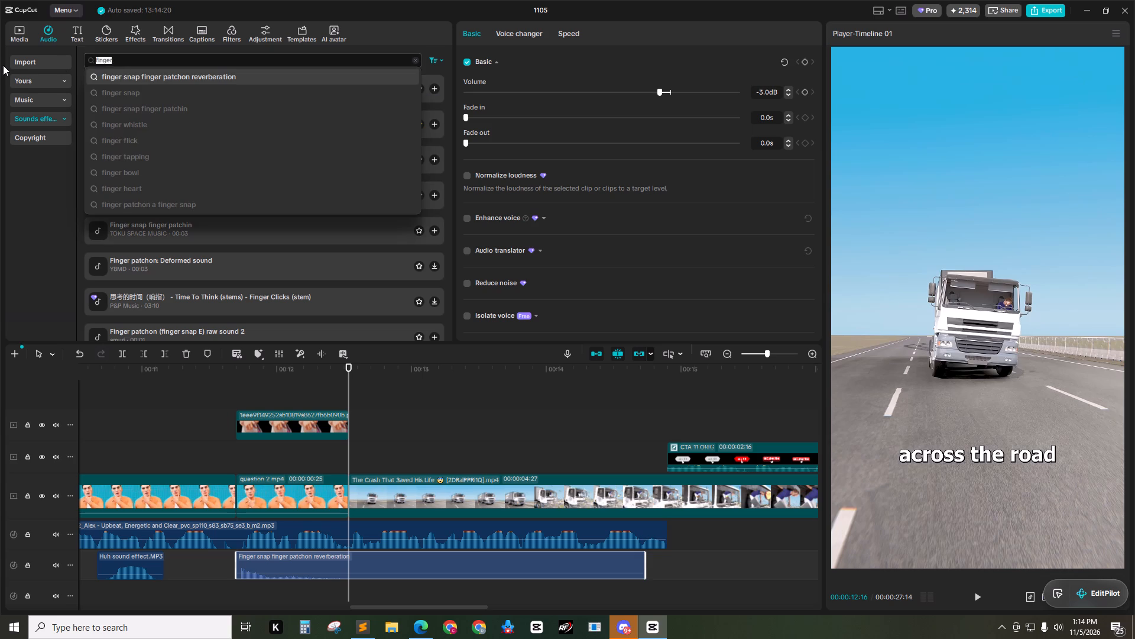
type("car brea")
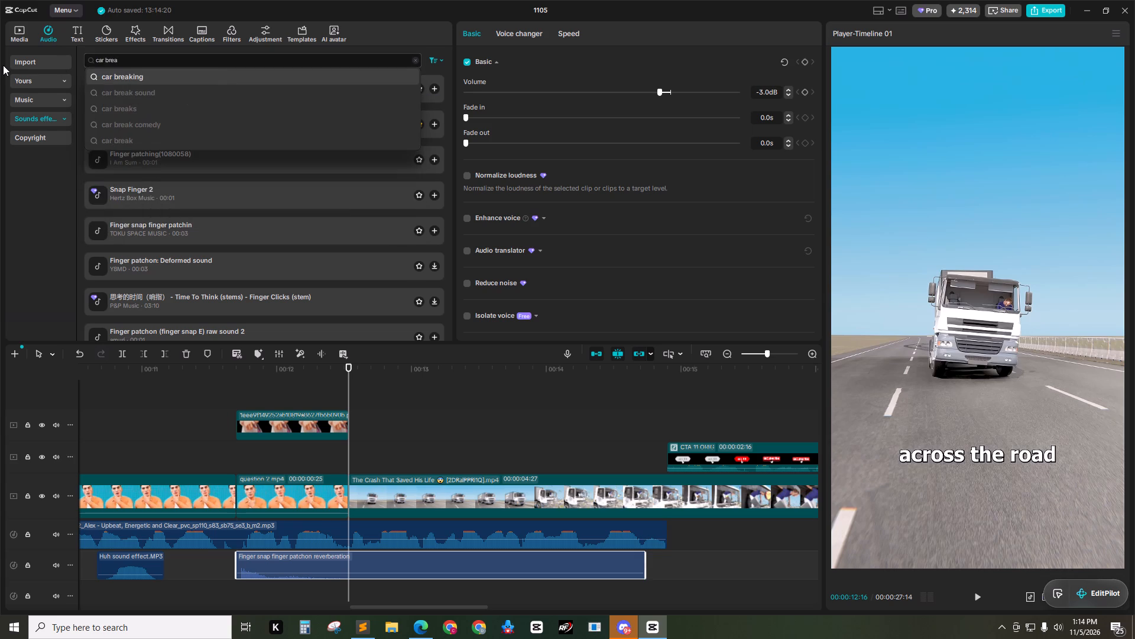
key("BackSpace")
key("BackSpace")
type("ake")
key("space")
type("squel")
key("BackSpace")
type("al")
key("Return")
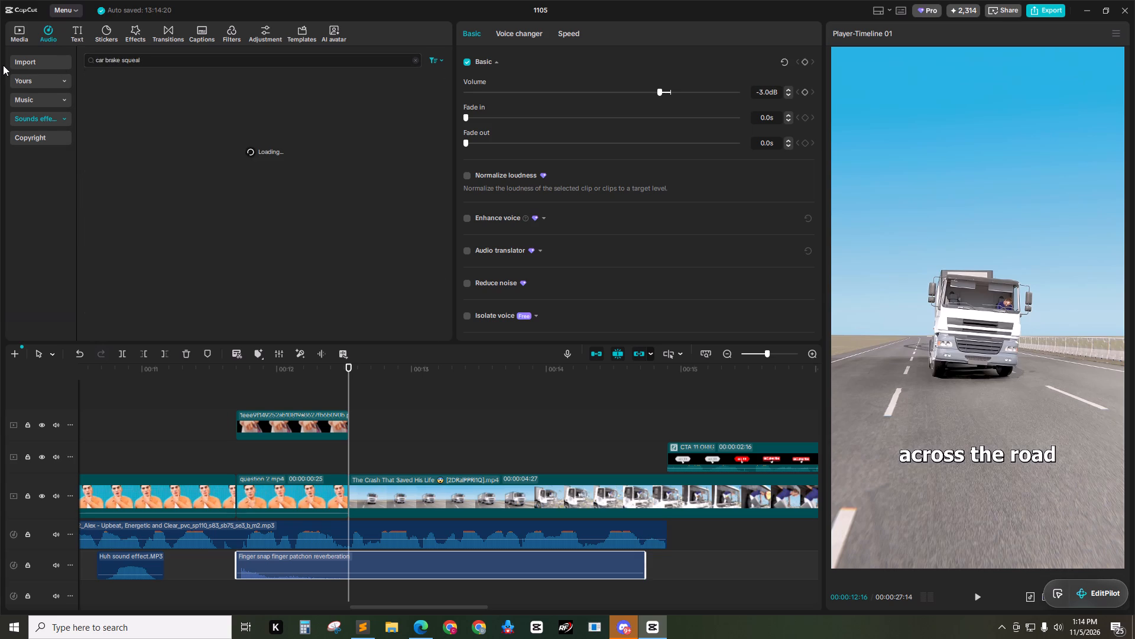
left_click(189, 92)
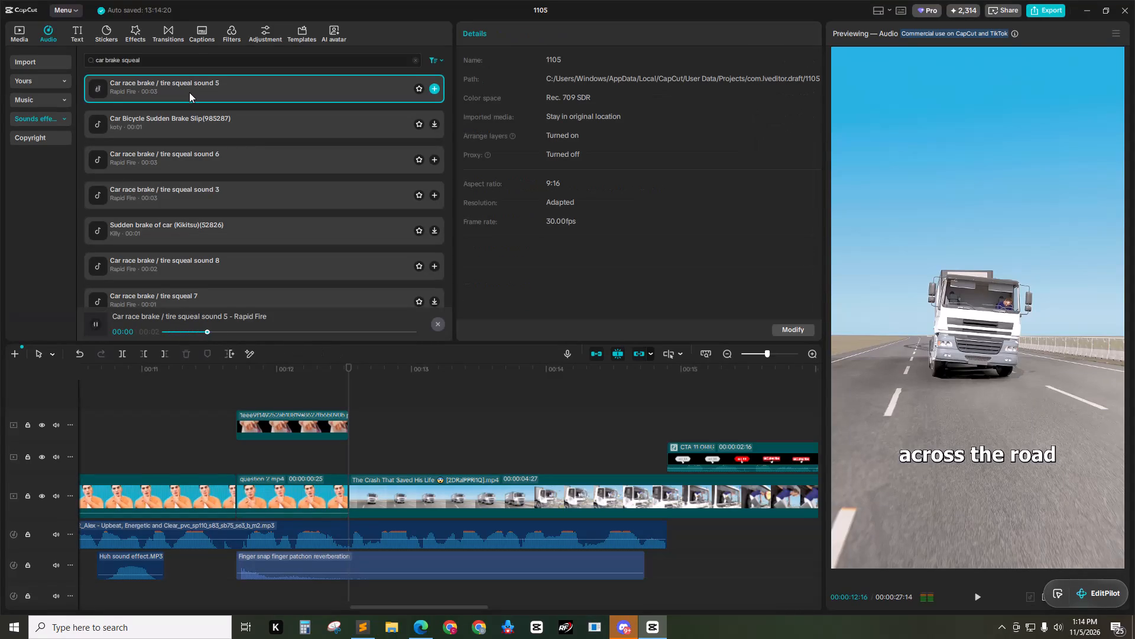
left_click(189, 92)
left_click_drag(122, 89, 351, 598)
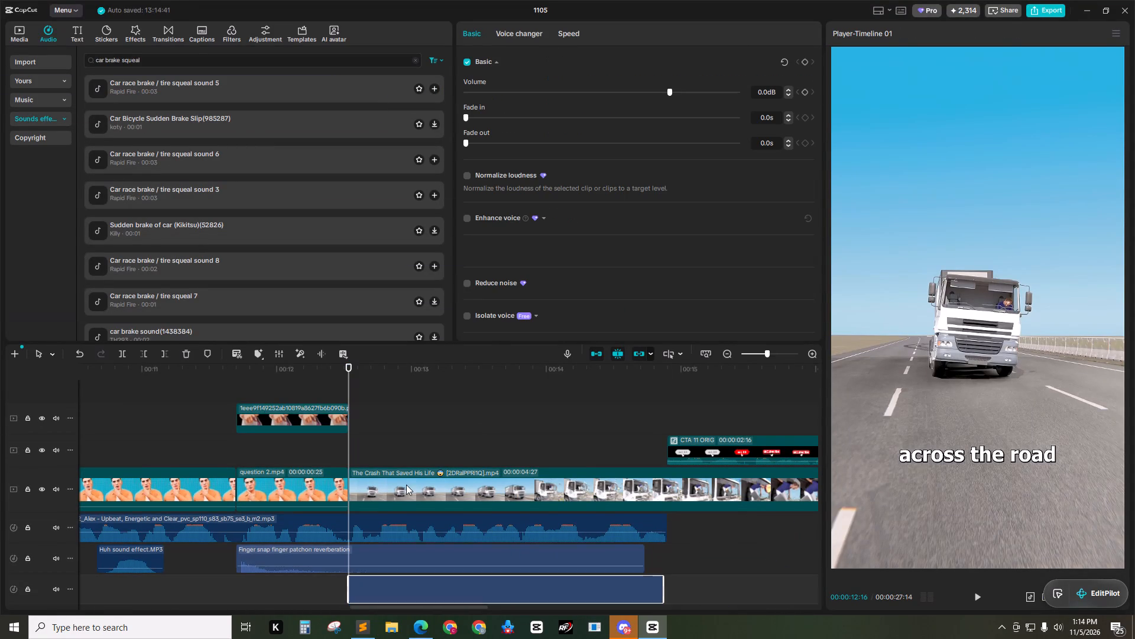
Set the tire squeal sound's volume to -10 dB and play it against the narration.
scroll(406, 485, "down", 1)
left_click(769, 92)
key("ctrl+a")
type("-10")
key("Return")
left_click_drag(445, 366, 439, 367)
key("space")
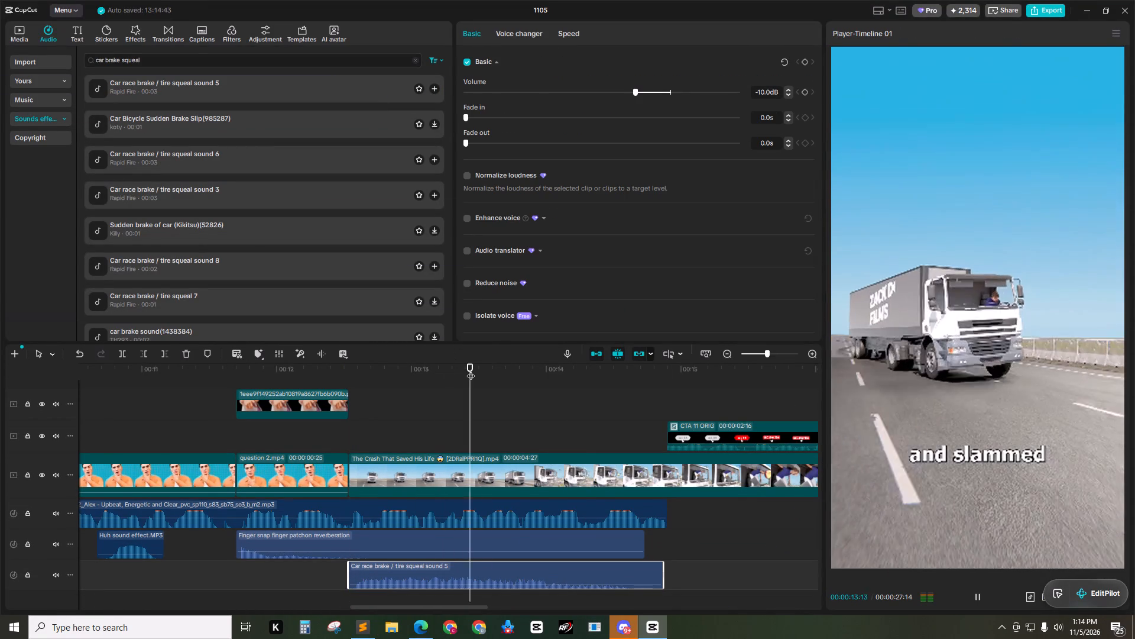
key("space")
Trim the end of the tire squeal sound to 00:00:13:28, just after the truck hits the barrier.
left_click_drag(491, 372, 497, 375)
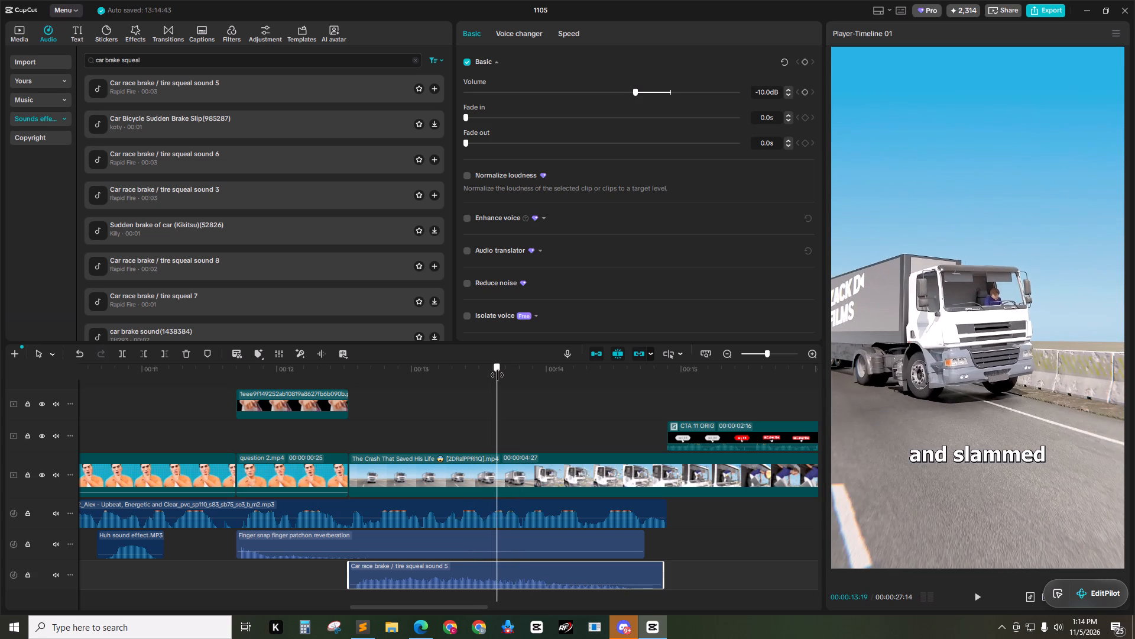
left_click_drag(497, 375, 500, 375)
left_click_drag(495, 380, 509, 381)
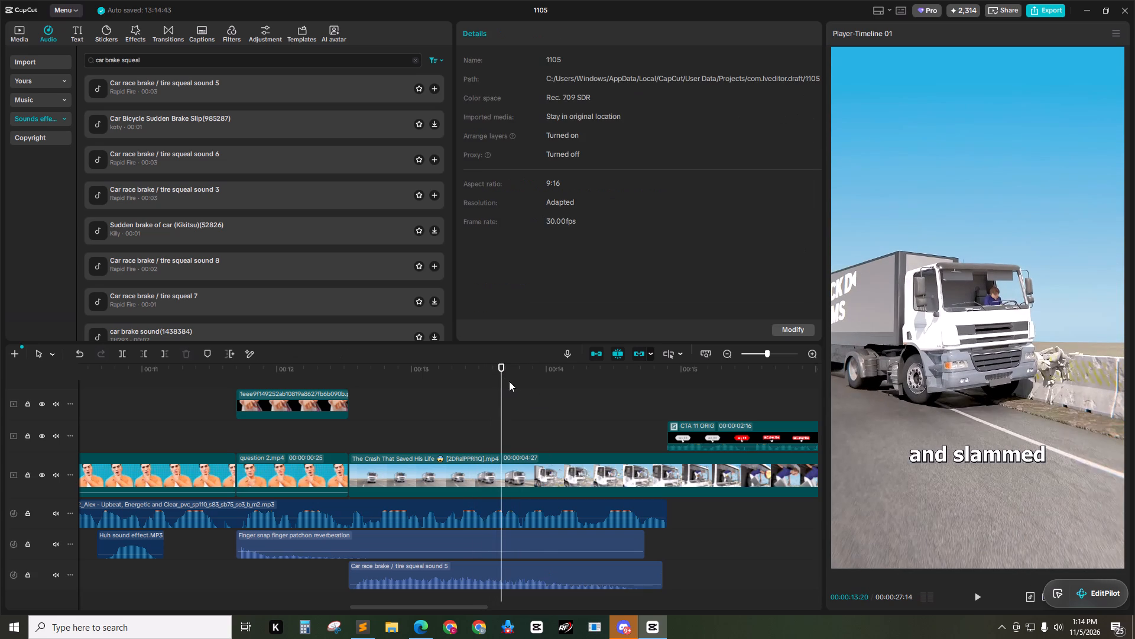
left_click_drag(509, 381, 512, 382)
left_click_drag(502, 370, 511, 370)
left_click(531, 572)
key("w")
left_click(489, 573)
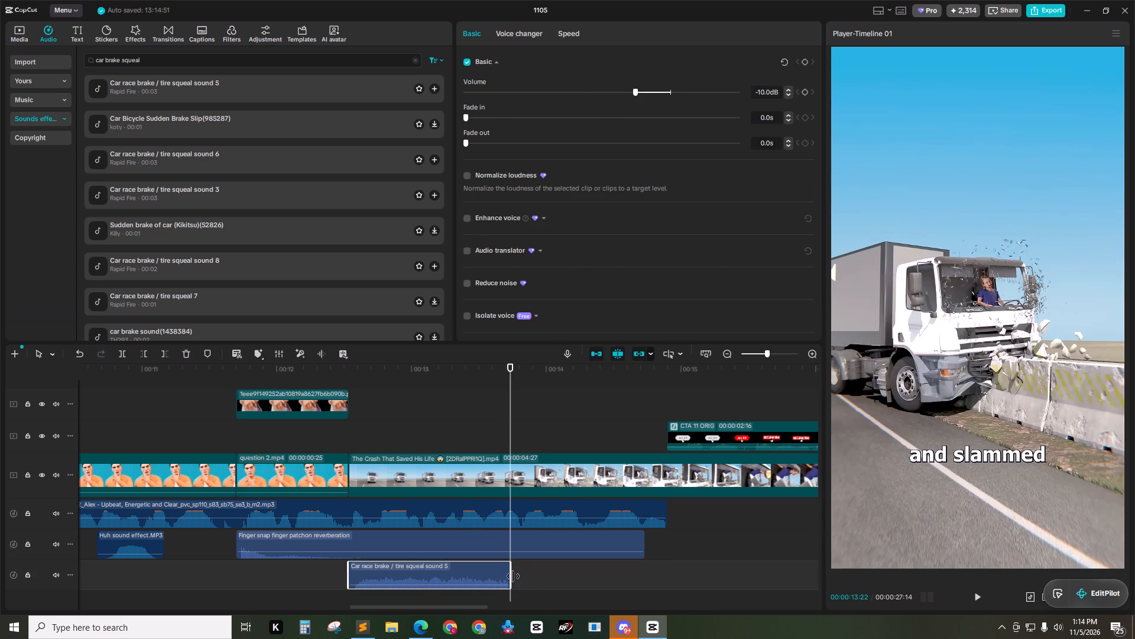
left_click_drag(513, 576, 537, 577)
left_click(495, 576)
left_click_drag(510, 577, 537, 577)
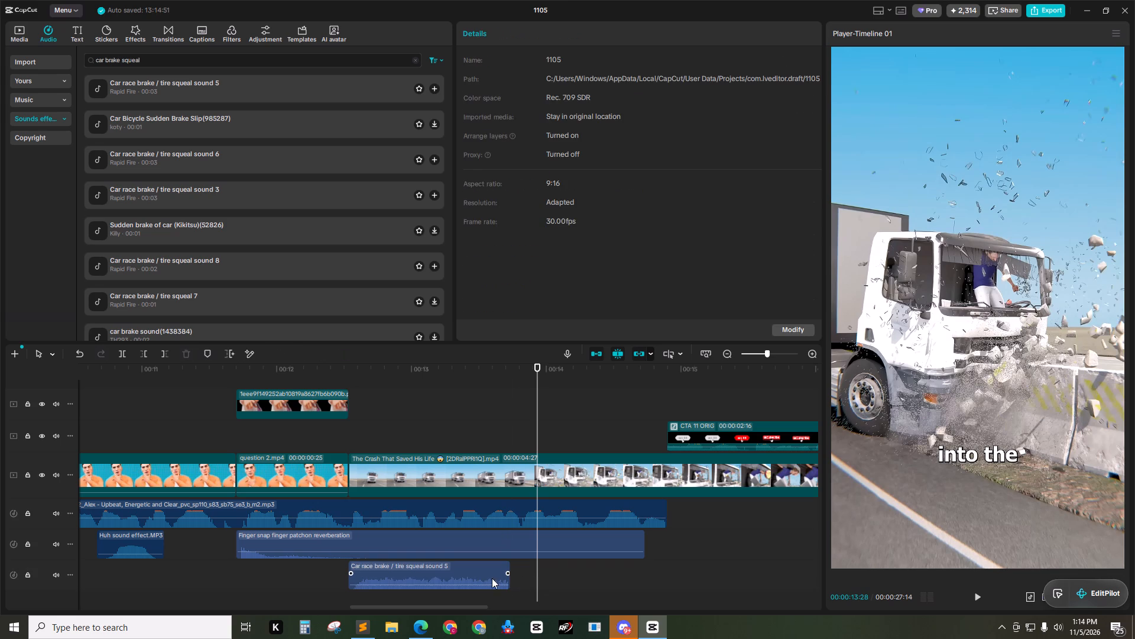
left_click(490, 578)
left_click_drag(511, 577, 534, 577)
Add a fade-out over roughly the last third of the trimmed tire squeal sound.
left_click(513, 576)
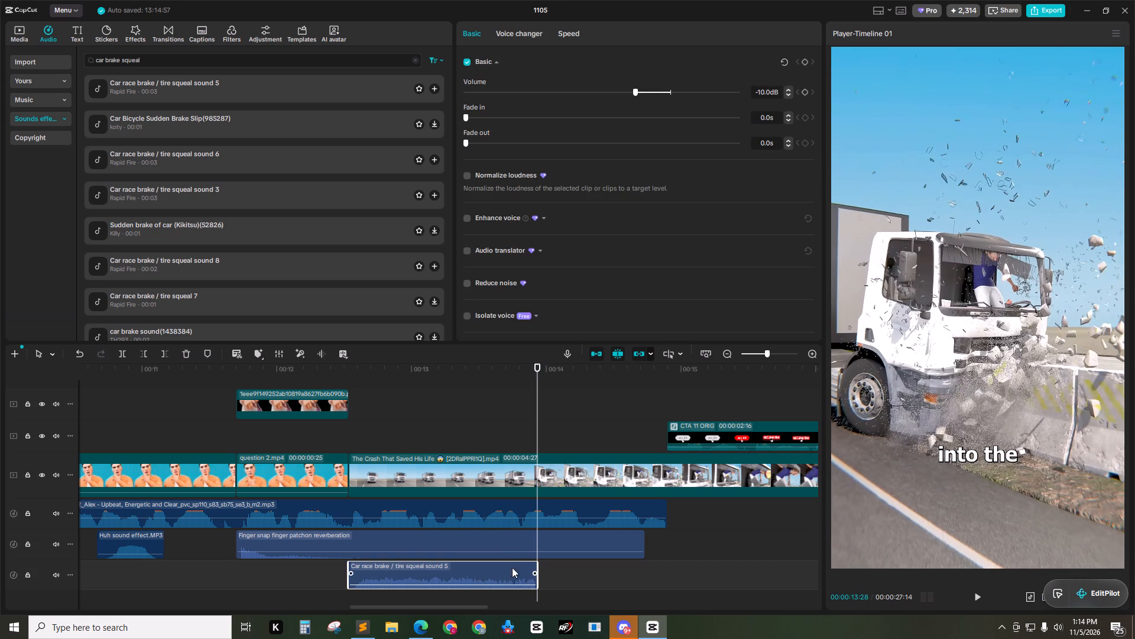
left_click_drag(465, 144, 572, 156)
left_click(472, 417)
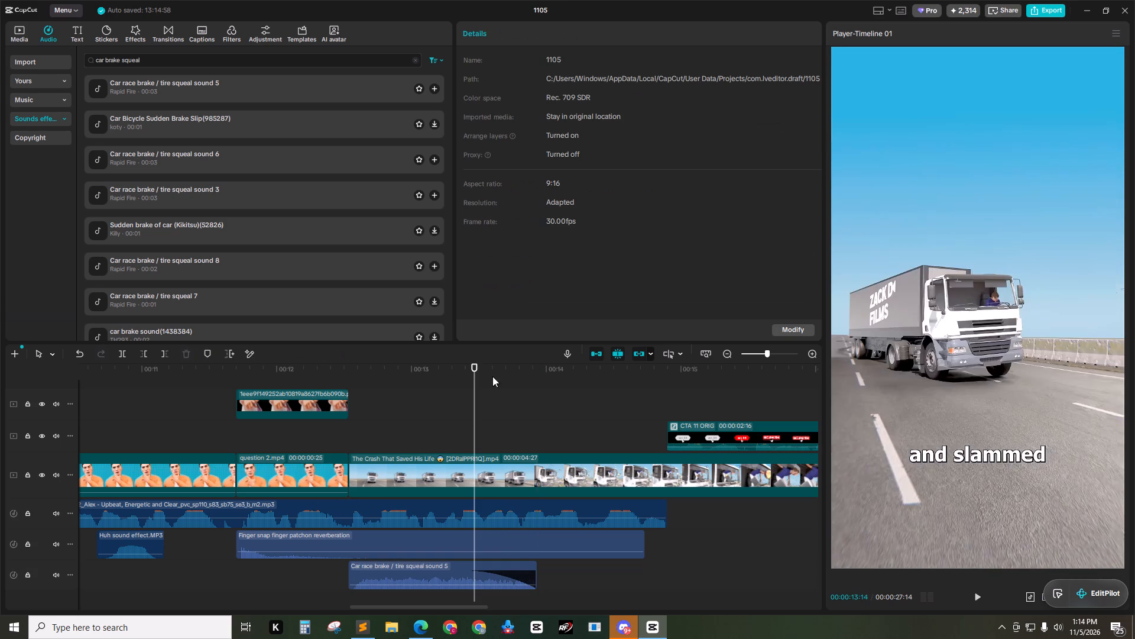
Park the playhead at the truck's impact, 00:00:13:21, and search the sound effects for "car accident".
left_click_drag(478, 376, 507, 389)
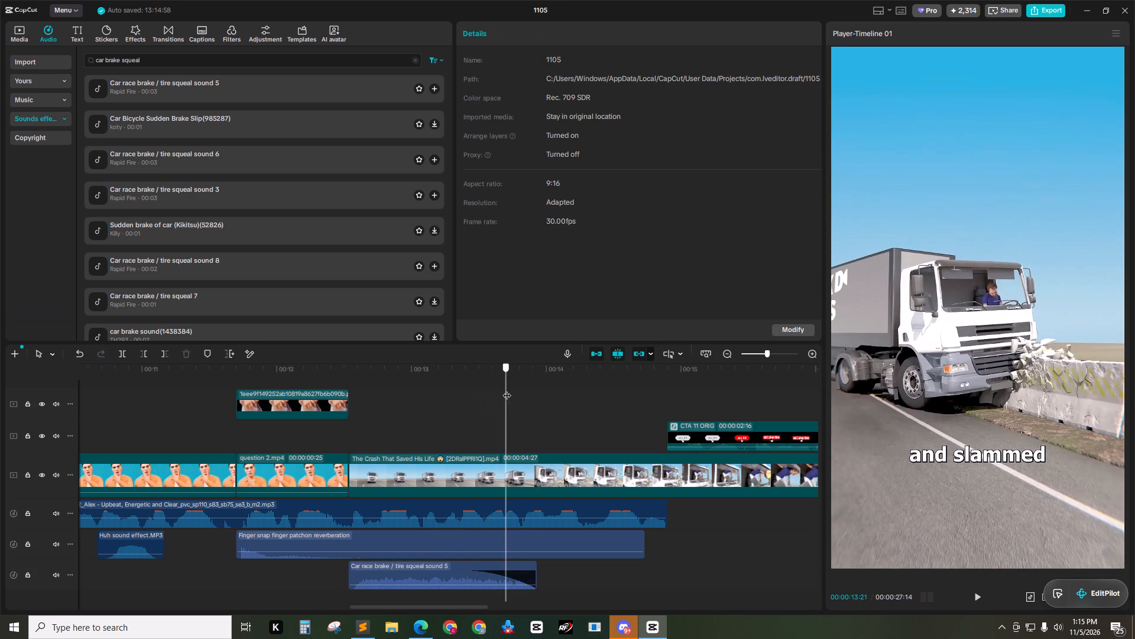
left_click_drag(507, 389, 506, 389)
left_click(183, 62)
key("ctrl+a")
type("car")
key("space")
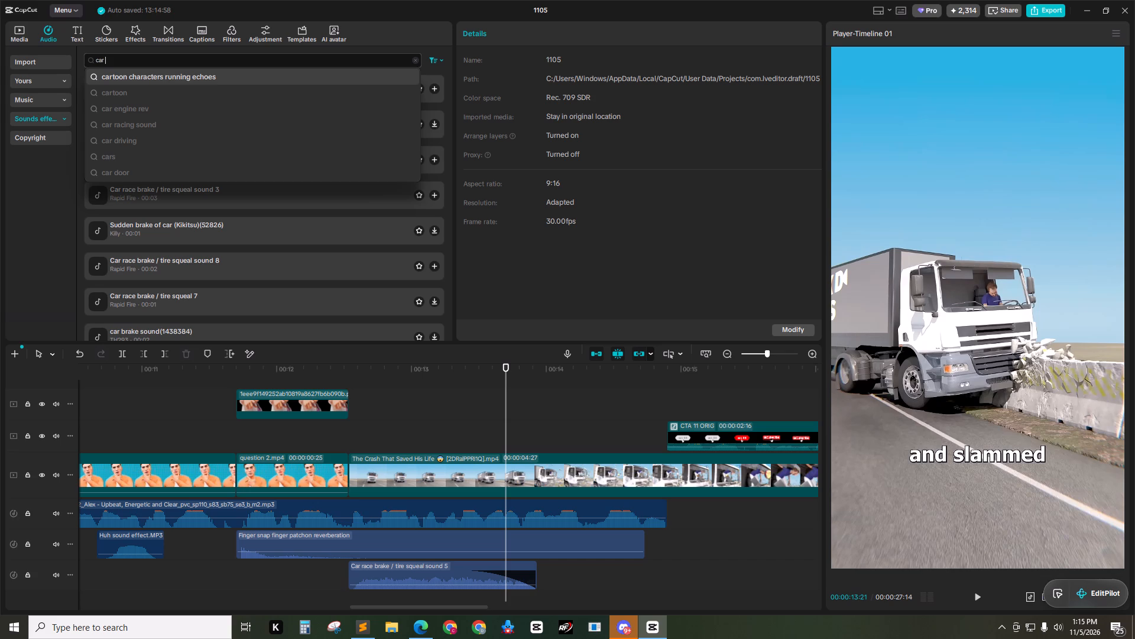
type("explo")
key("BackSpace")
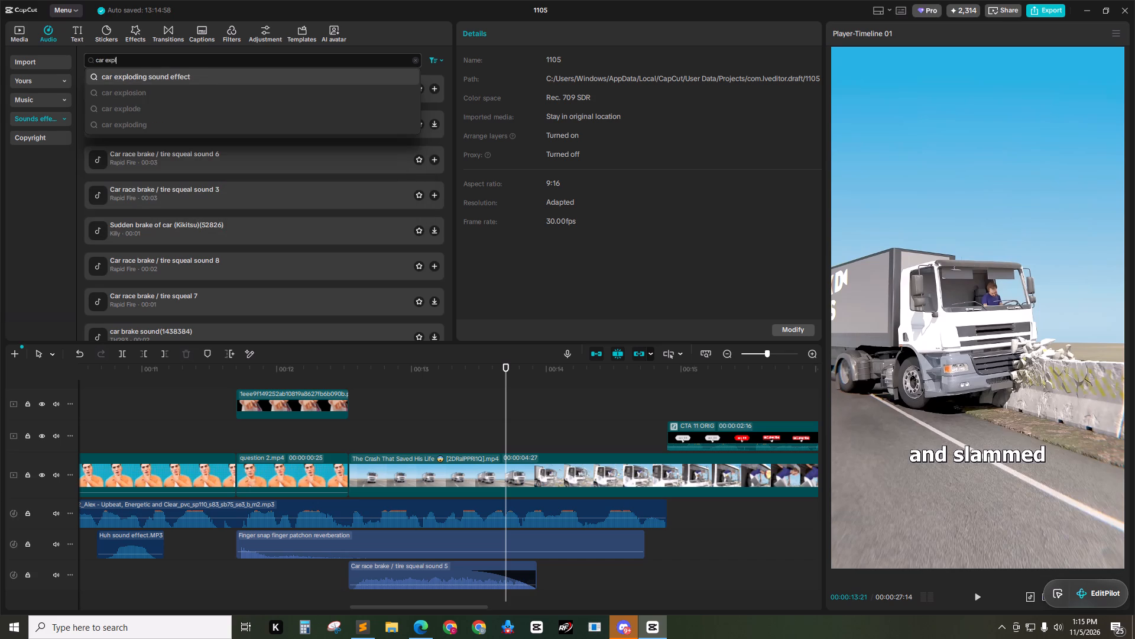
key("BackSpace")
key("BackSpace")
key("BackSpace")
key("BackSpace")
type("accident")
key("Return")
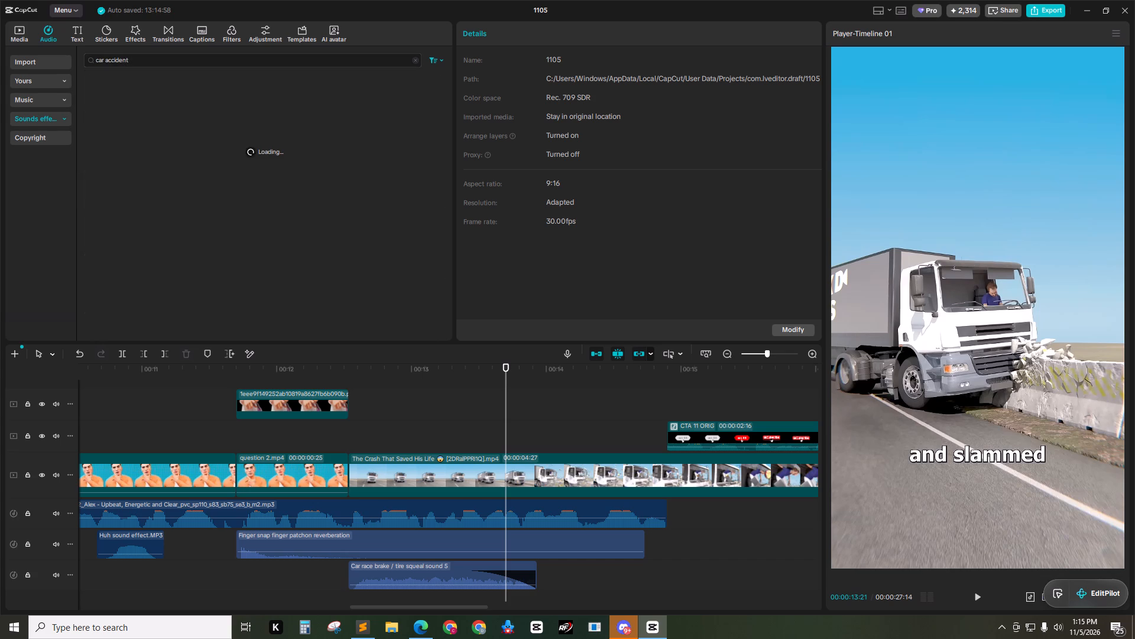
Audition the car accident results, including Car collision accident(1202444) and Car accident(52832).
left_click(202, 95)
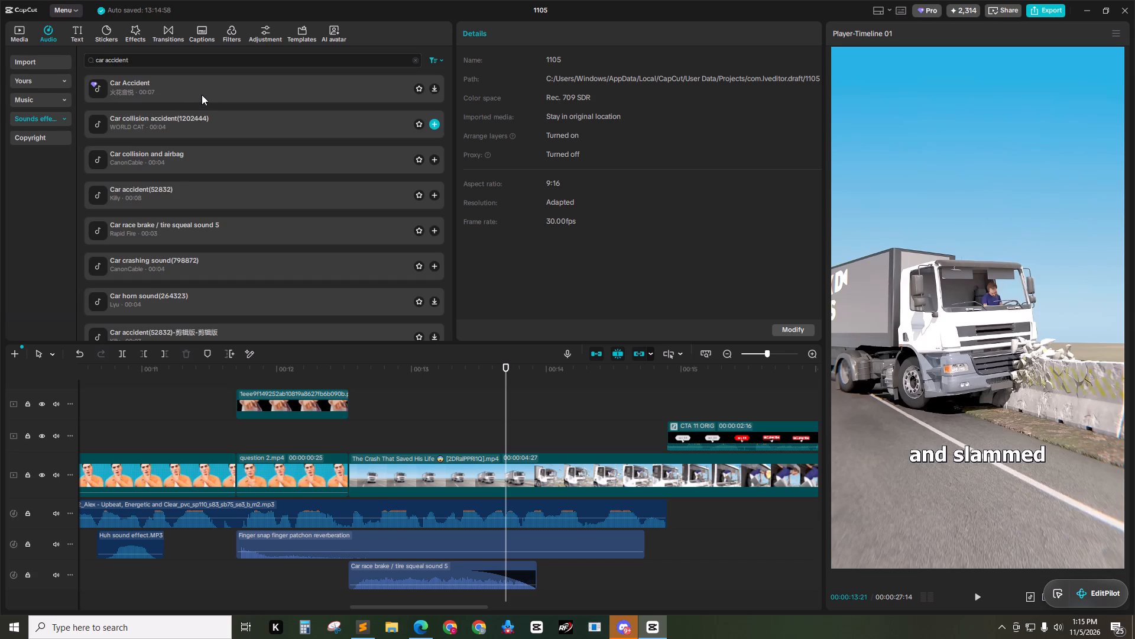
left_click(186, 129)
left_click(220, 108)
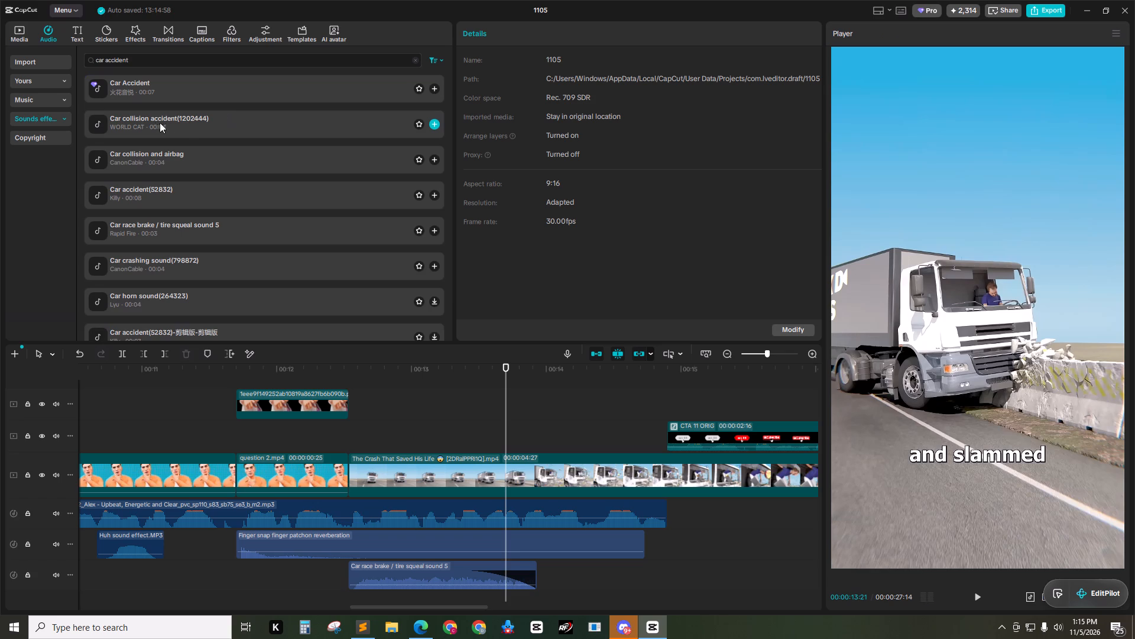
left_click(168, 121)
left_click(157, 192)
left_click(154, 125)
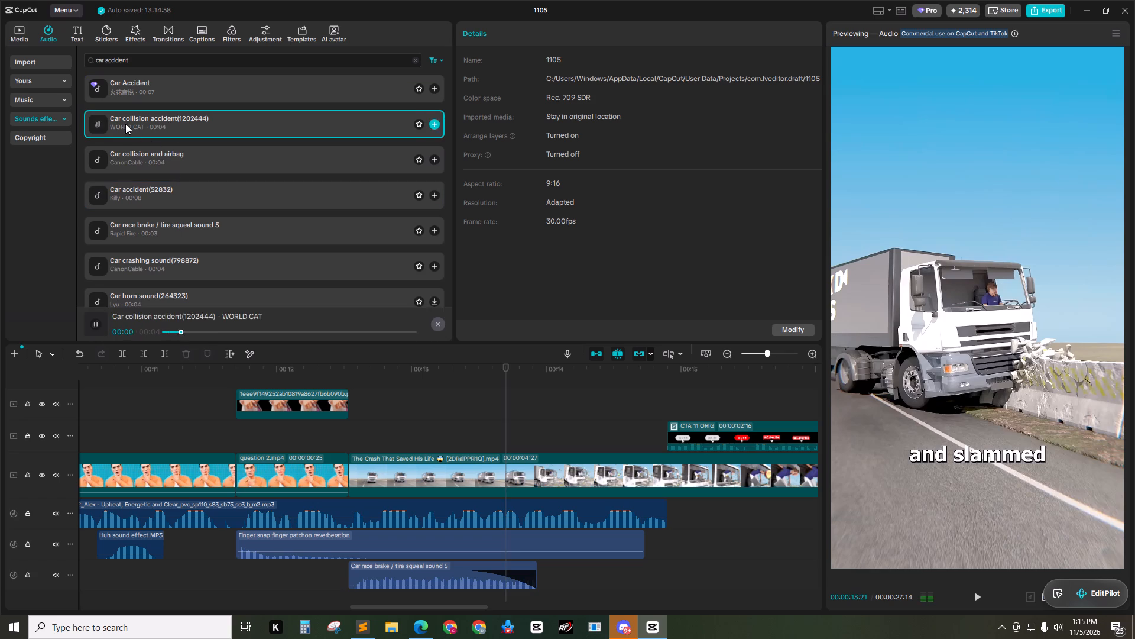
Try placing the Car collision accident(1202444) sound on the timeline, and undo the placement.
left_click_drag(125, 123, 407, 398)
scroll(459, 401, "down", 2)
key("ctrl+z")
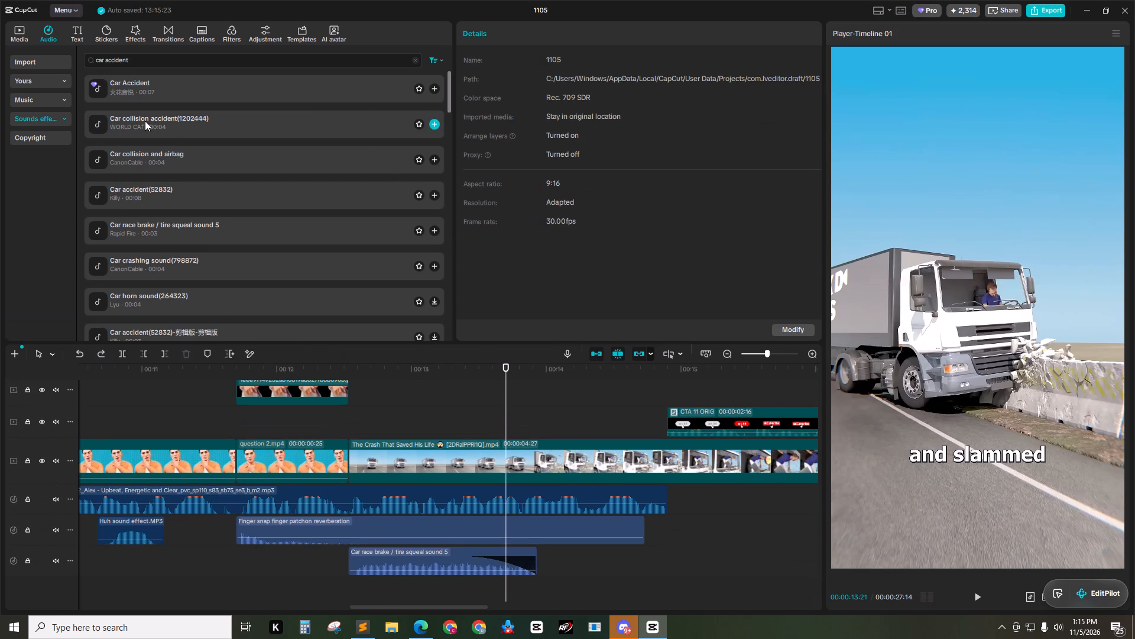
Add the Car collision accident(1202444) sound below the tire squeal at about 00:00:12:23 and play it to locate its crash hit.
left_click_drag(144, 121, 381, 596)
left_click_drag(436, 381, 377, 381)
left_click_drag(393, 376, 378, 377)
key("space")
key("space")
key("space")
key("space")
key("space")
key("space")
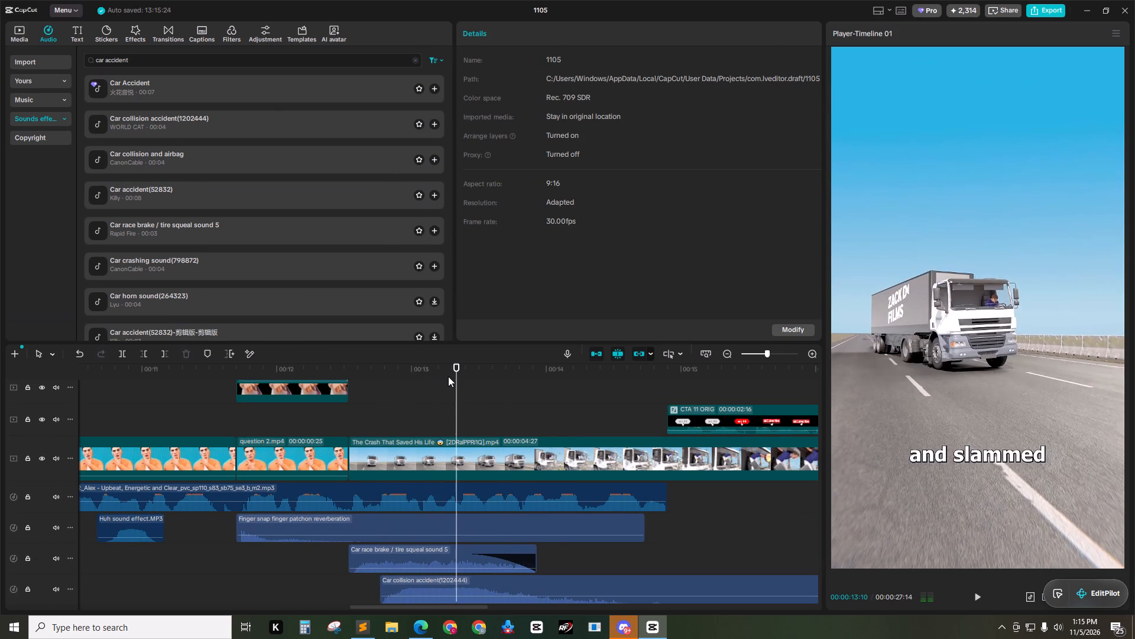
Cut off the beginning of the car collision sound up to about 00:00:13:09.
key("Left")
left_click(497, 585)
key("q")
Move the car collision sound to start at about 00:00:13:21, where the truck hits the concrete median.
left_click_drag(473, 590, 581, 586)
left_click_drag(480, 370, 500, 377)
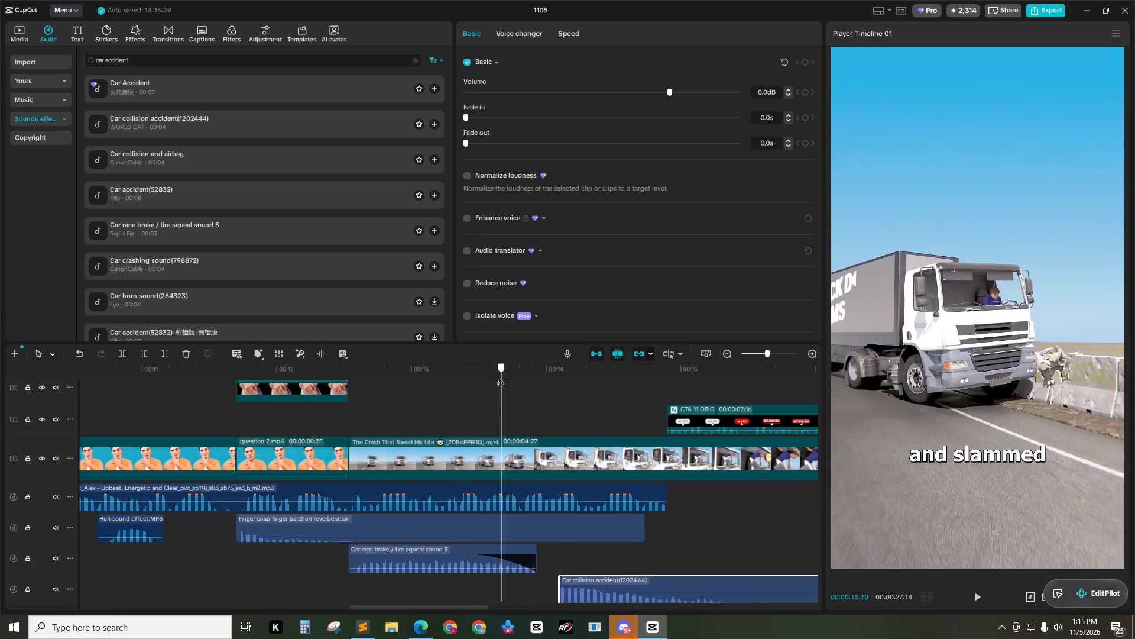
left_click_drag(500, 377, 507, 379)
scroll(627, 504, "down", 3)
left_click_drag(610, 562, 555, 563)
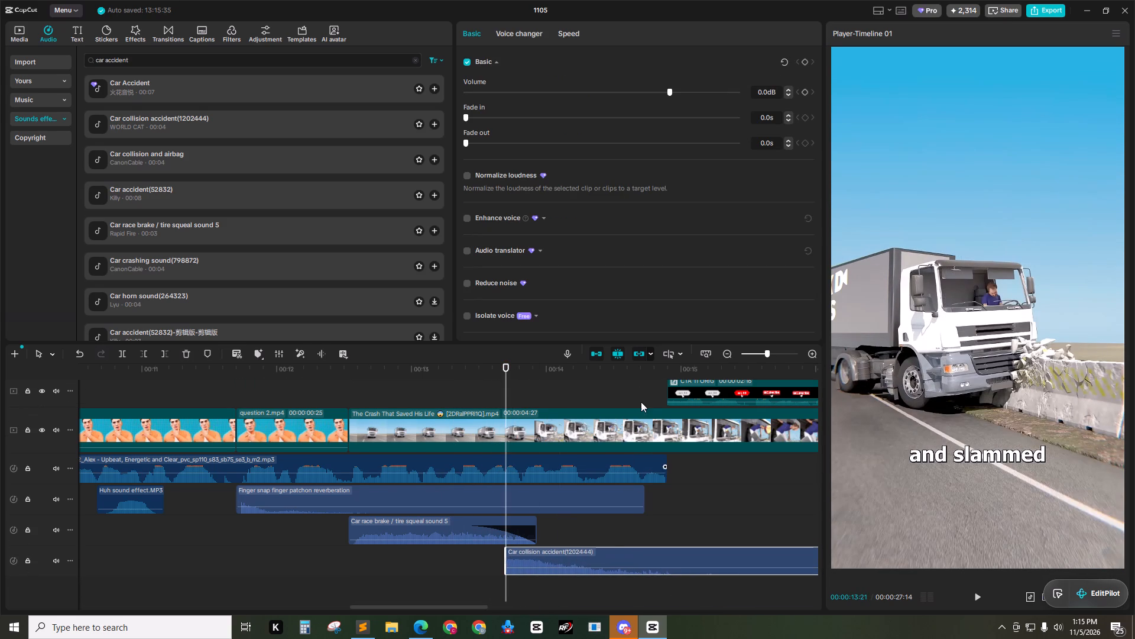
Trim the end of the car collision sound to 00:00:14:27, where the CTA overlay begins.
left_click_drag(604, 376, 666, 372)
left_click(690, 558)
key("w")
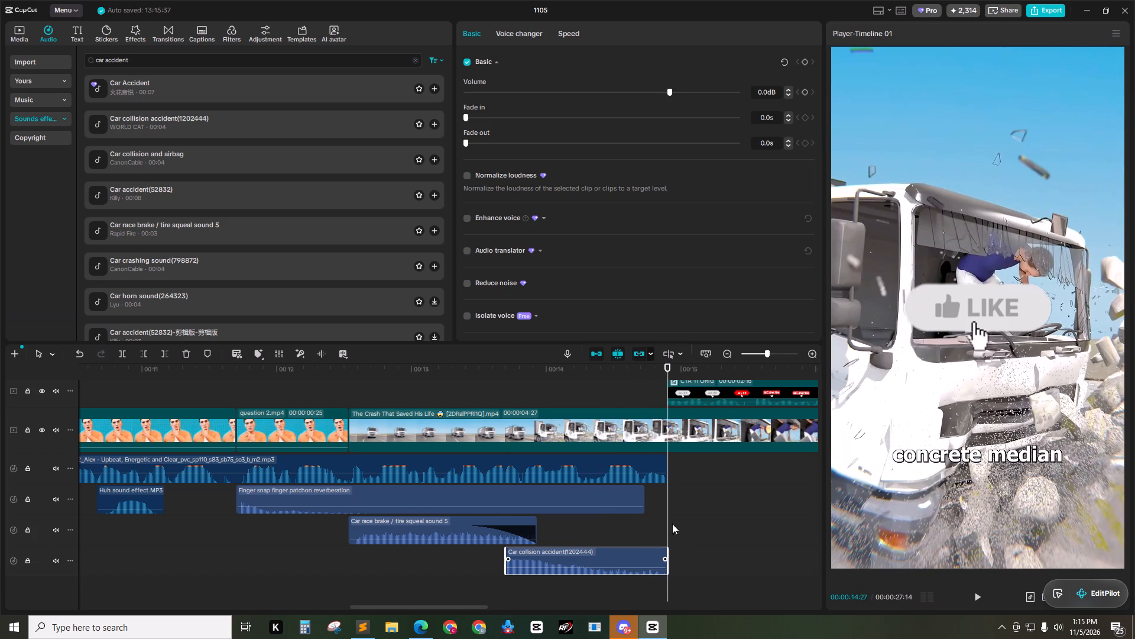
left_click(669, 522)
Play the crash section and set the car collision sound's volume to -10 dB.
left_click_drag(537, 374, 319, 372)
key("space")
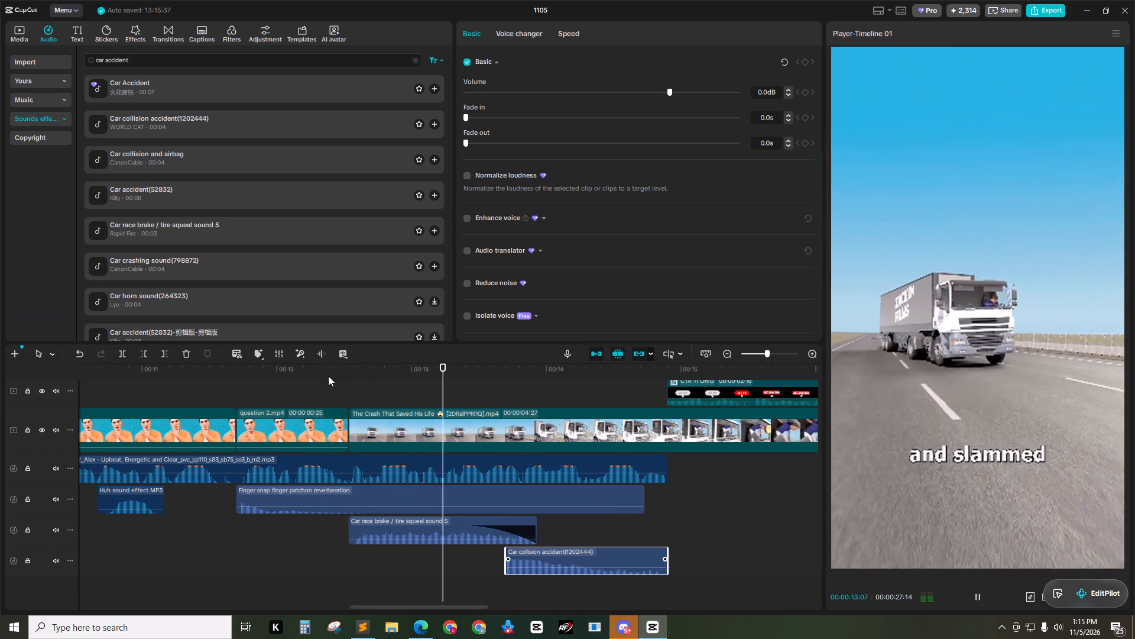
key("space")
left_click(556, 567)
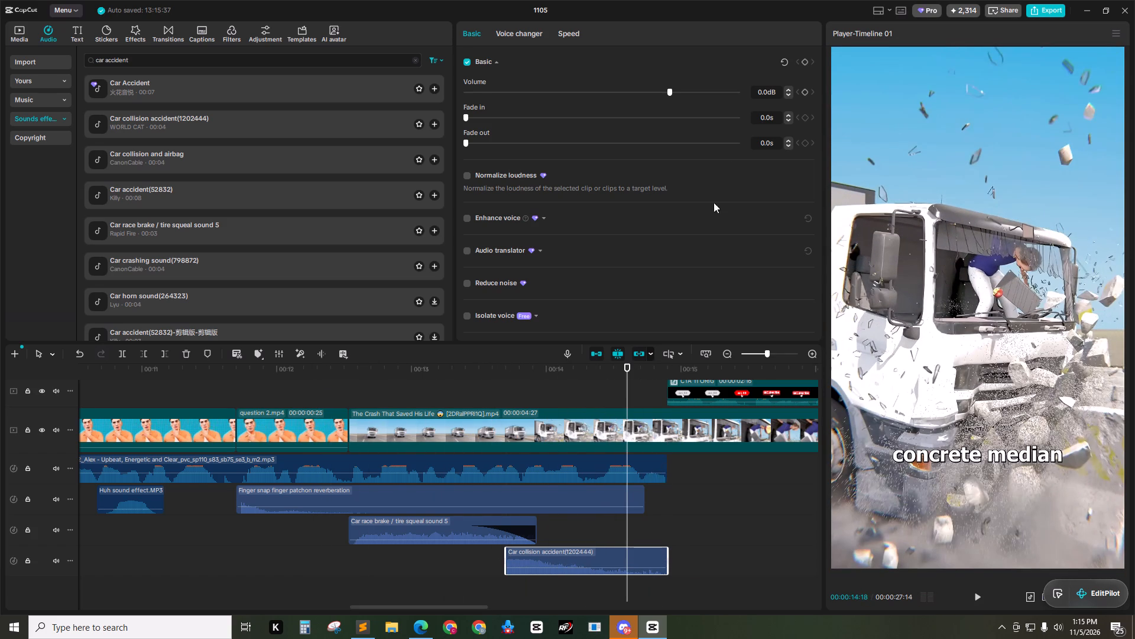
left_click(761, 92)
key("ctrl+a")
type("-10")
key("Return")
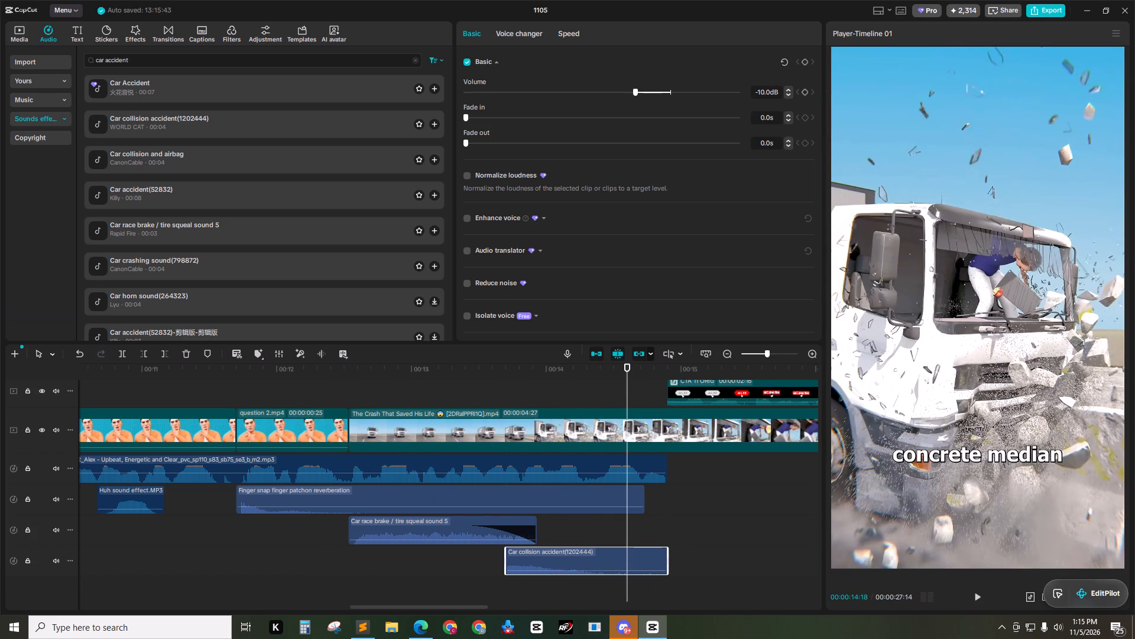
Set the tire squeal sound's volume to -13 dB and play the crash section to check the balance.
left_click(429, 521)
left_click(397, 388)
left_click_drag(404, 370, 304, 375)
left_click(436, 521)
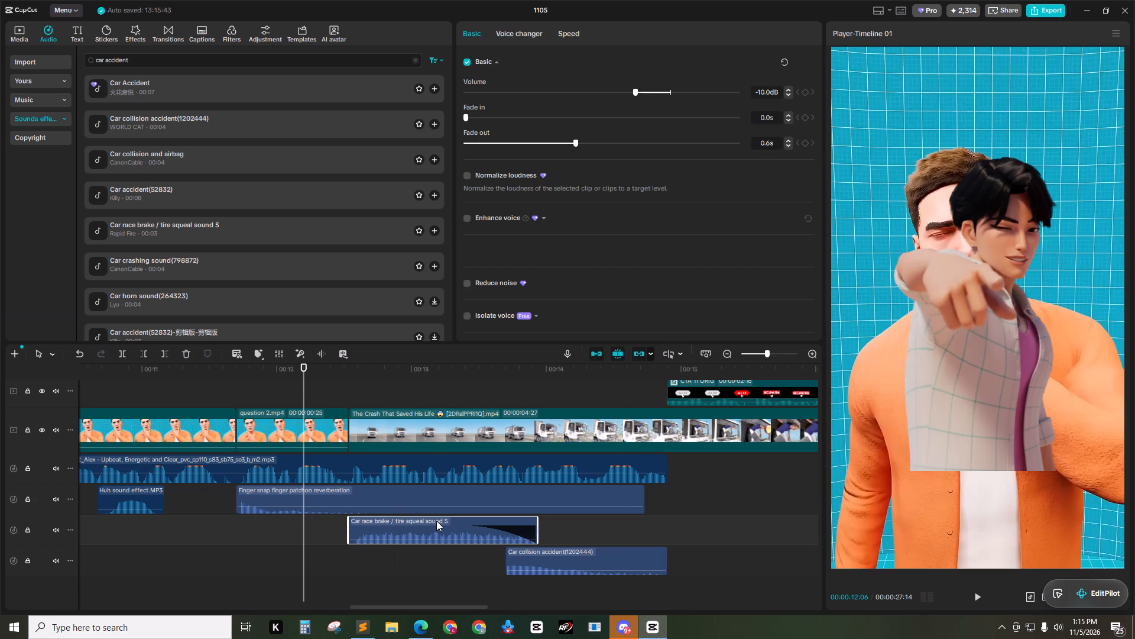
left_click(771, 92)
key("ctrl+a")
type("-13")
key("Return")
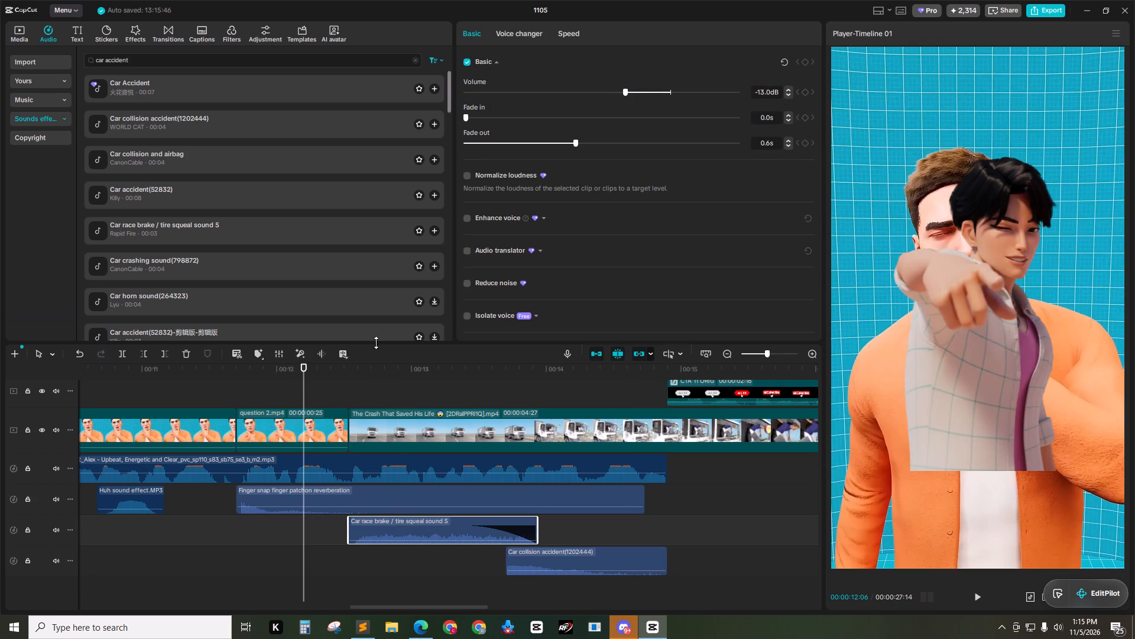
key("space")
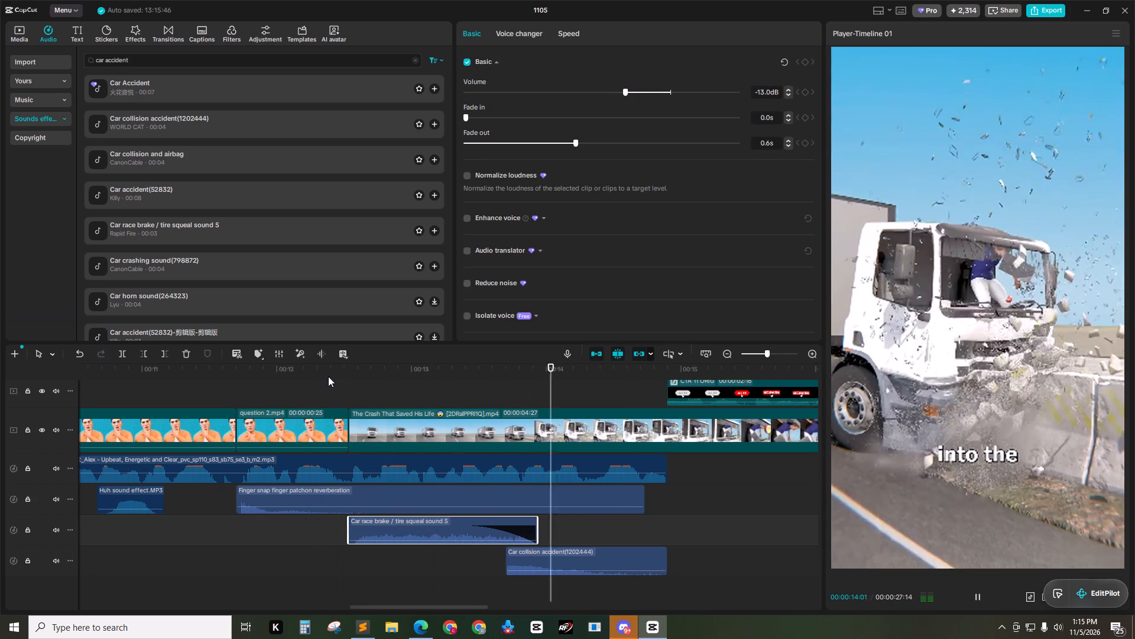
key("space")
Set the tire squeal sound's volume to -15 dB.
left_click(433, 527)
left_click(769, 92)
key("ctrl+a")
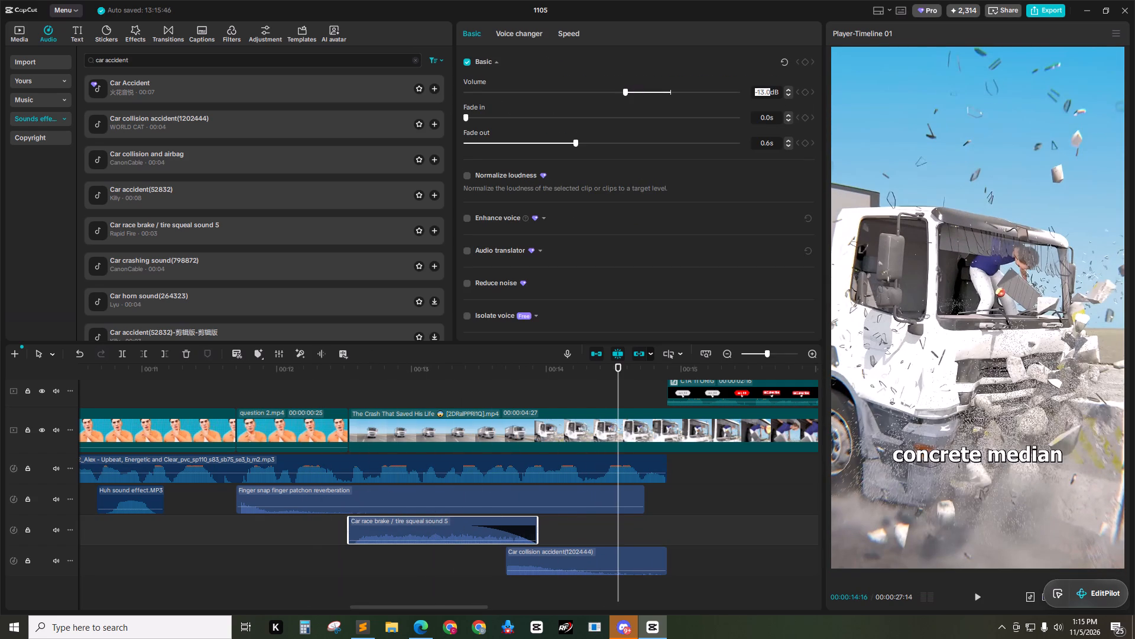
type("-15")
key("Return")
Set the car collision sound's volume to -8 dB.
left_click(614, 555)
left_click(761, 89)
key("ctrl+a")
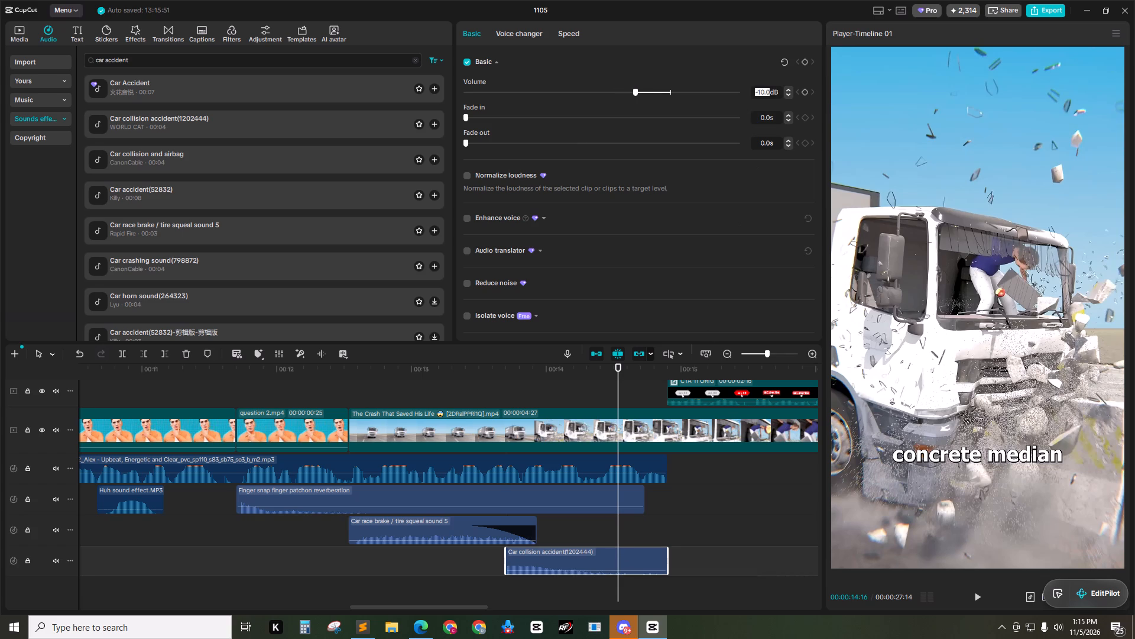
type("-8")
key("Return")
Play from the start of the truck clip through the CTA overlay to check the crash sound balance.
left_click_drag(428, 609, 484, 609)
scroll(579, 465, "up", 2)
left_click(513, 606)
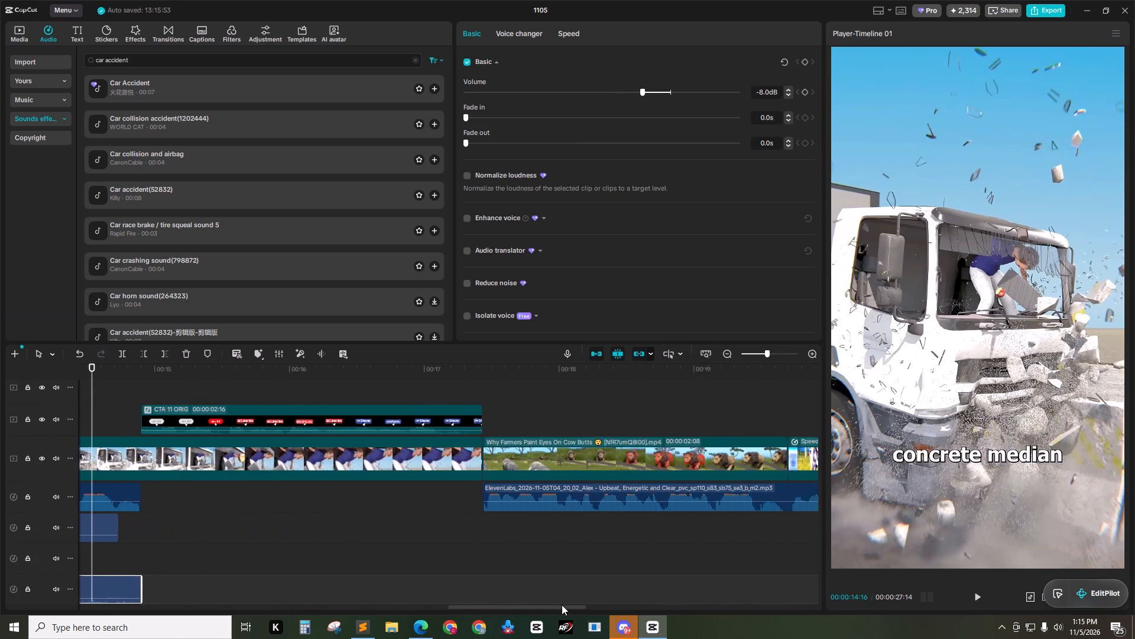
left_click_drag(348, 370, 113, 377)
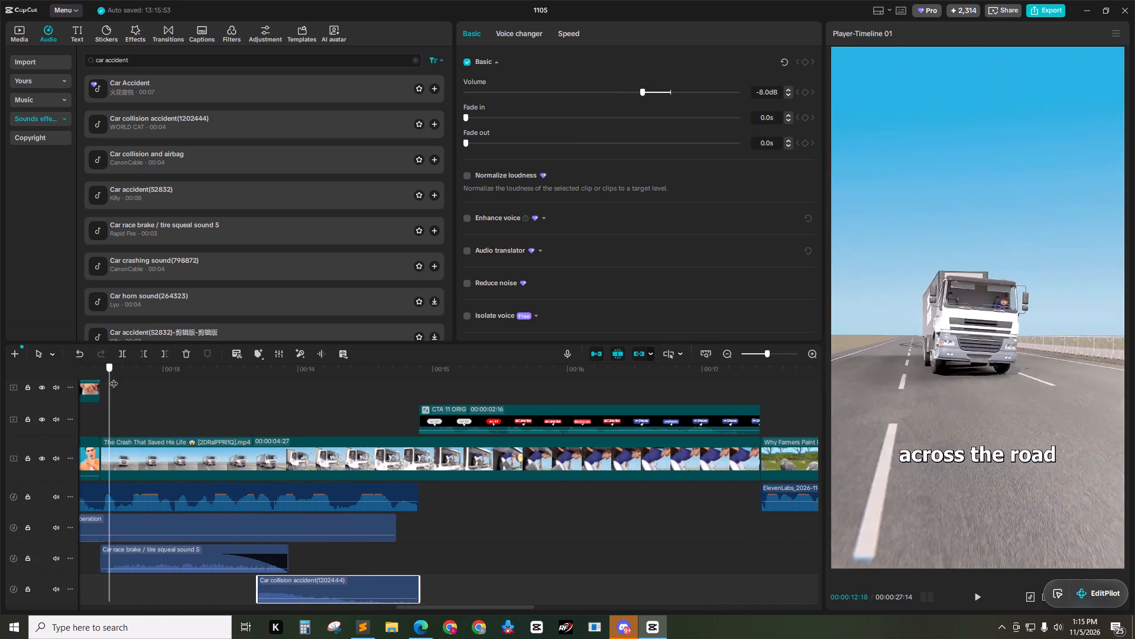
left_click_drag(113, 377, 112, 383)
key("space")
left_click_drag(493, 609, 557, 609)
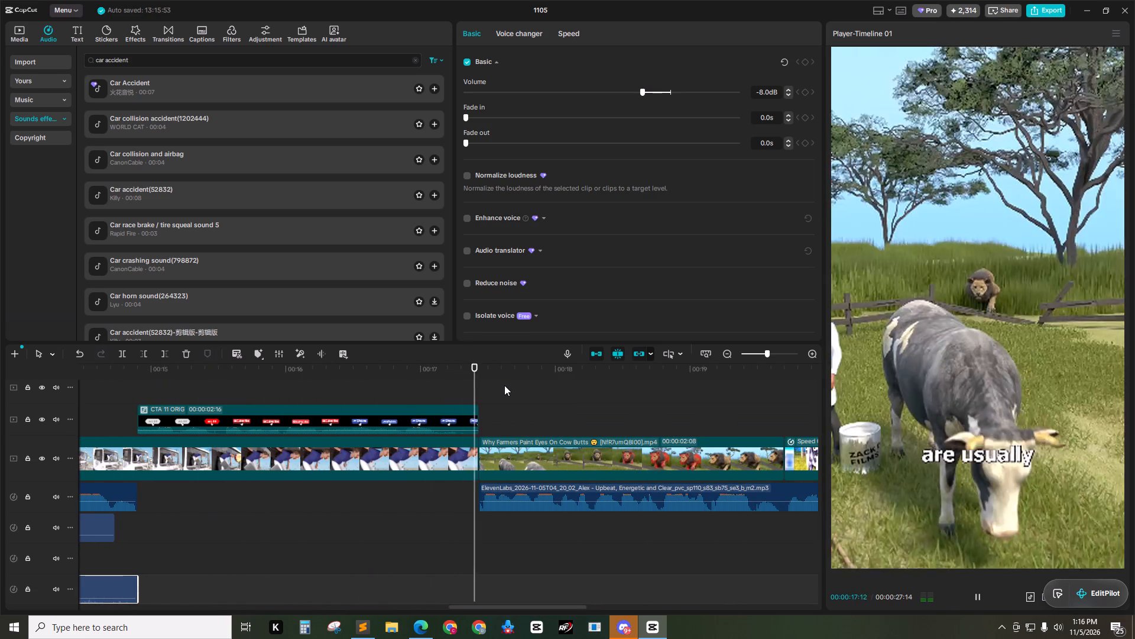
key("space")
Add among-us-role-reveal-sound.mp3 from the imported media below the narration at 00:00:17:13, where the cow and lion clip begins.
left_click_drag(529, 370, 478, 370)
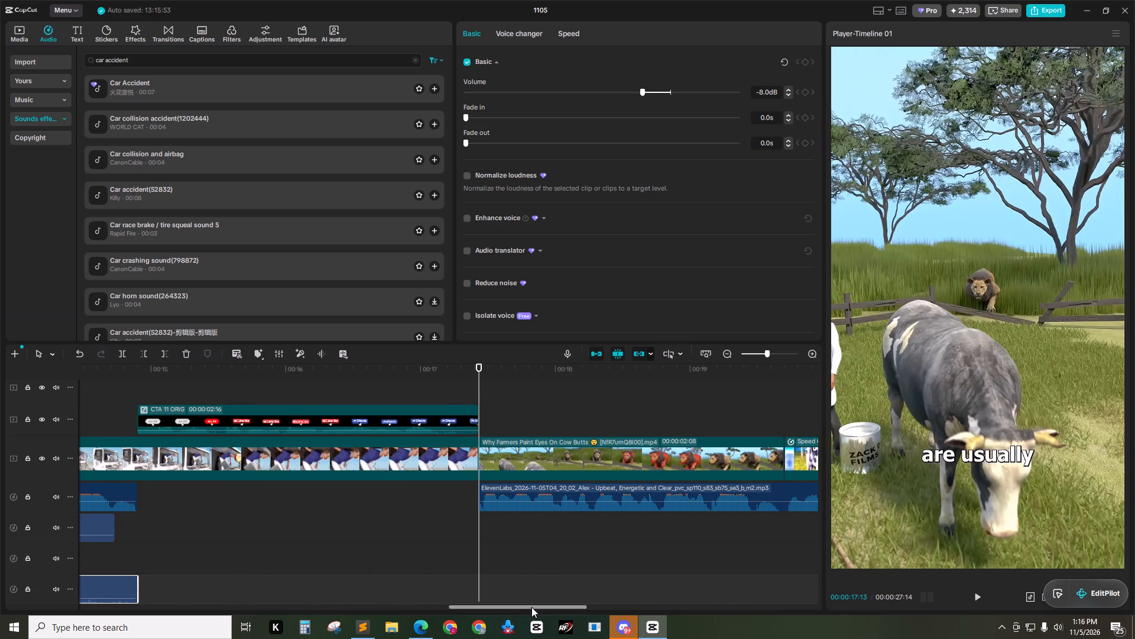
left_click_drag(531, 607, 572, 607)
key("space")
key("space")
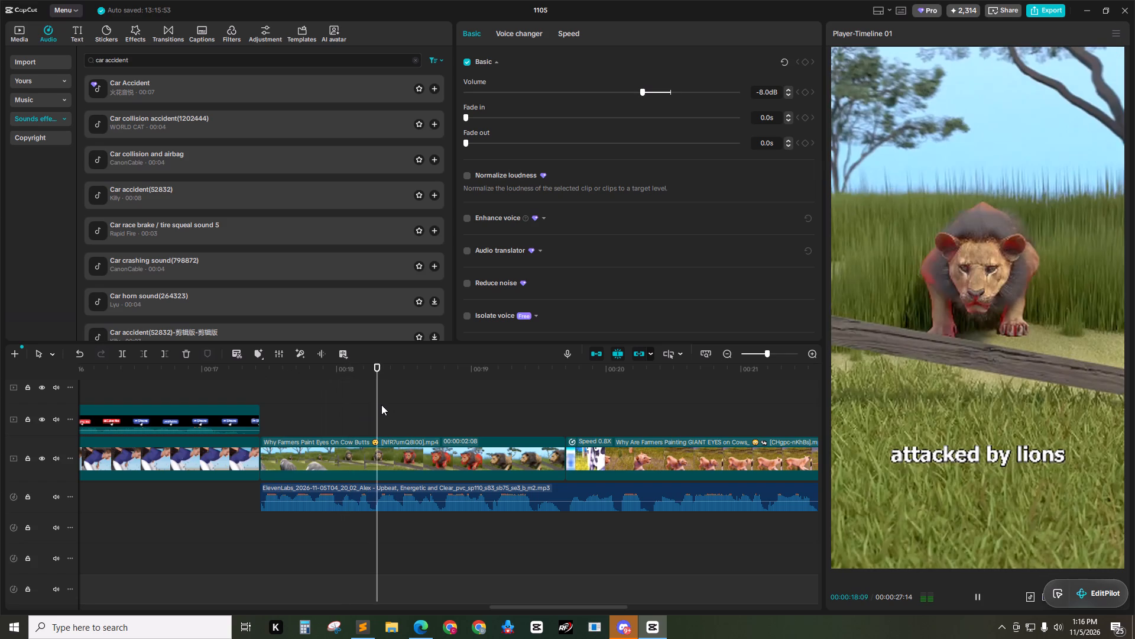
left_click_drag(366, 376, 258, 376)
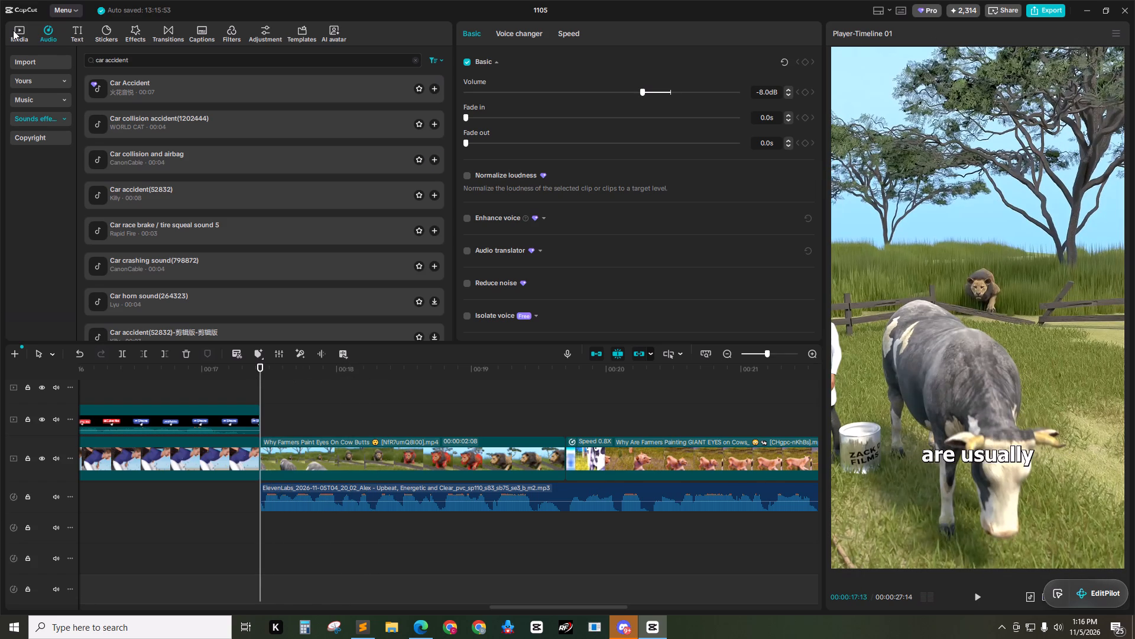
left_click(17, 30)
left_click(54, 25)
left_click(21, 26)
scroll(363, 243, "down", 1)
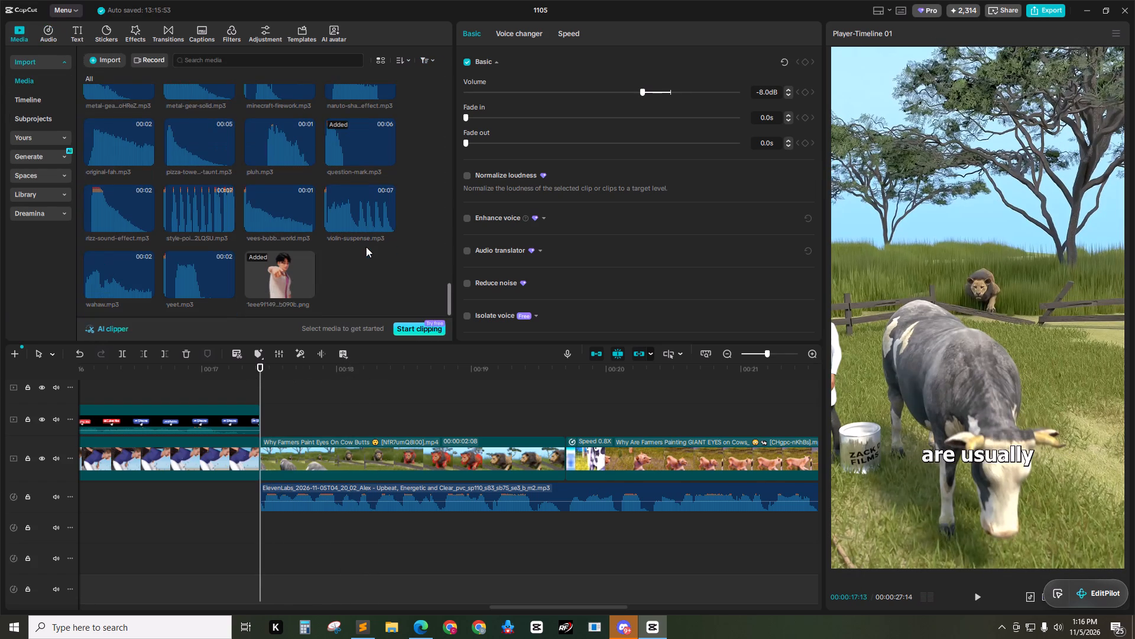
scroll(366, 247, "down", 1)
left_click_drag(450, 296, 445, 296)
left_click_drag(445, 296, 440, 214)
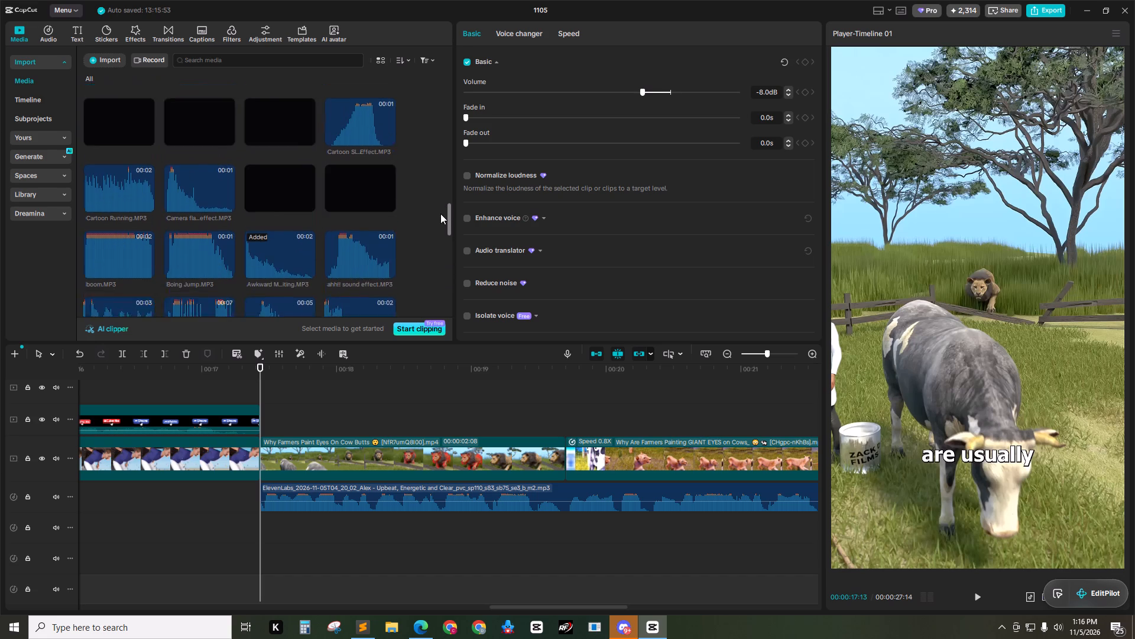
left_click_drag(440, 214, 440, 220)
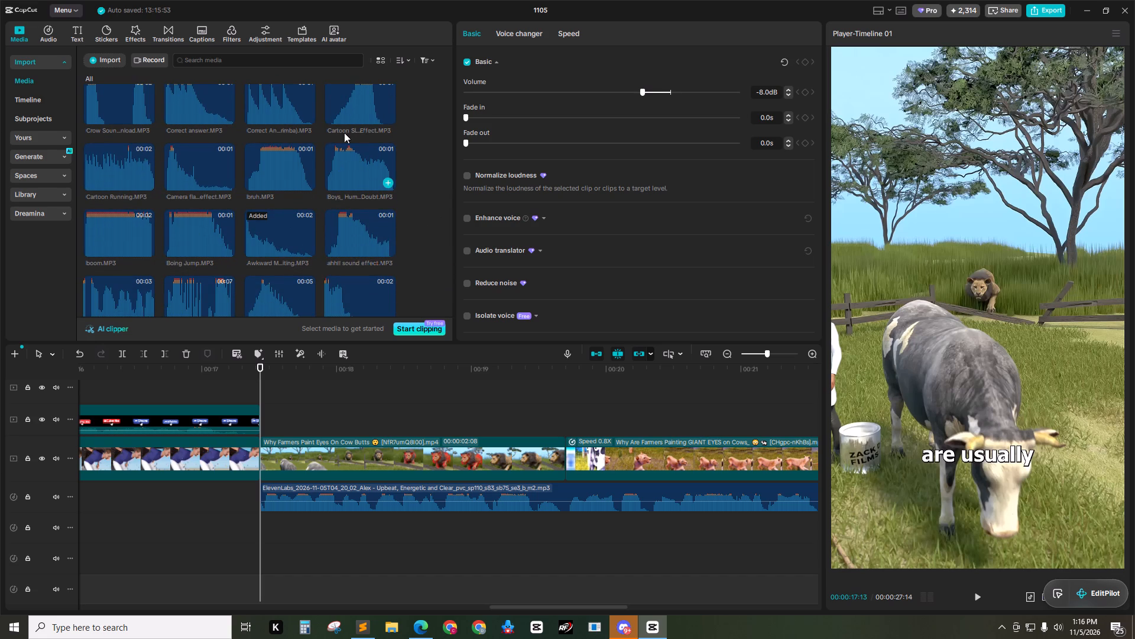
scroll(152, 242, "down", 1)
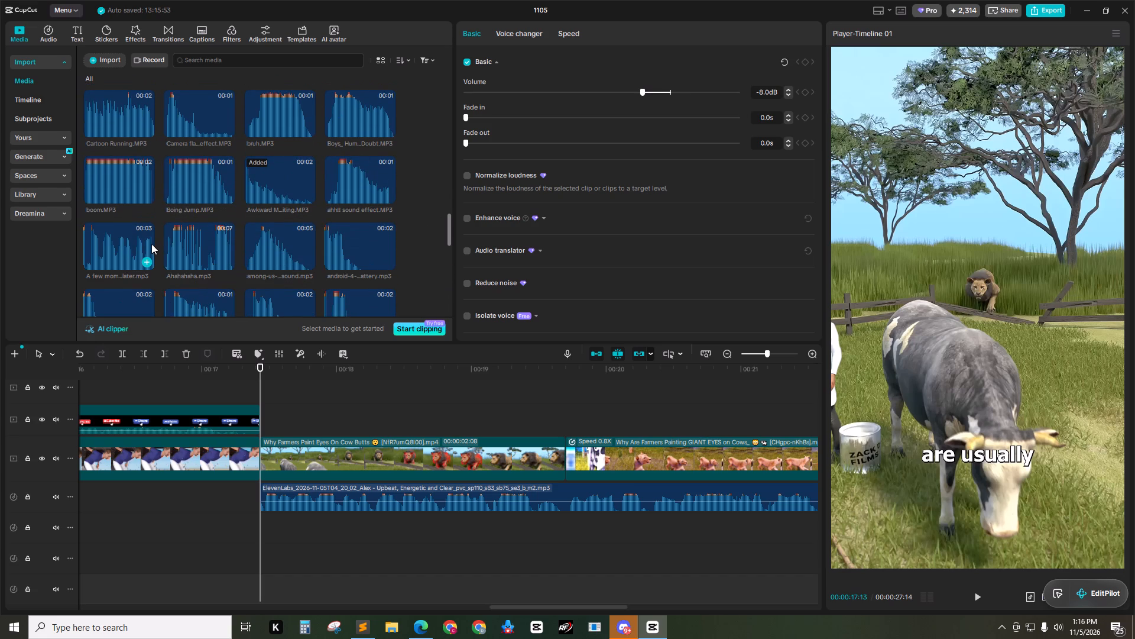
left_click_drag(264, 240, 260, 524)
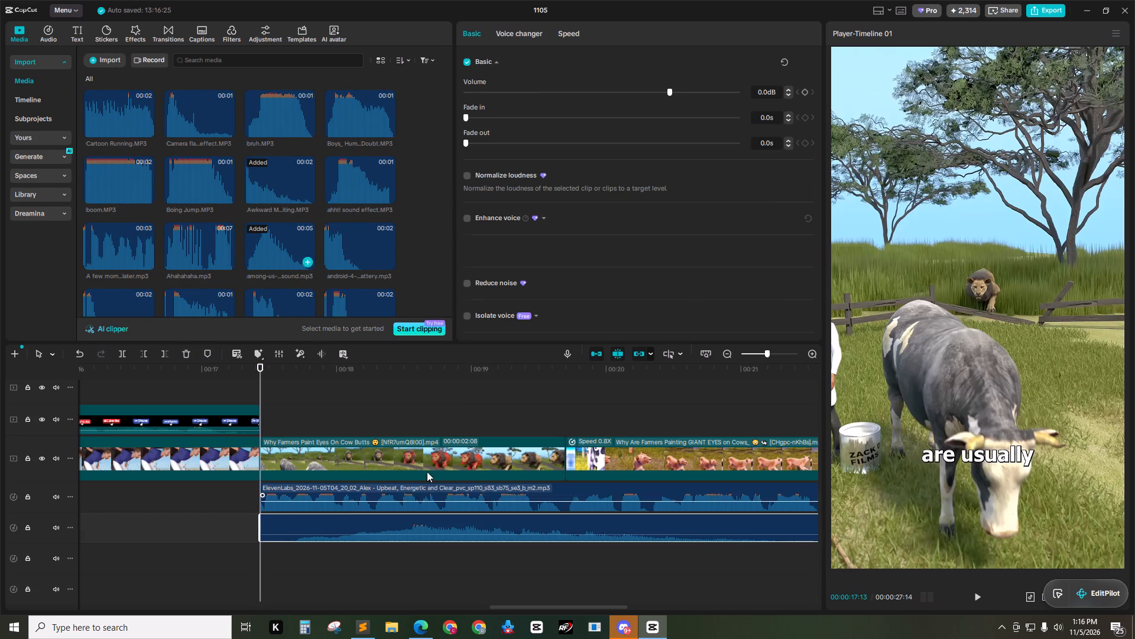
Cut off the beginning of the among-us sound up to about 00:00:17:19 and realign its start with the lion clip at 00:00:17:13.
left_click(296, 408)
left_click_drag(294, 368, 284, 377)
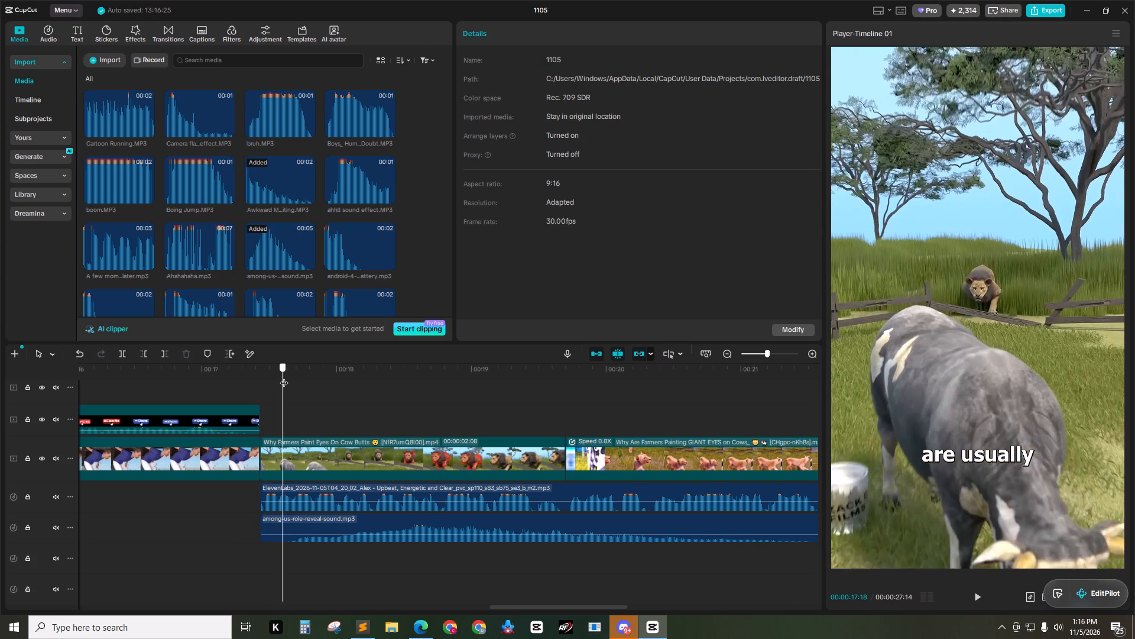
left_click_drag(284, 377, 288, 378)
left_click(321, 519)
key("q")
left_click_drag(341, 528, 310, 527)
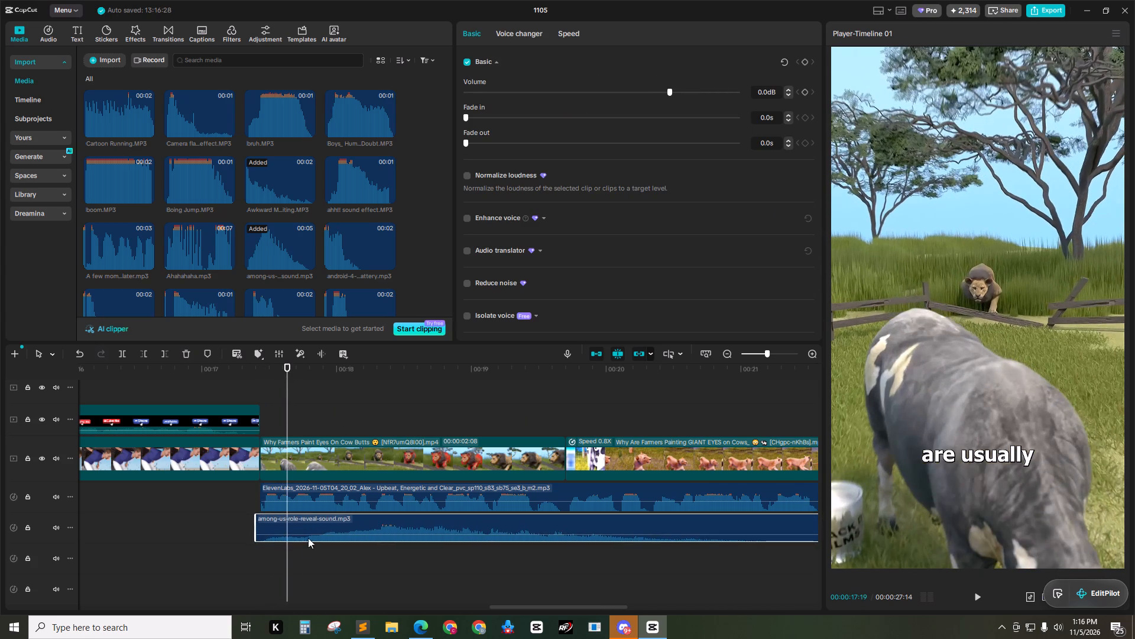
left_click_drag(305, 534, 312, 535)
key("ctrl+z")
left_click_drag(316, 527, 321, 528)
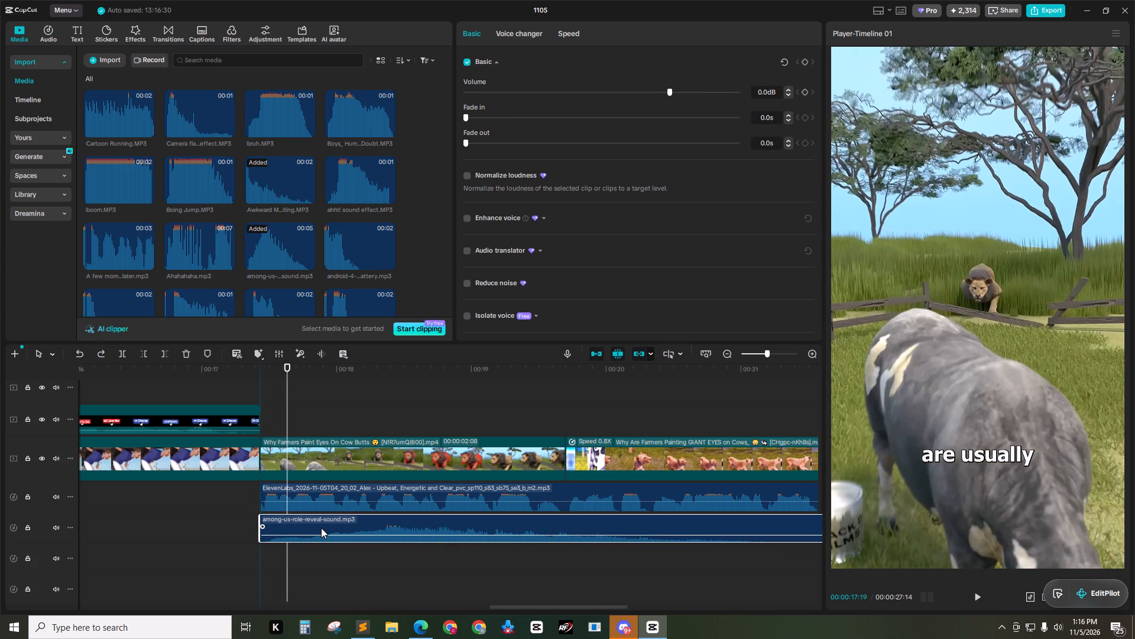
Play the lion section and trim the end of the among-us sound to 00:00:19:26.
left_click(304, 409)
left_click_drag(292, 366, 250, 363)
key("space")
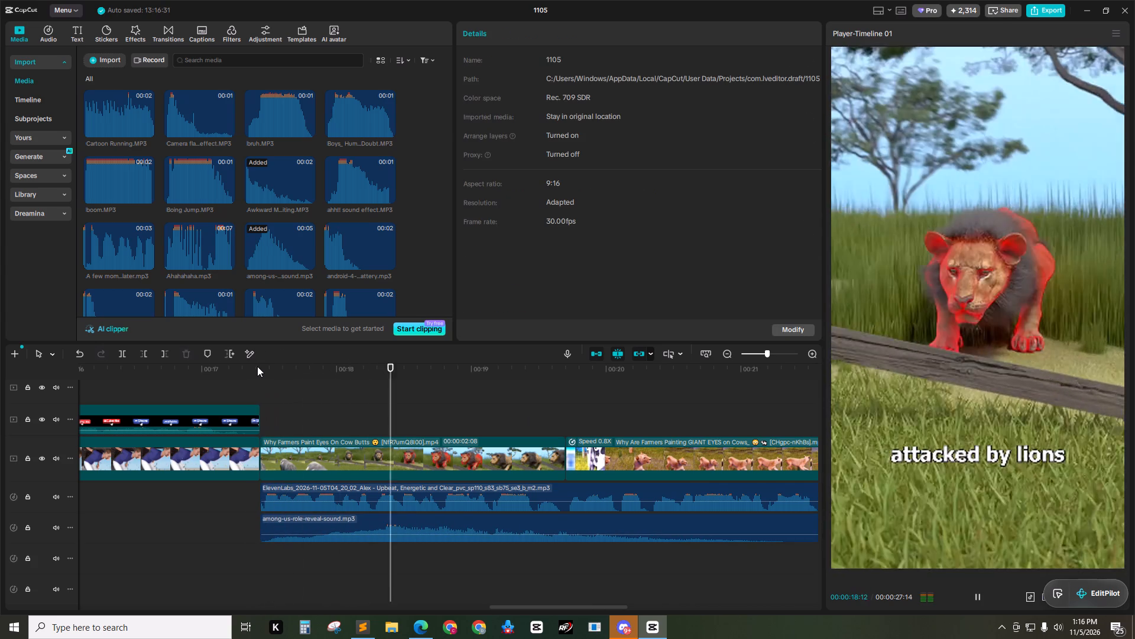
key("space")
left_click_drag(562, 374, 567, 377)
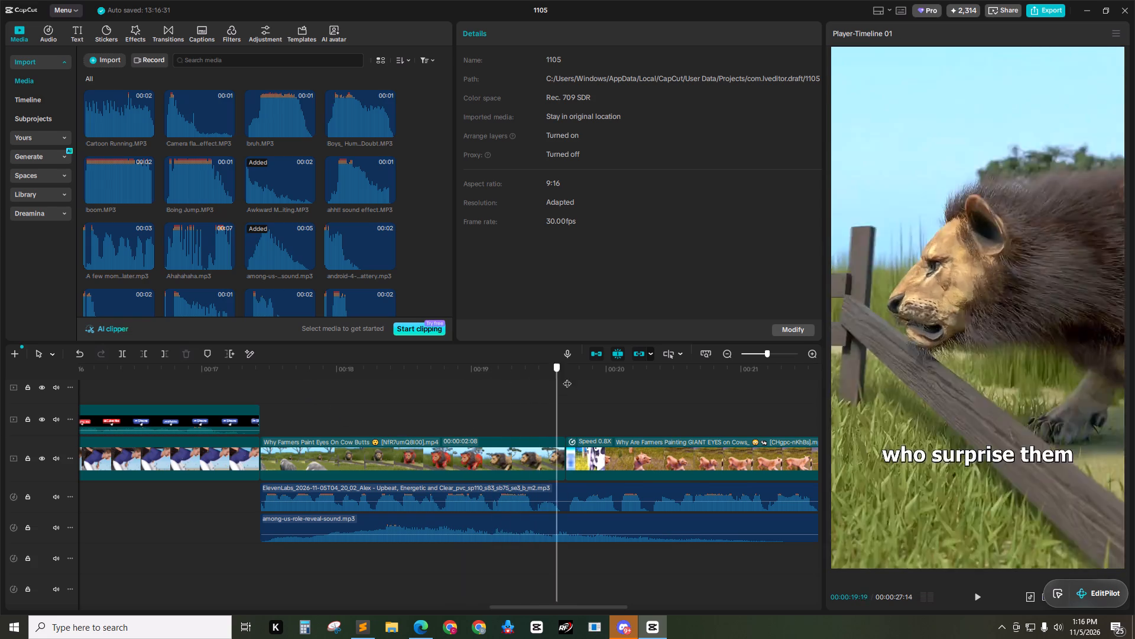
left_click_drag(567, 377, 588, 380)
left_click(598, 536)
key("w")
Give the among-us sound a 0.4 s fade-out and a volume of -8 dB.
left_click_drag(466, 143, 546, 158)
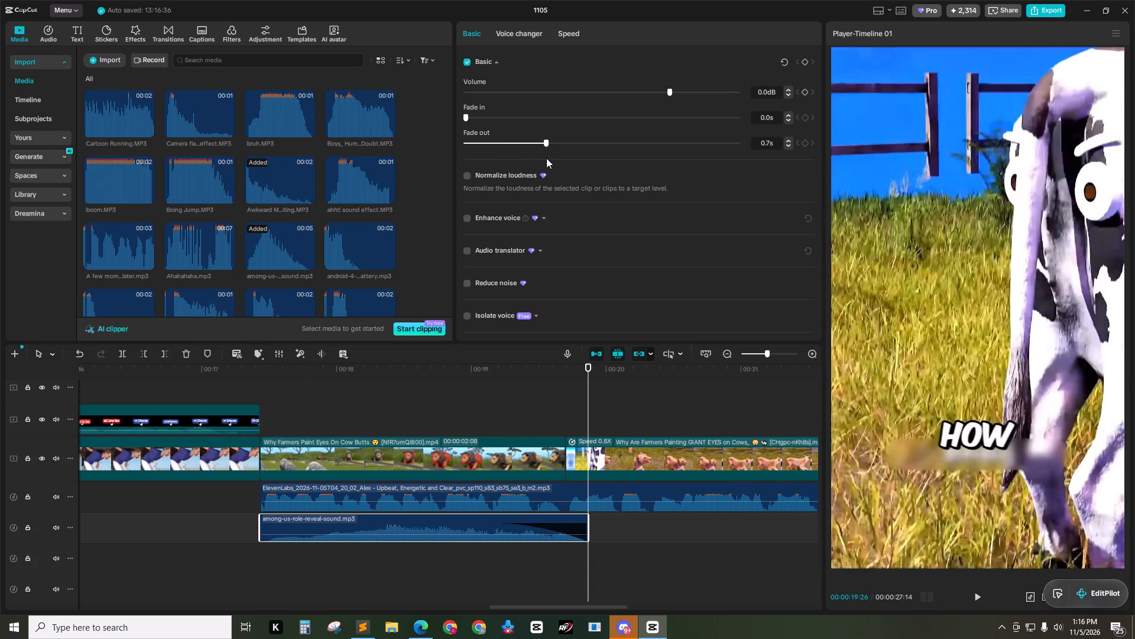
left_click_drag(546, 158, 507, 161)
left_click(510, 517)
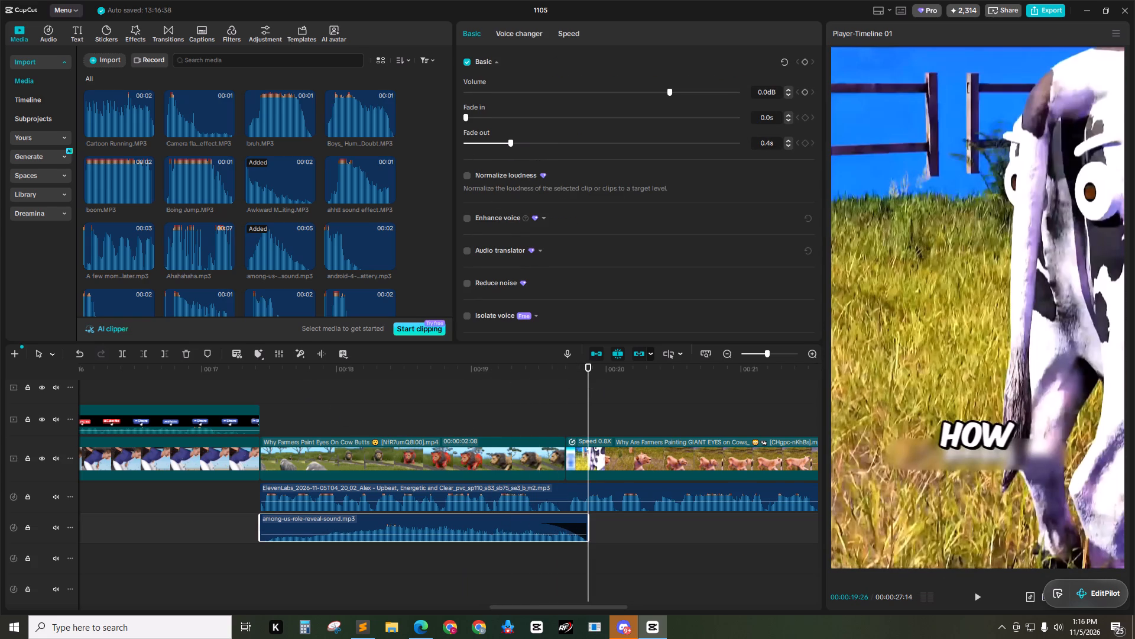
left_click(767, 97)
key("ctrl+a")
type("-8")
key("Return")
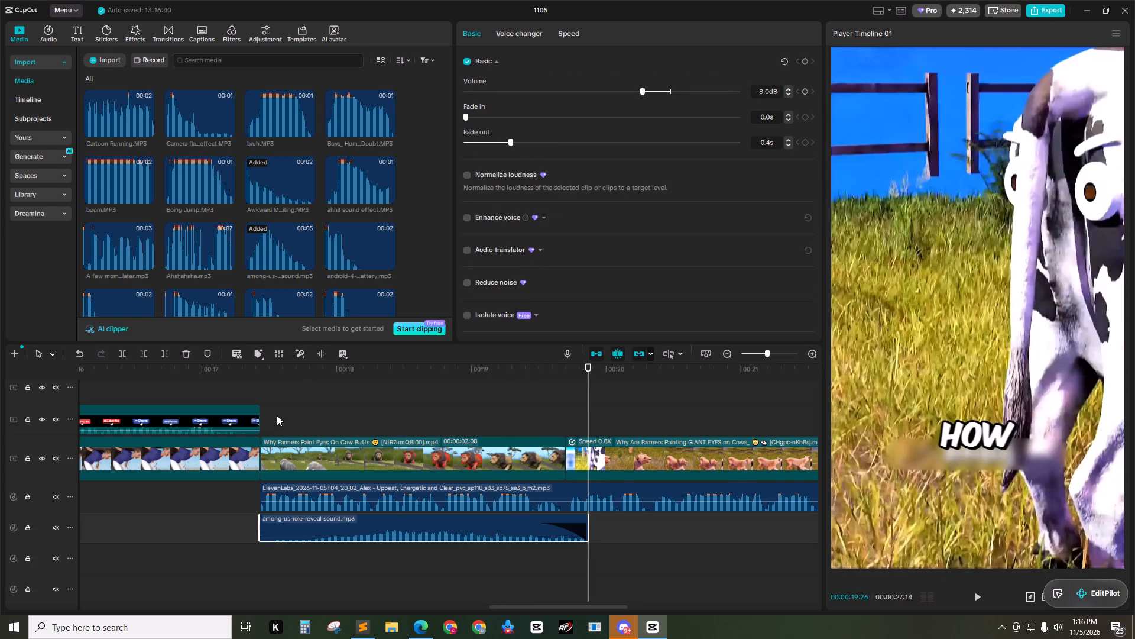
Play back the lion section into the following cow clip to check the among-us sound's level and fade-out.
left_click(277, 415)
left_click_drag(286, 373, 227, 371)
key("space")
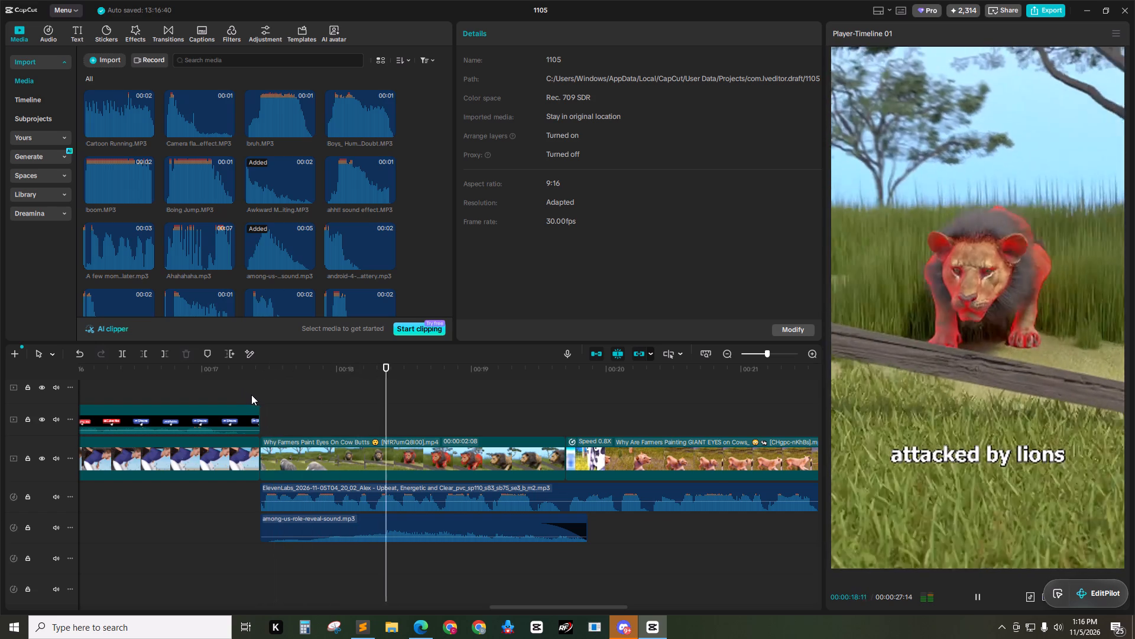
key("space")
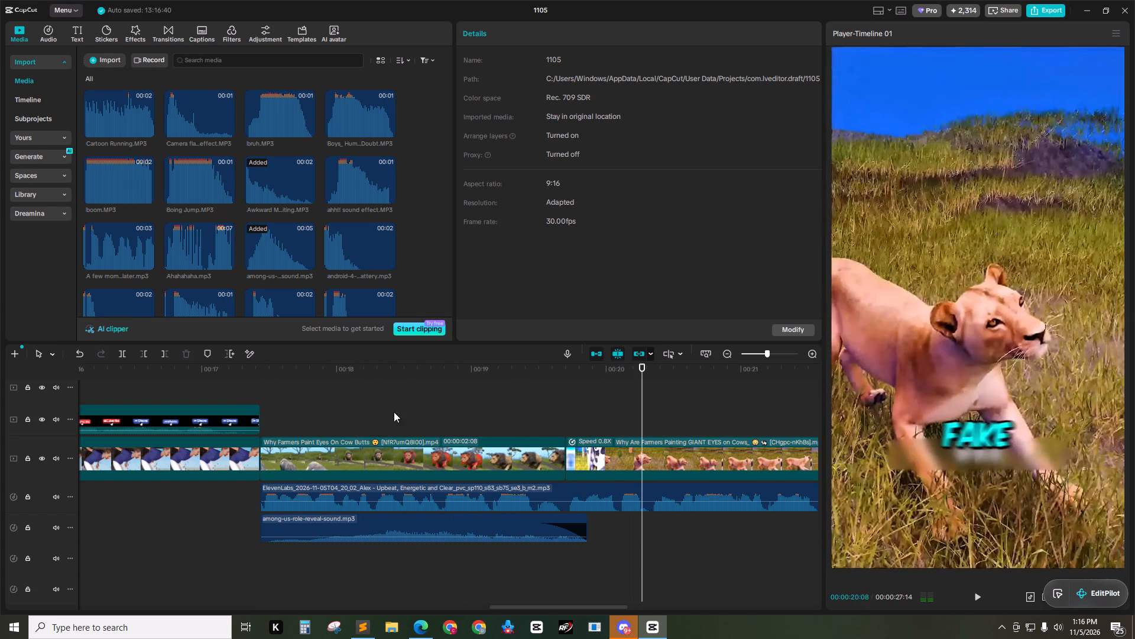
left_click_drag(591, 373, 358, 377)
key("space")
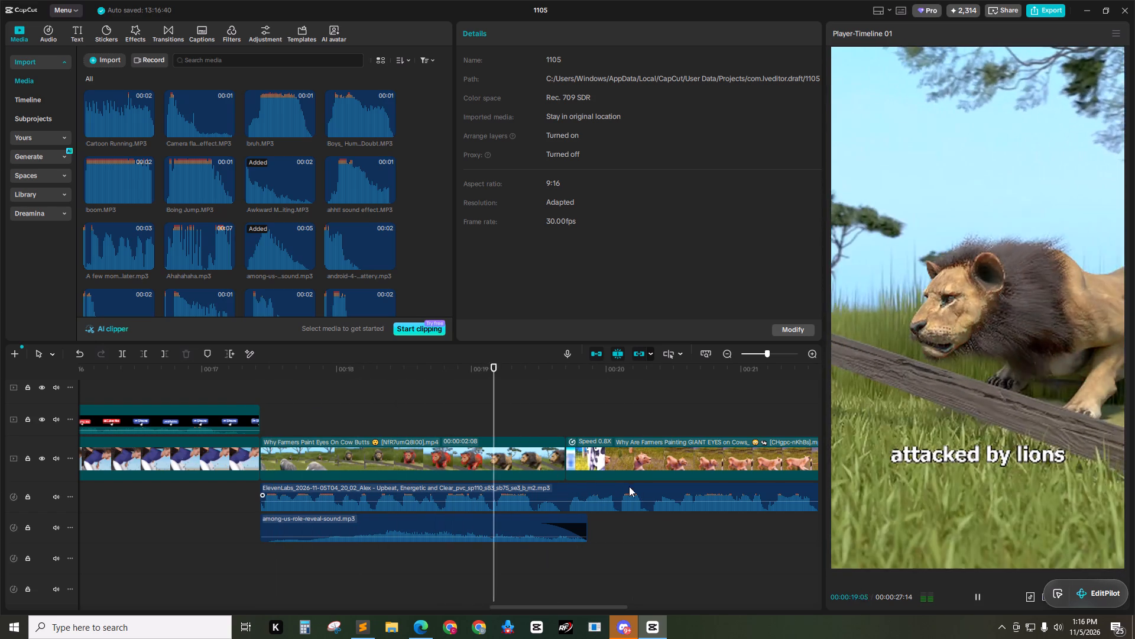
key("space")
Search the imported media for "mac" and place mac-quack.mp3 below the narration at 00:00:20:03.
left_click_drag(602, 377, 573, 377)
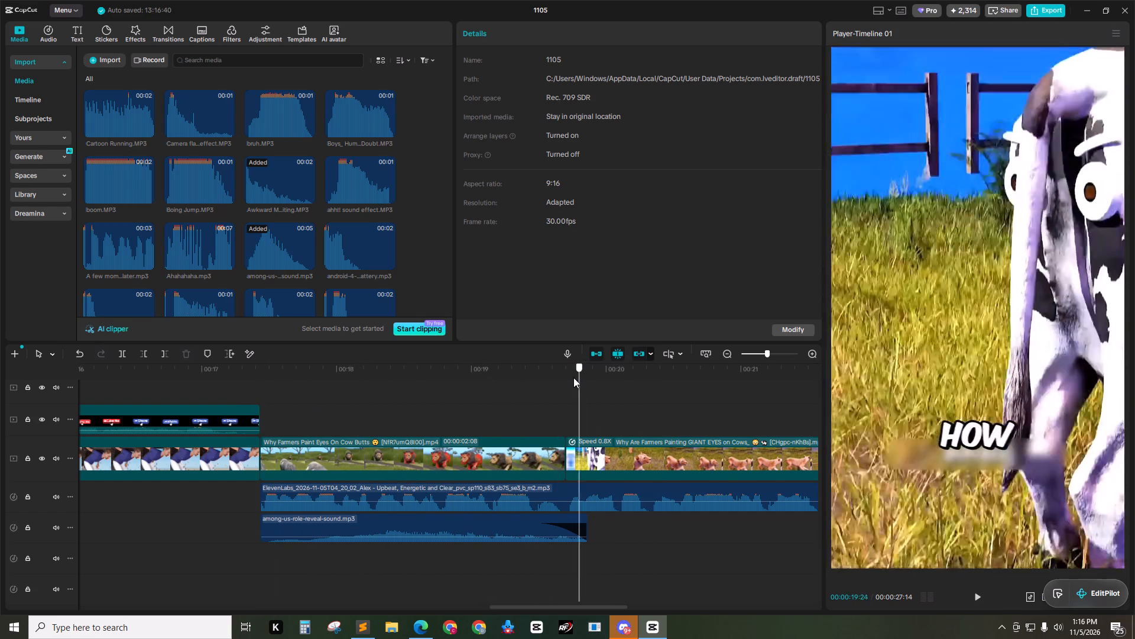
left_click_drag(573, 377, 565, 379)
key("space")
key("space")
left_click(618, 375)
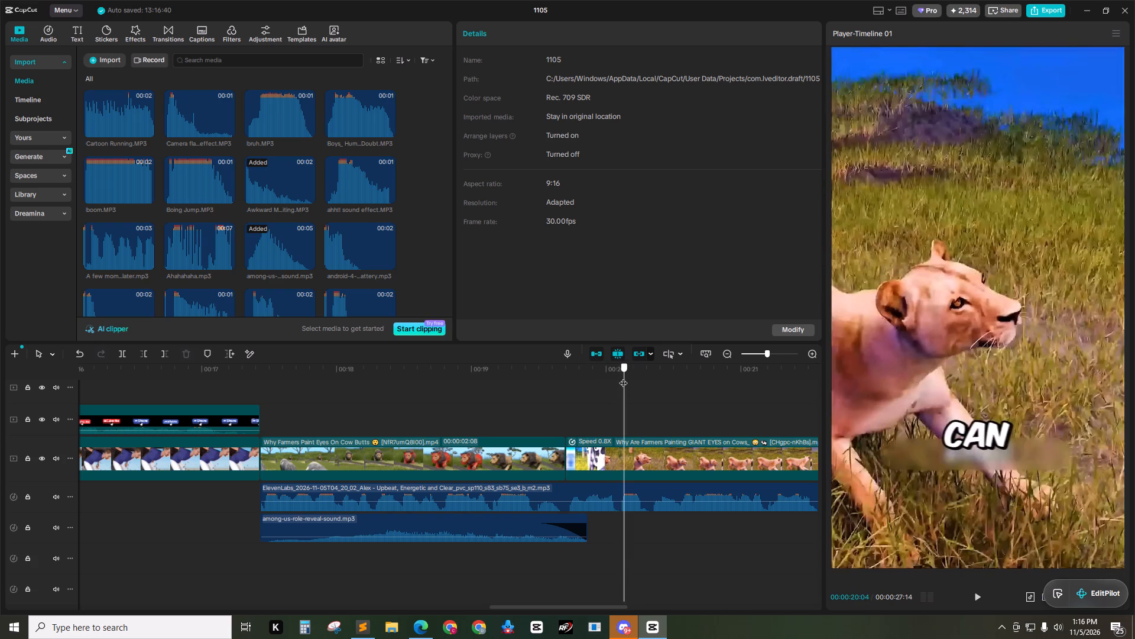
left_click(241, 57)
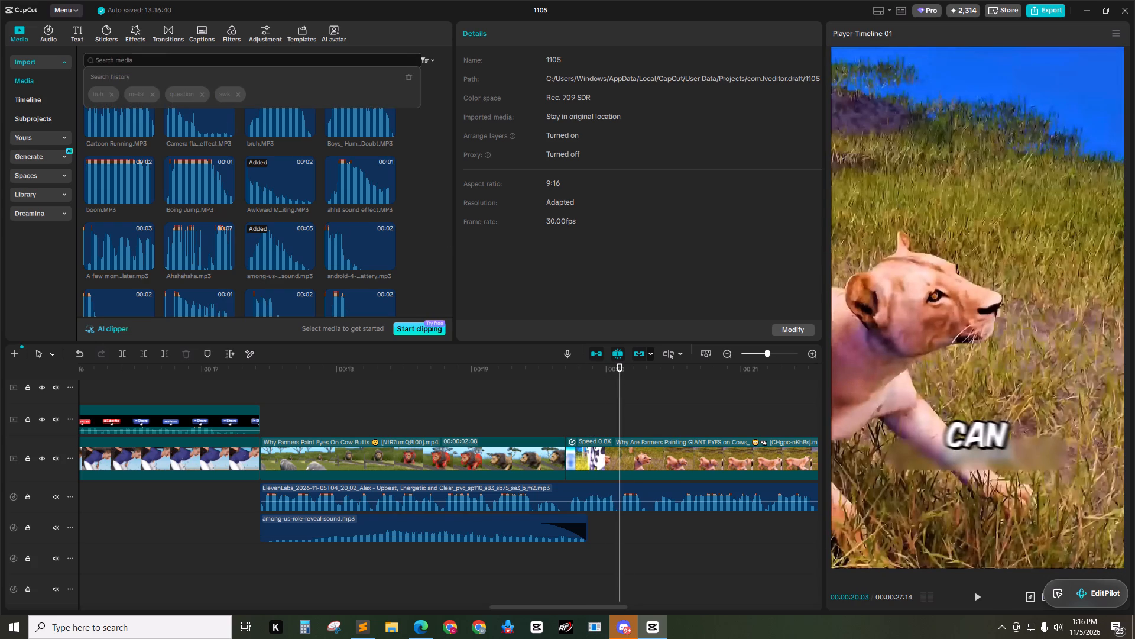
type("mac")
key("Return")
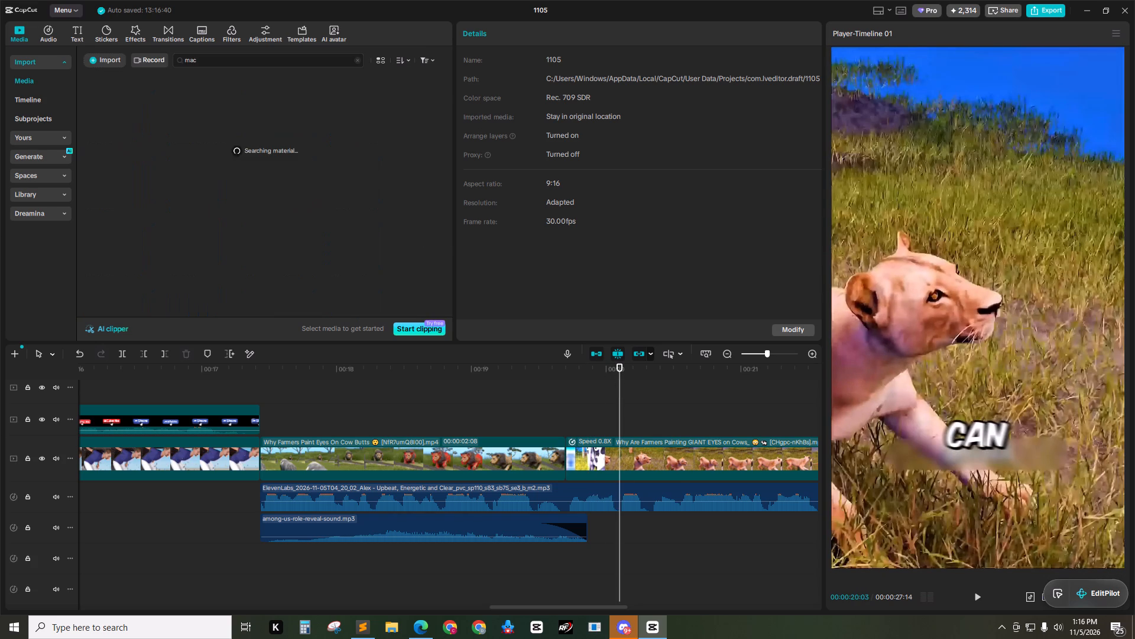
left_click_drag(122, 130, 620, 528)
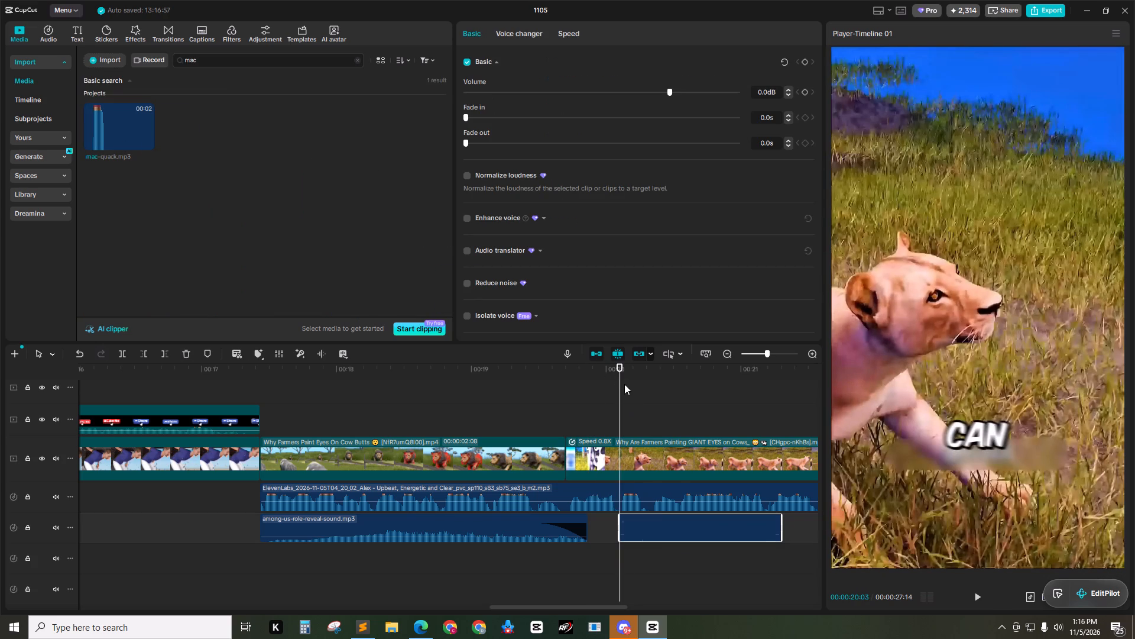
Cut off the beginning of the mac-quack sound up to 00:00:20:07 and move its start back to 00:00:20:03.
key("Right")
key("Right")
key("Right")
key("Right")
key("Right")
key("Left")
key("q")
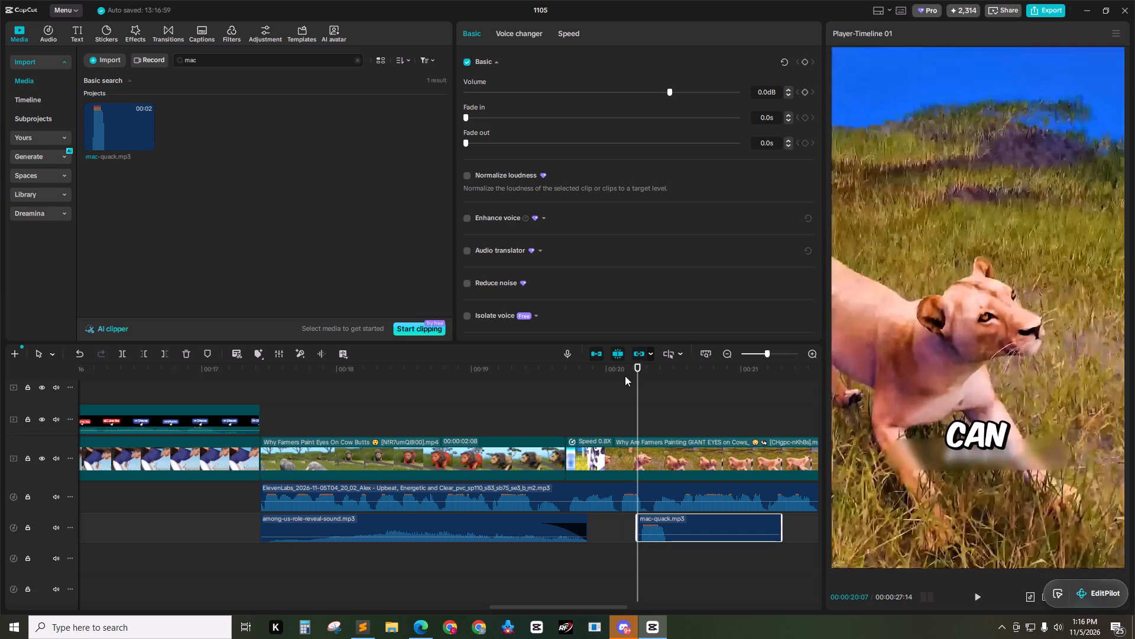
key("Left")
key("Left")
key("Left")
key("Left")
left_click_drag(650, 524, 632, 525)
Set the mac-quack sound's volume to -5 dB.
left_click_drag(573, 605, 601, 606)
left_click(562, 579)
left_click(582, 606)
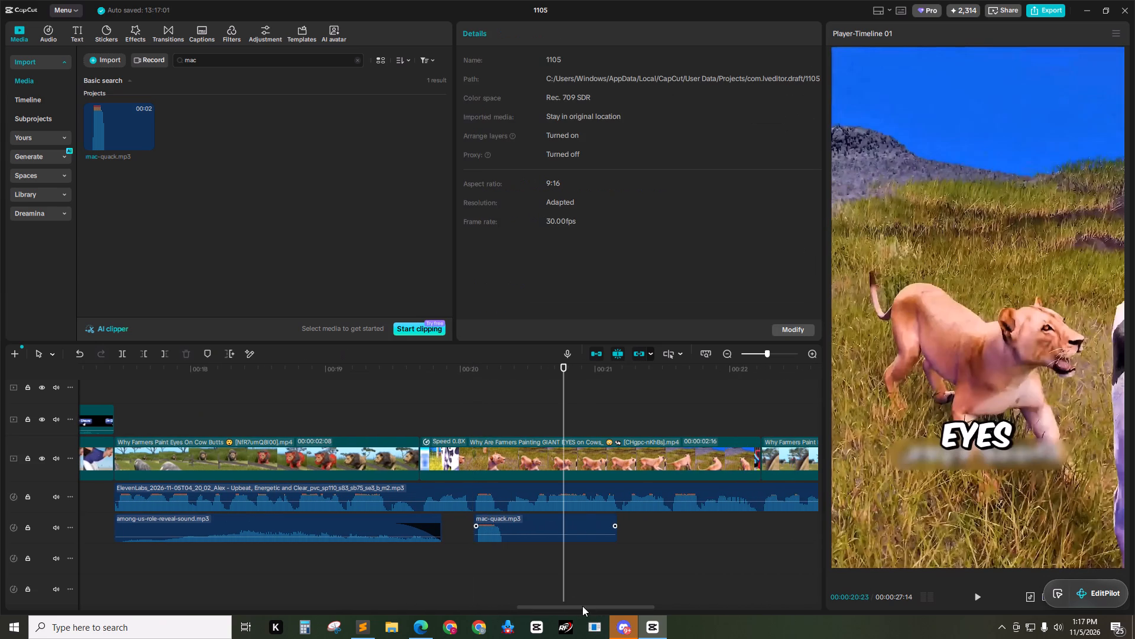
left_click(536, 575)
left_click(491, 524)
left_click(766, 92)
key("ctrl+a")
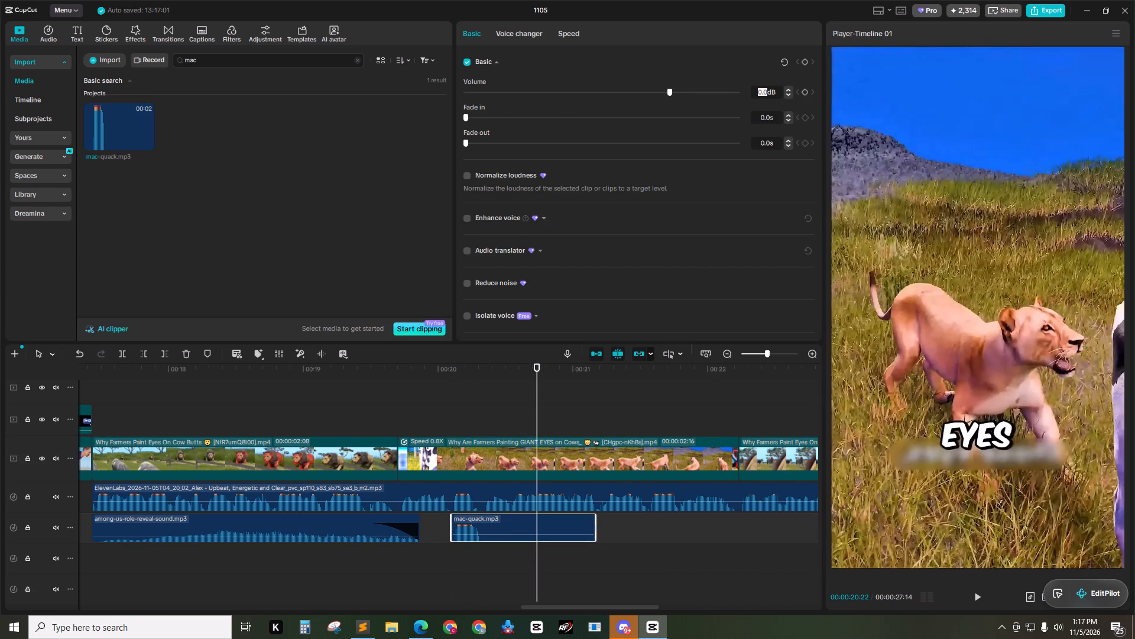
type("-5")
key("Return")
Play from the end of the lion clip through the quack to check its timing and level.
left_click(494, 389)
left_click_drag(497, 371, 336, 377)
key("space")
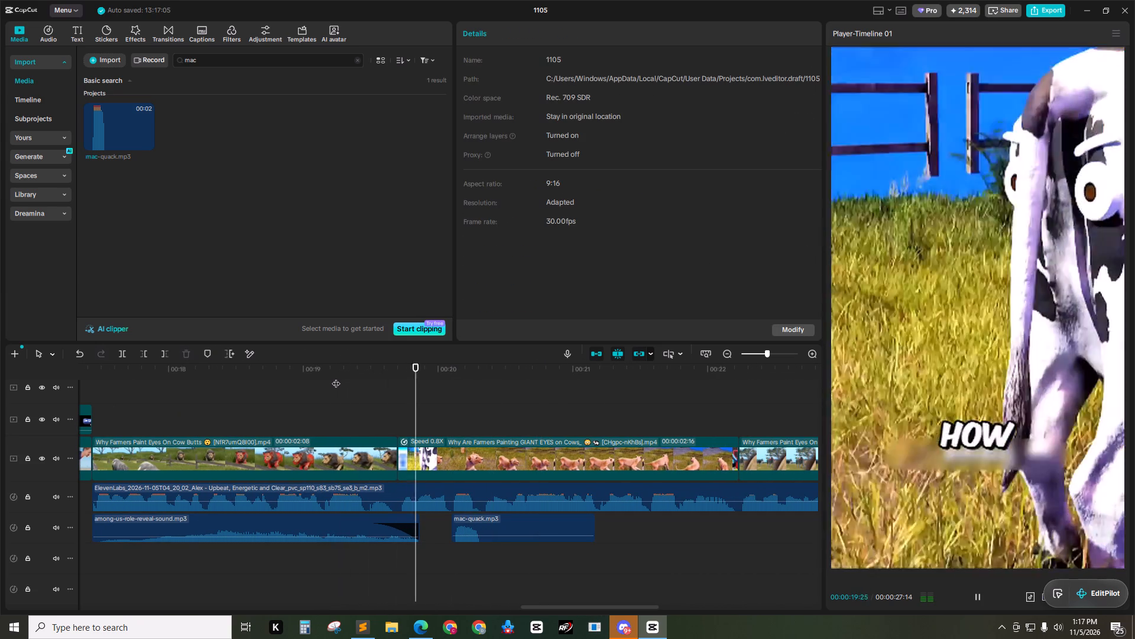
key("space")
left_click_drag(443, 376, 313, 377)
key("space")
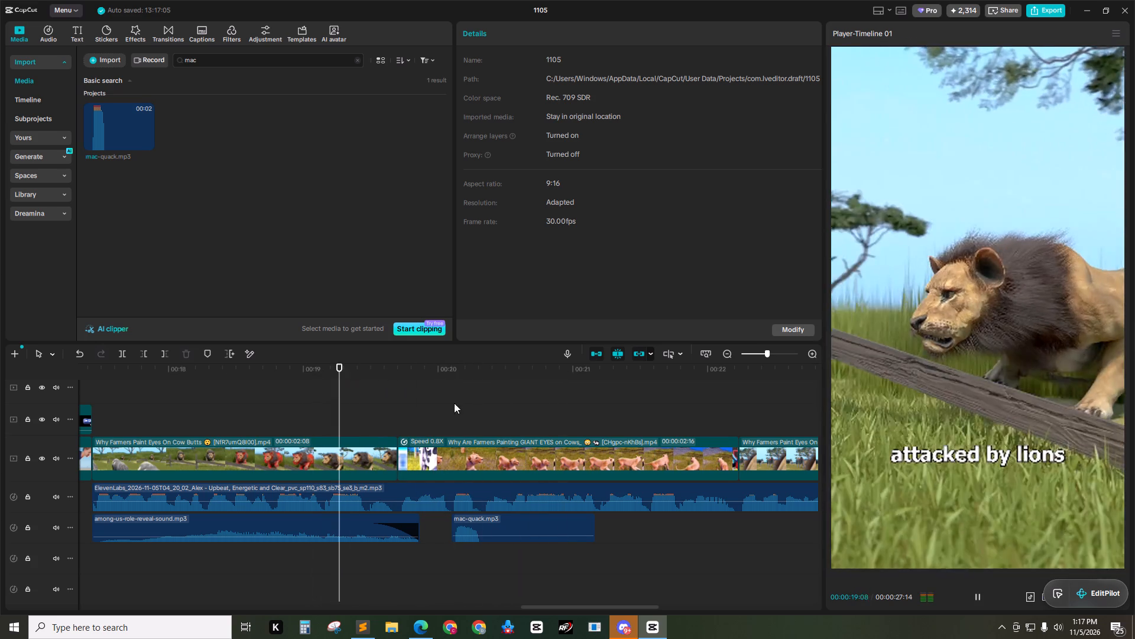
key("space")
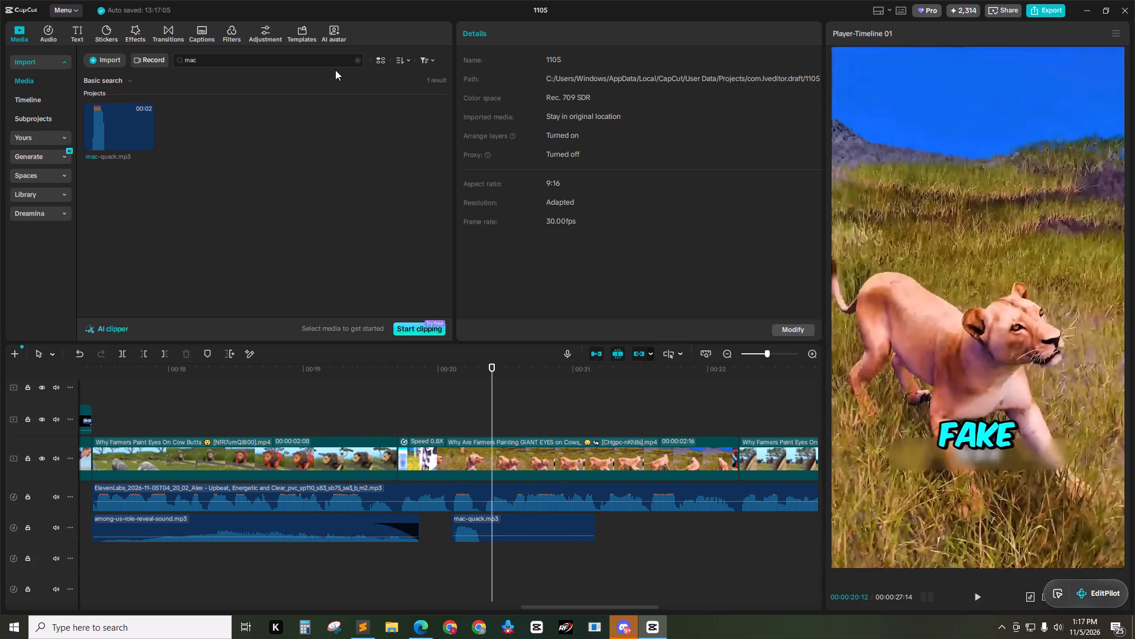
Add Boys_ Hum Question, Doubt.MP3 from the imported media below the mac-quack sound, starting at 00:00:20:10.
left_click(358, 60)
left_click(256, 62)
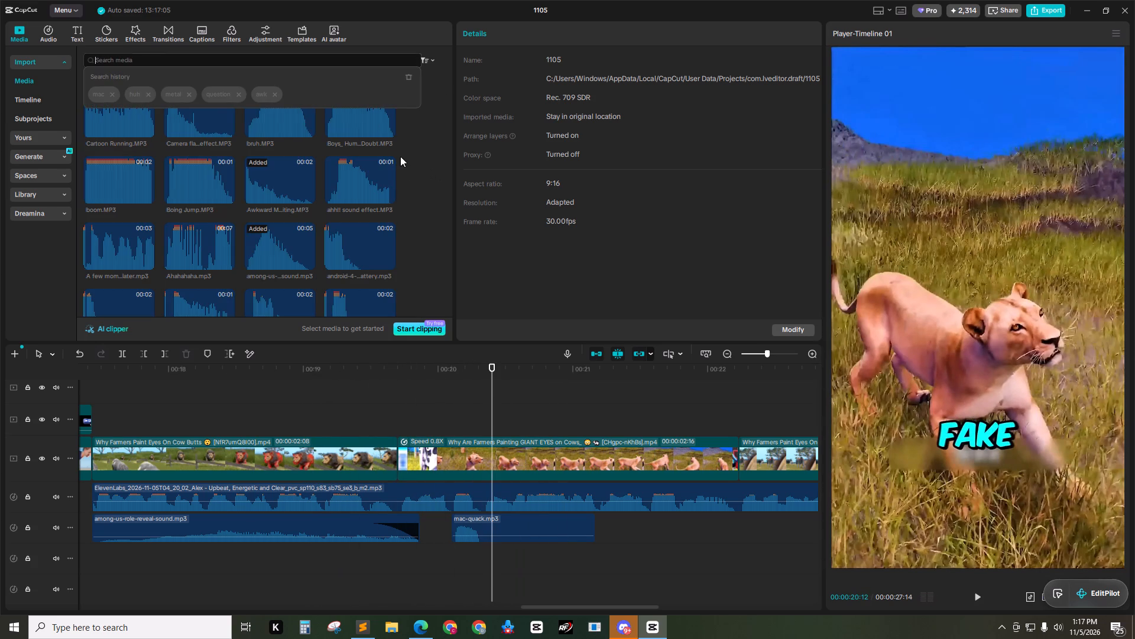
left_click_drag(356, 121, 504, 561)
left_click_drag(494, 375, 484, 378)
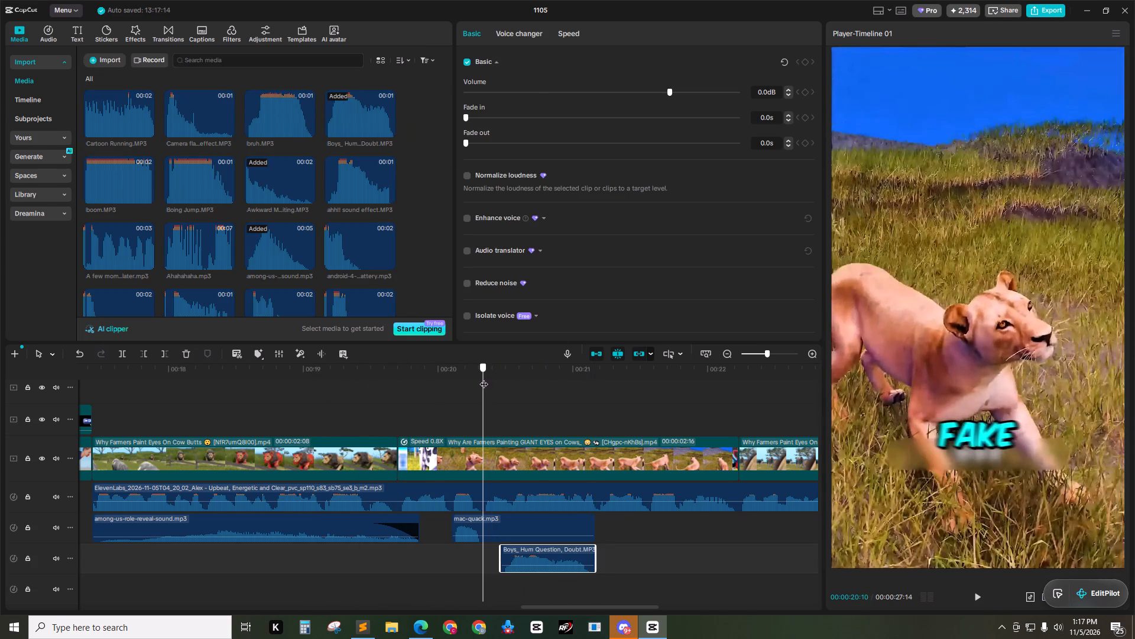
left_click_drag(484, 378, 482, 379)
left_click_drag(524, 561, 511, 560)
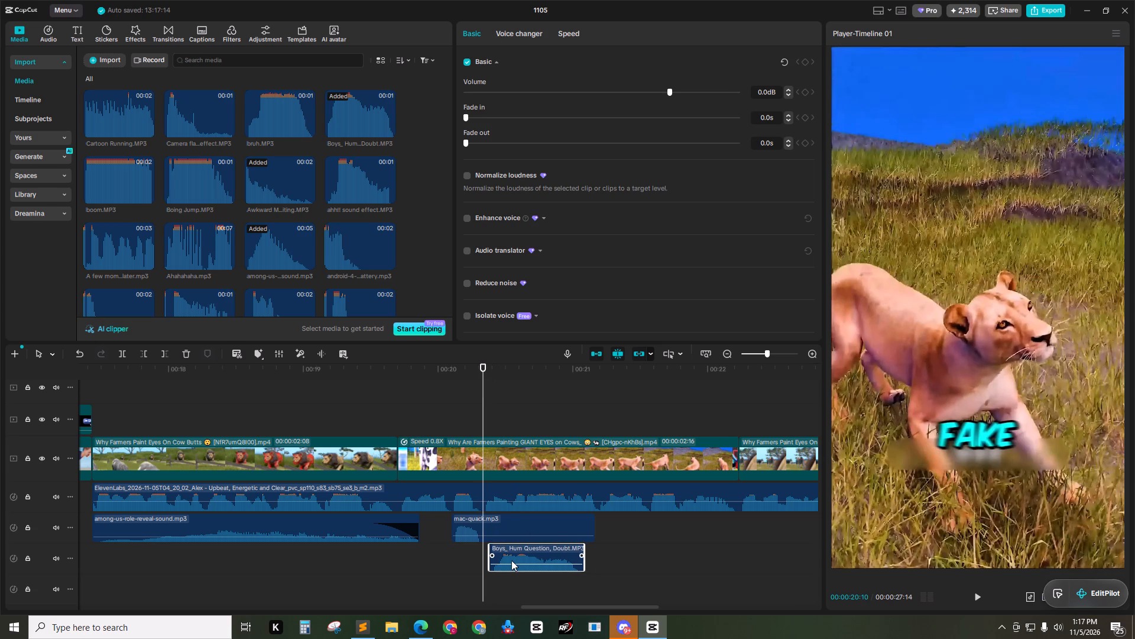
left_click_drag(511, 560, 507, 560)
Set the Boys_ Hum Question, Doubt sound's volume to -8 dB.
left_click(762, 96)
key("ctrl+a")
type("-8")
key("Return")
scroll(702, 495, "down", 2)
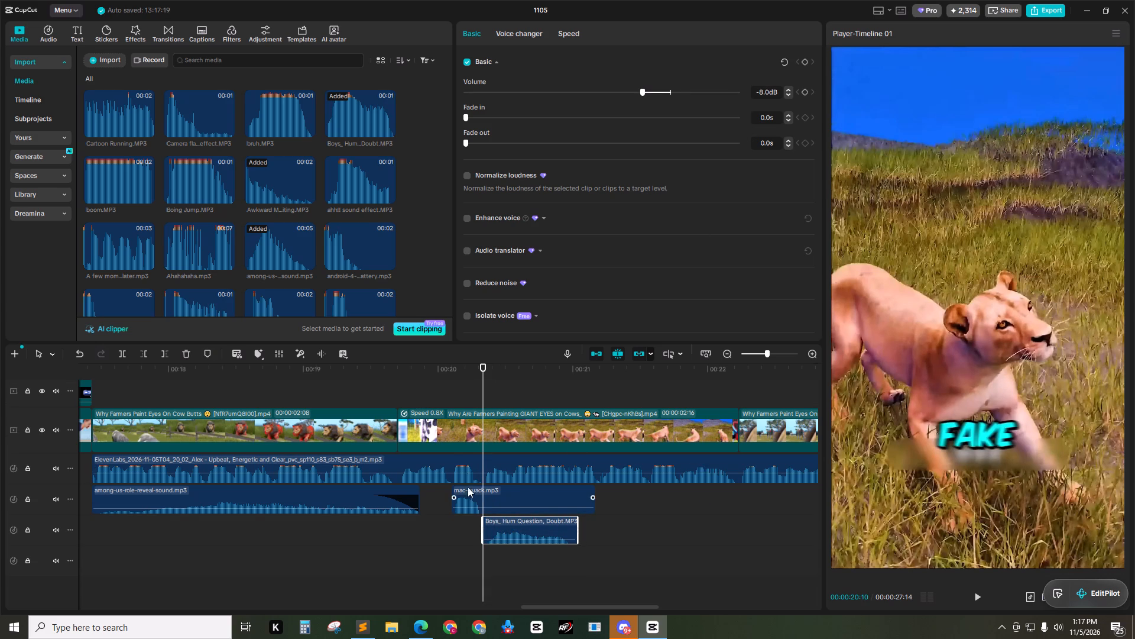
Play from the lion clip through the quack and hum sounds to check how they fit the narration.
left_click(465, 380)
left_click(492, 381)
left_click(471, 391)
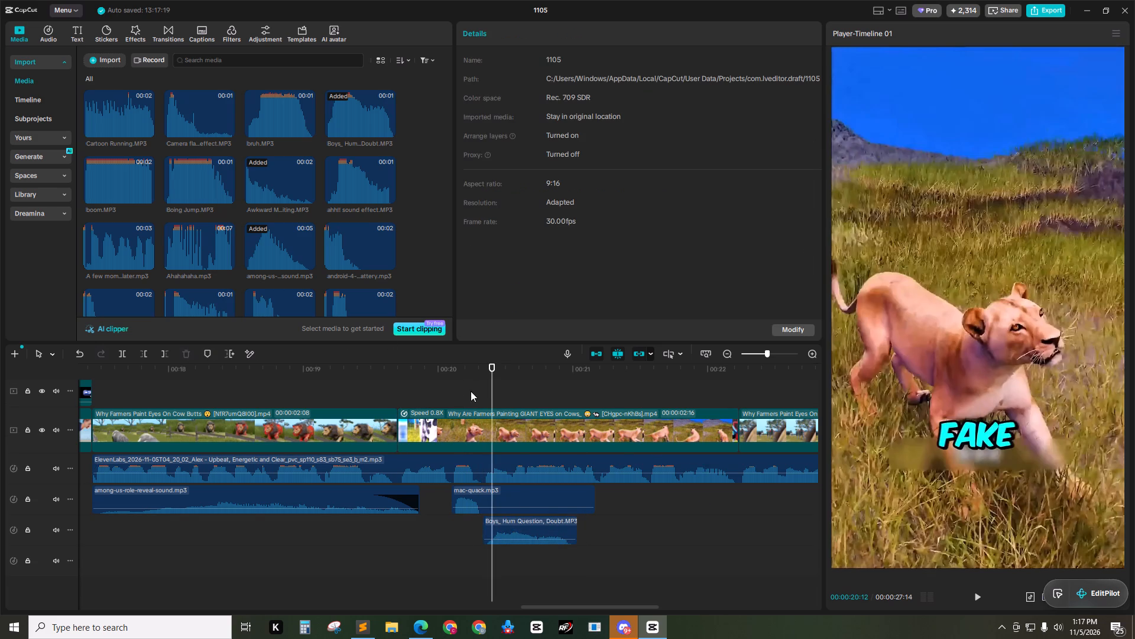
left_click(500, 386)
left_click_drag(501, 376, 238, 381)
key("space")
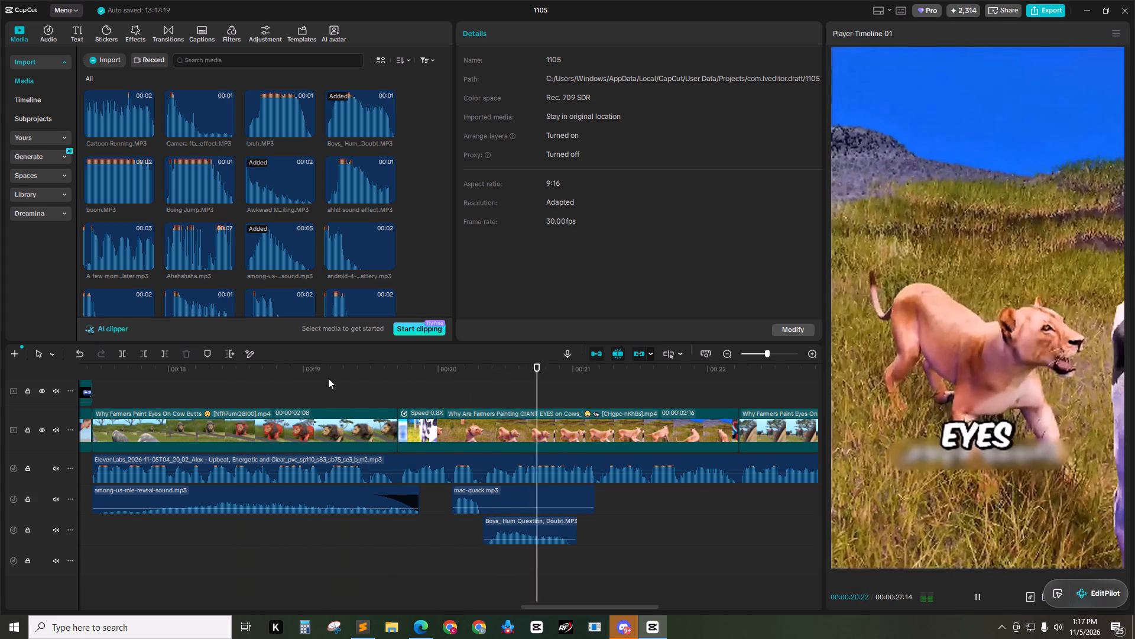
key("space")
left_click_drag(644, 376, 537, 385)
key("space")
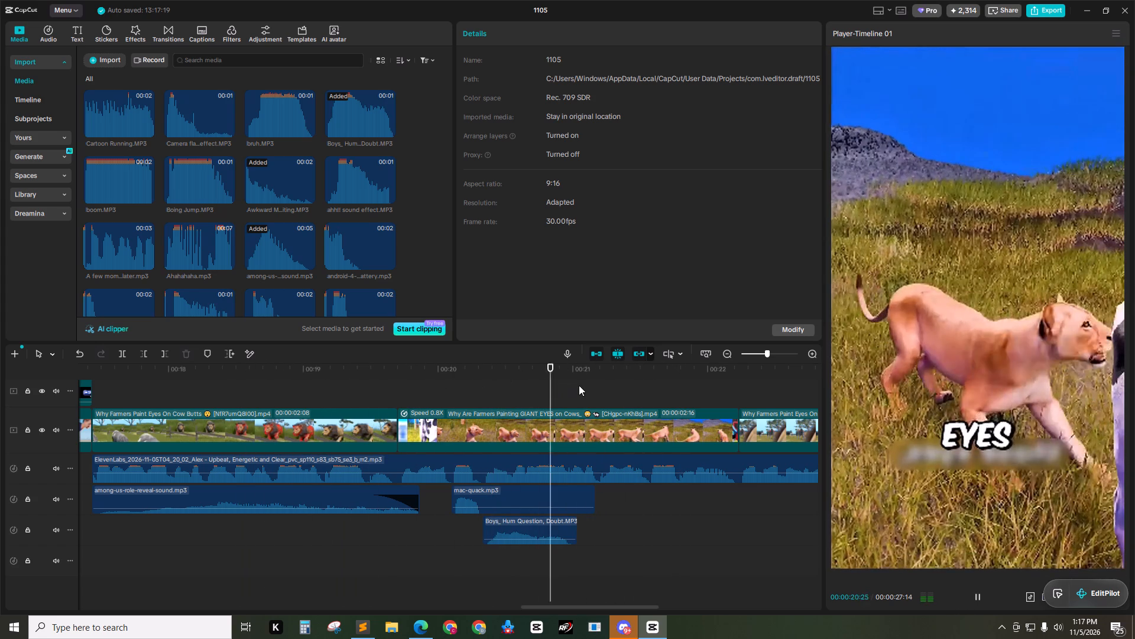
key("space")
Add Cartoon-like running sound(945597) from the favourite sound effects at 00:00:21:06, after the mac-quack sound.
left_click(43, 30)
double_click(39, 82)
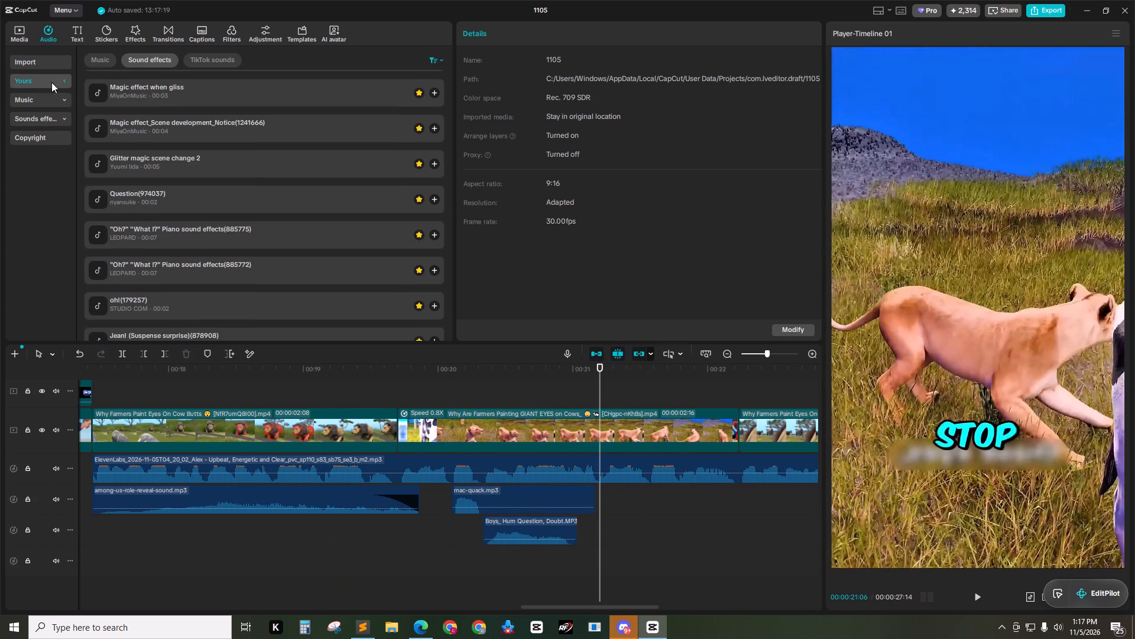
scroll(356, 206, "down", 2)
left_click_drag(450, 134, 453, 261)
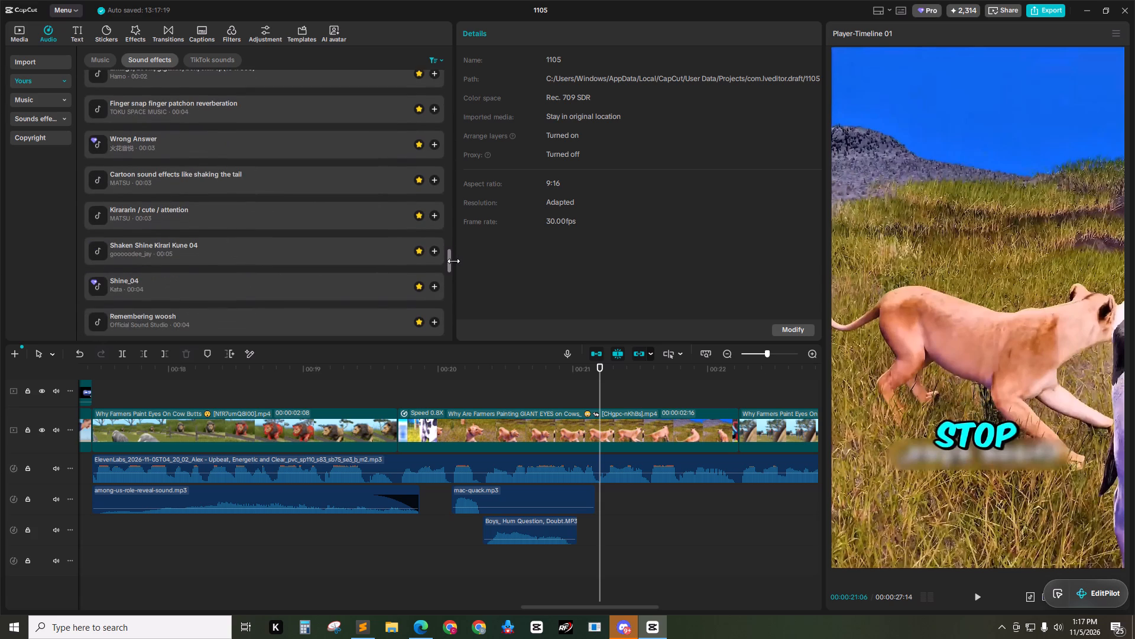
left_click_drag(453, 261, 453, 279)
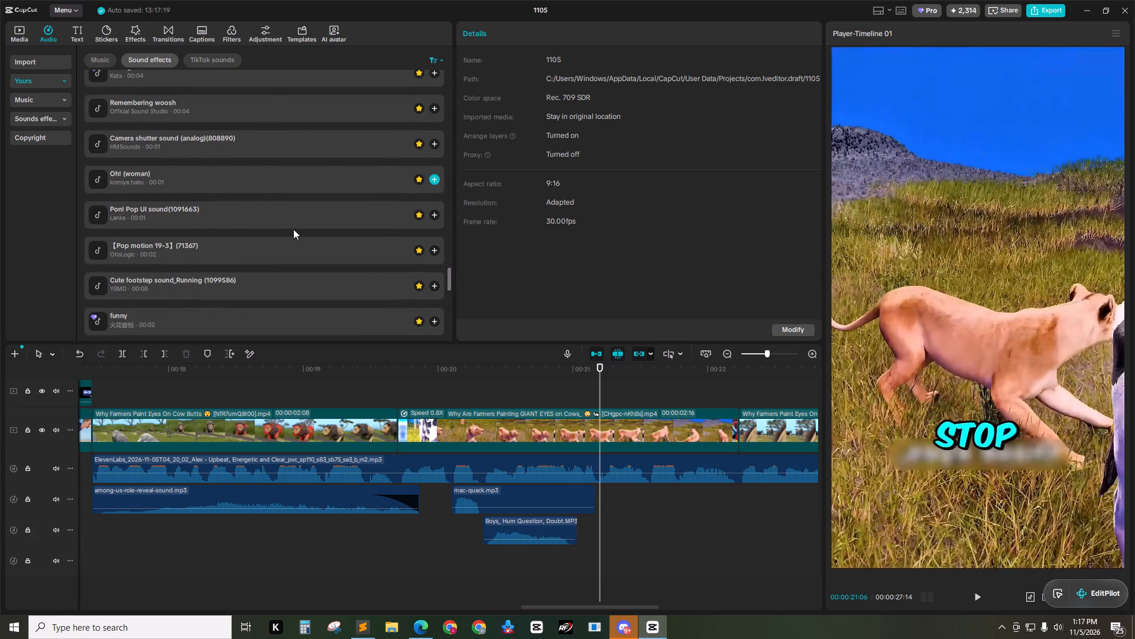
scroll(281, 259, "down", 2)
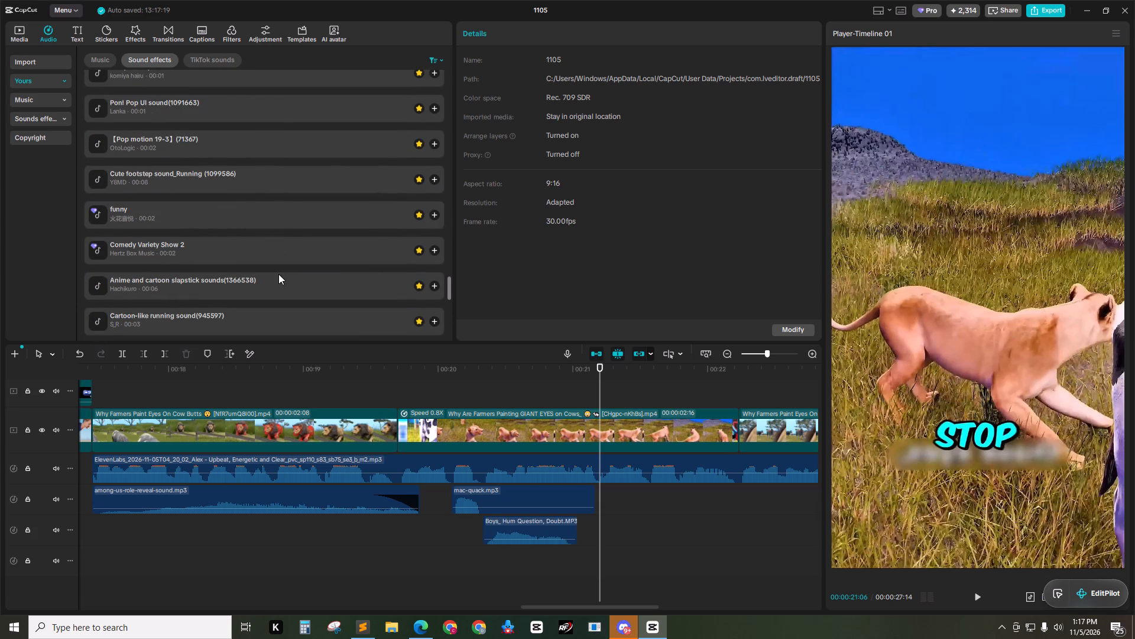
scroll(278, 280, "down", 1)
left_click(276, 270)
left_click_drag(199, 260, 580, 500)
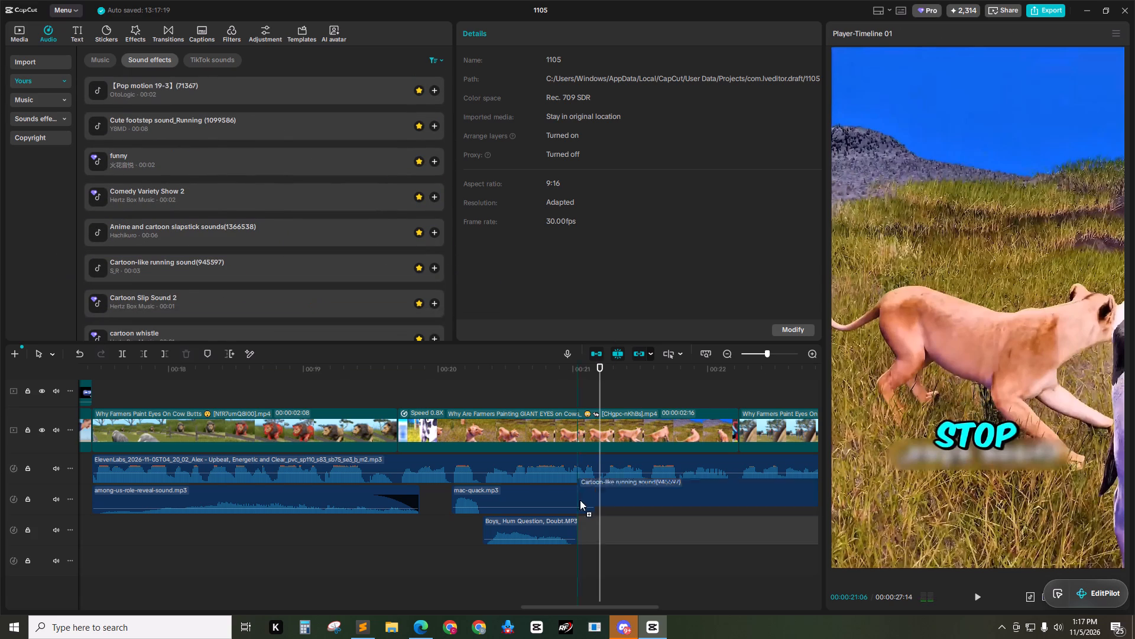
left_click_drag(580, 500, 599, 500)
Align the running sound's start with the end of mac-quack and trim its end to where the lioness clip ends.
left_click_drag(541, 608, 567, 608)
left_click(552, 573)
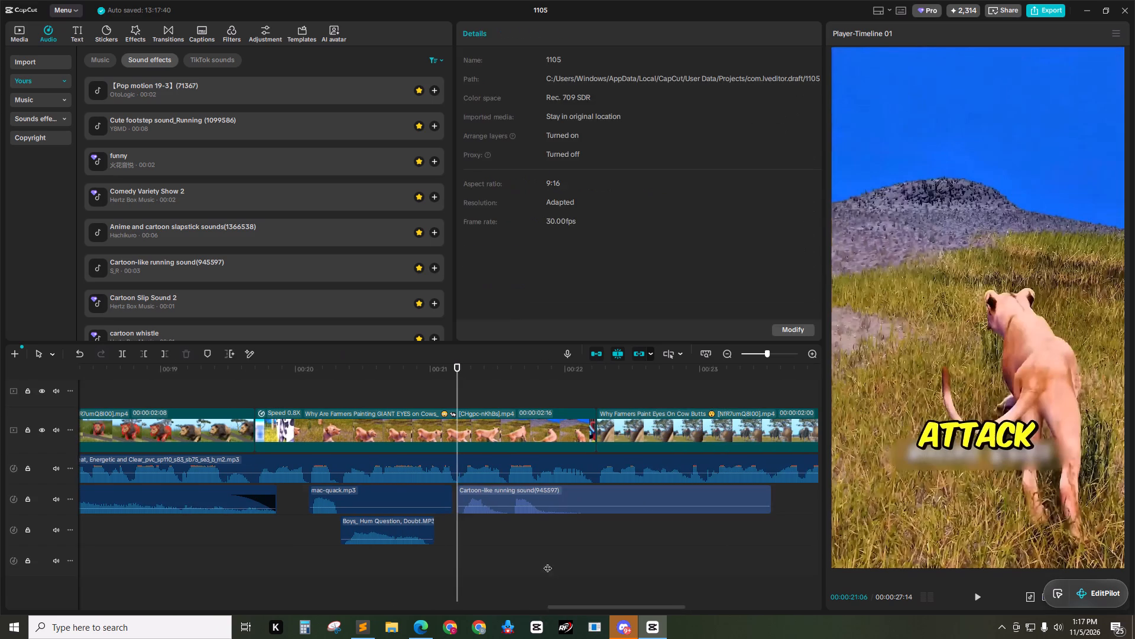
left_click(502, 501)
left_click(582, 502)
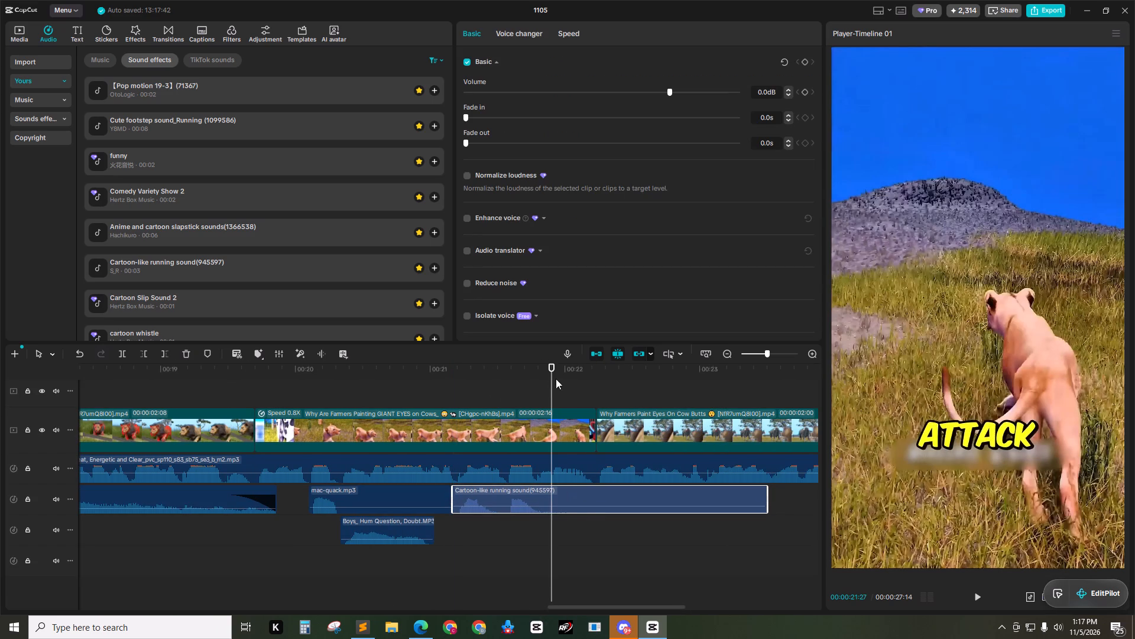
left_click_drag(553, 377, 595, 375)
key("w")
Set the cartoon-like running sound's volume to -5 dB.
left_click_drag(595, 375, 534, 374)
left_click(536, 501)
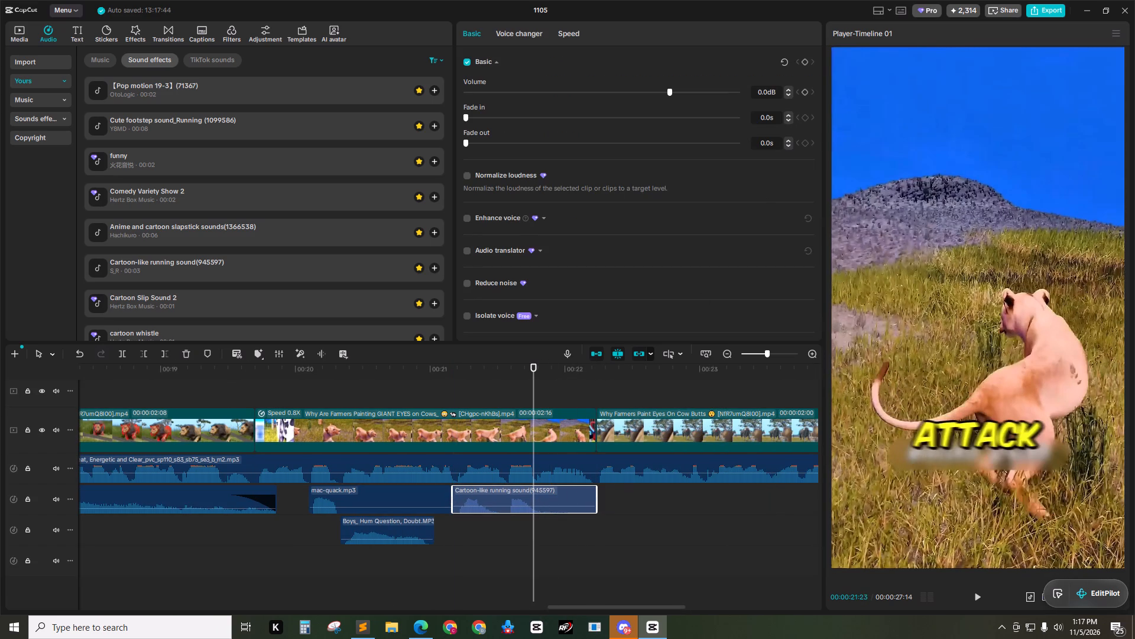
left_click(770, 95)
key("ctrl+a")
type("-5")
key("Return")
Play the lioness clip to check the running sound against the narration.
left_click(237, 373)
key("space")
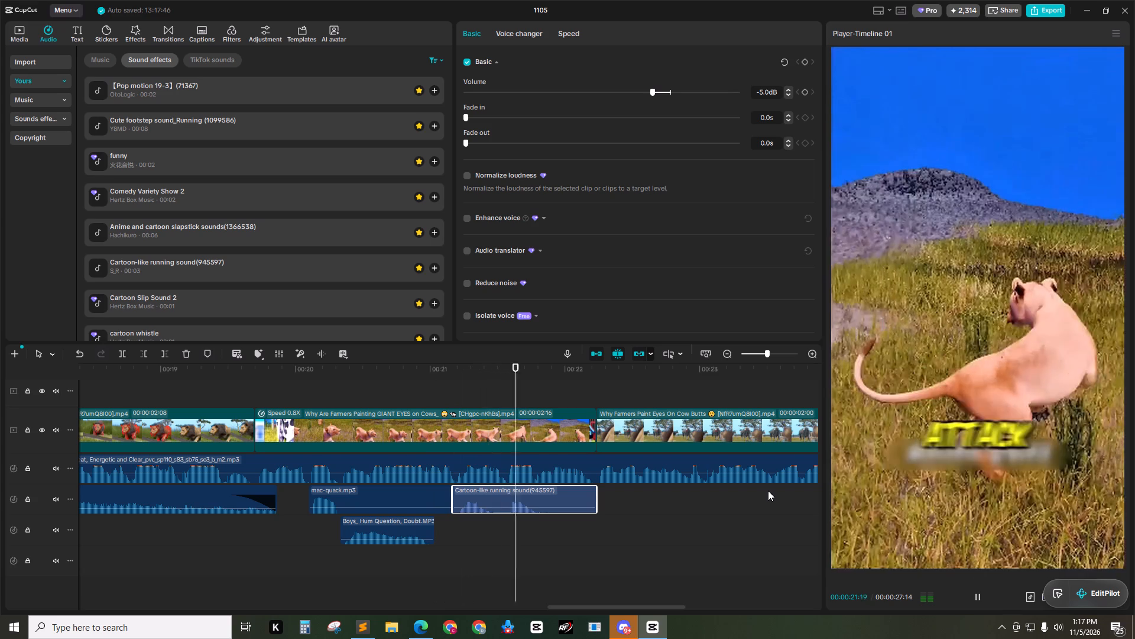
key("space")
left_click_drag(617, 366, 530, 375)
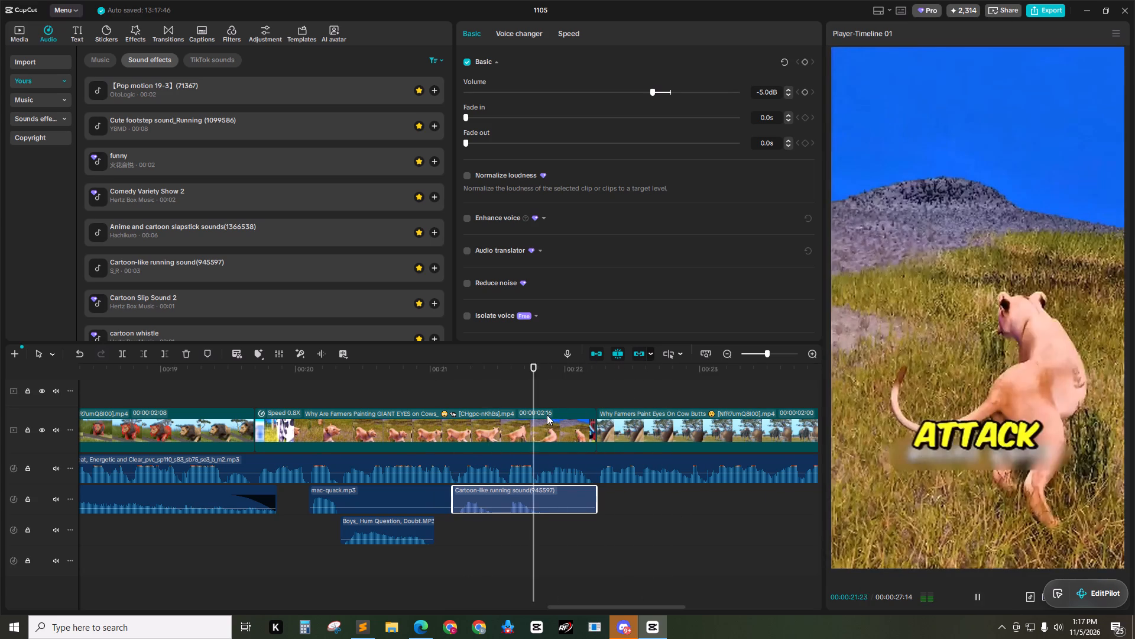
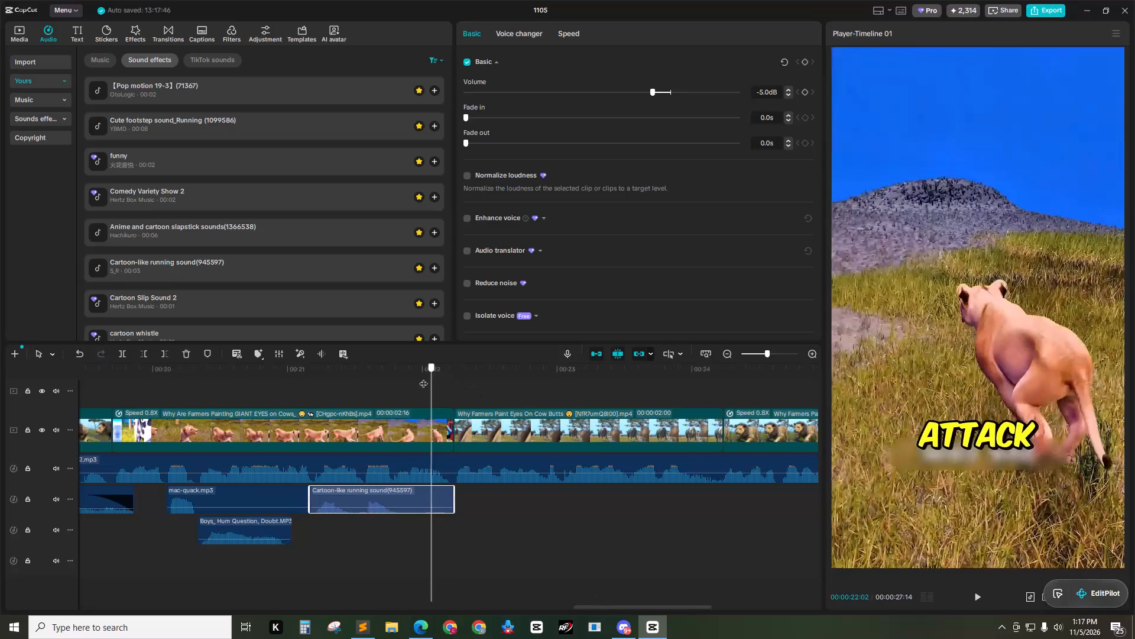
Play the cut from the lioness clip into the painted-cow clip and return to the cow clip's start at 00:00:22:07.
key("space")
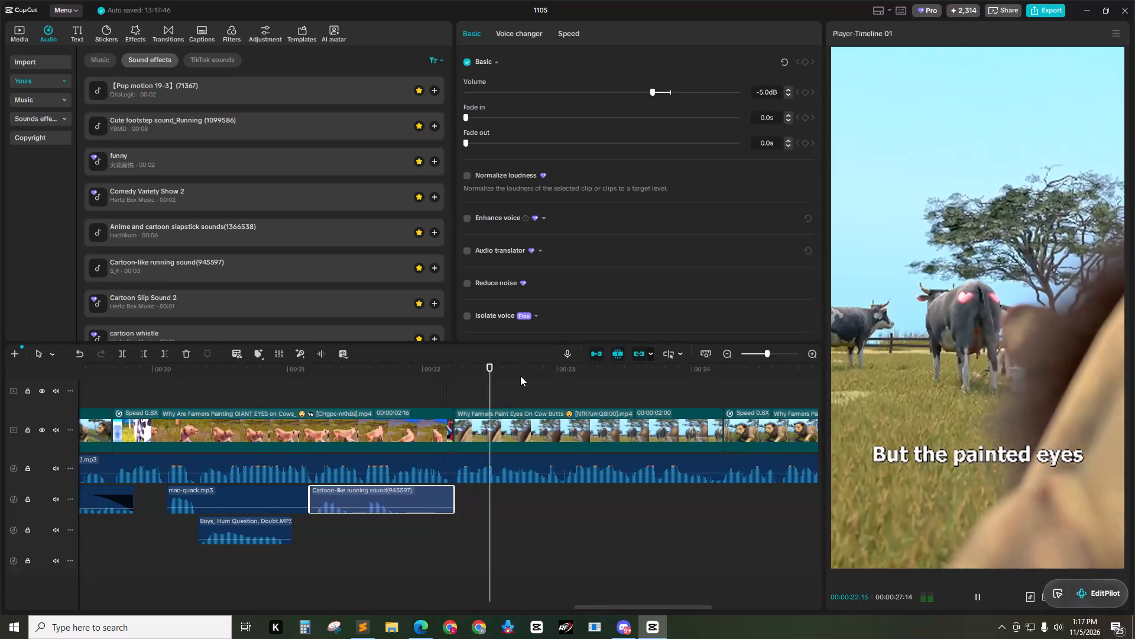
key("space")
left_click_drag(547, 366, 456, 376)
key("space")
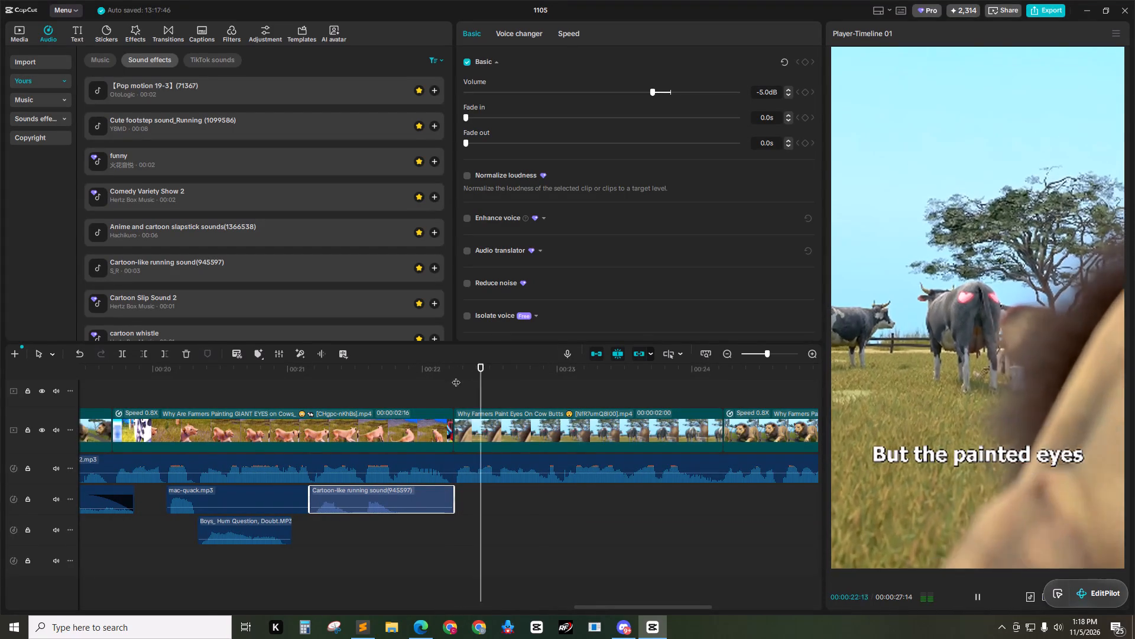
key("space")
left_click_drag(474, 372, 457, 376)
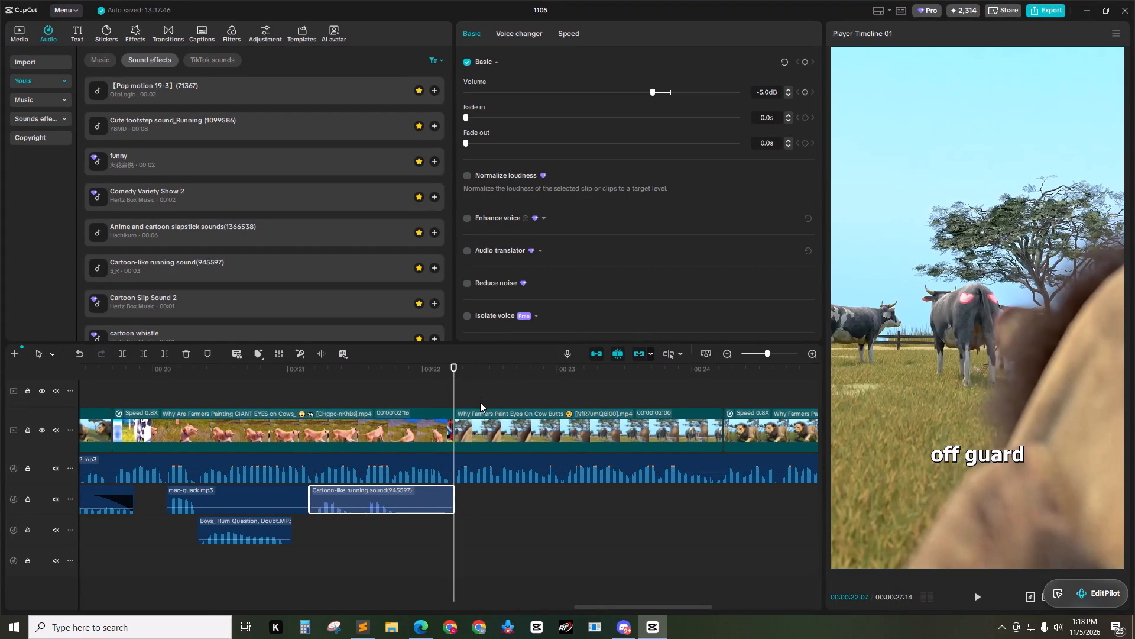
Audition the favourite sound effects for one that suits the "But the painted eyes" narration.
left_click(40, 80)
left_click(154, 62)
scroll(280, 242, "up", 1)
left_click_drag(448, 283, 434, 80)
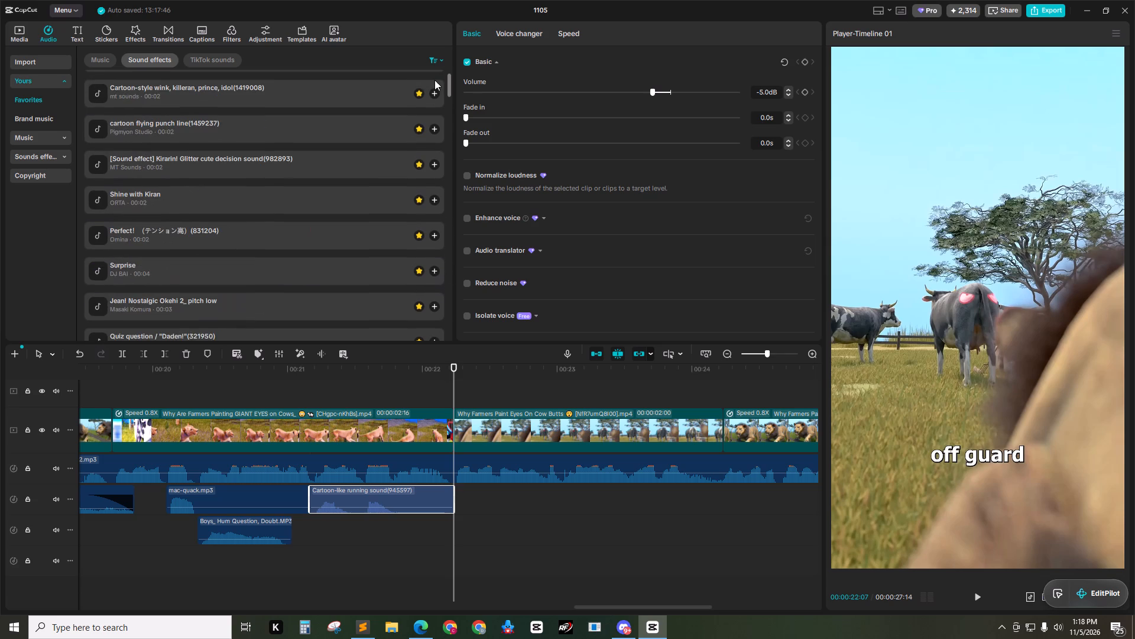
left_click_drag(434, 80, 434, 79)
scroll(305, 250, "down", 2)
left_click(252, 179)
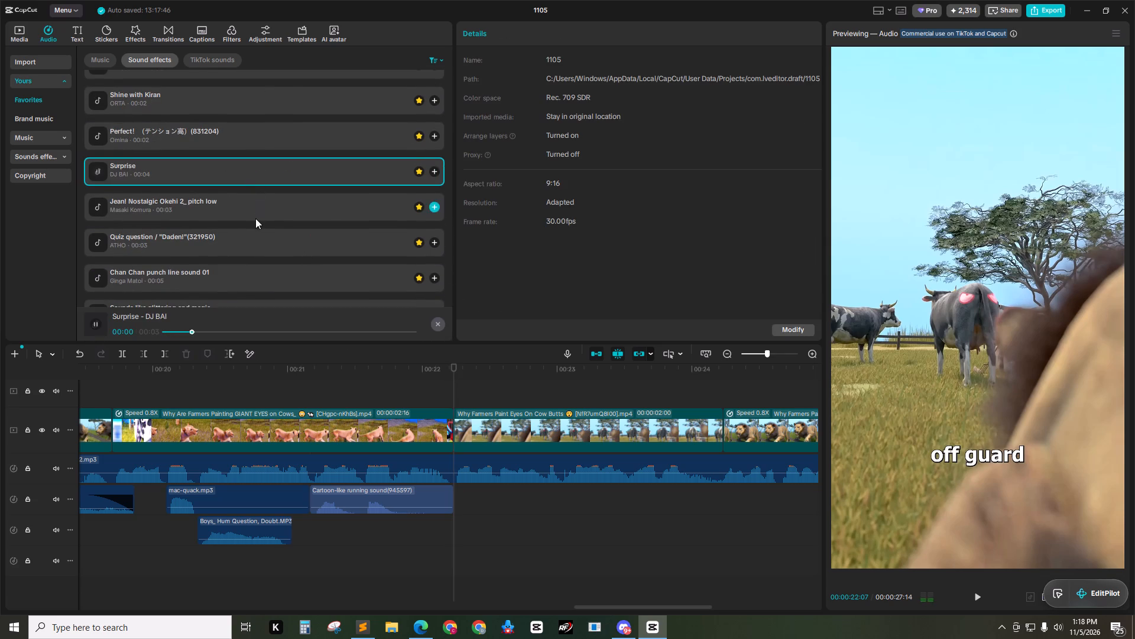
scroll(257, 221, "down", 1)
left_click(249, 230)
scroll(253, 230, "down", 5)
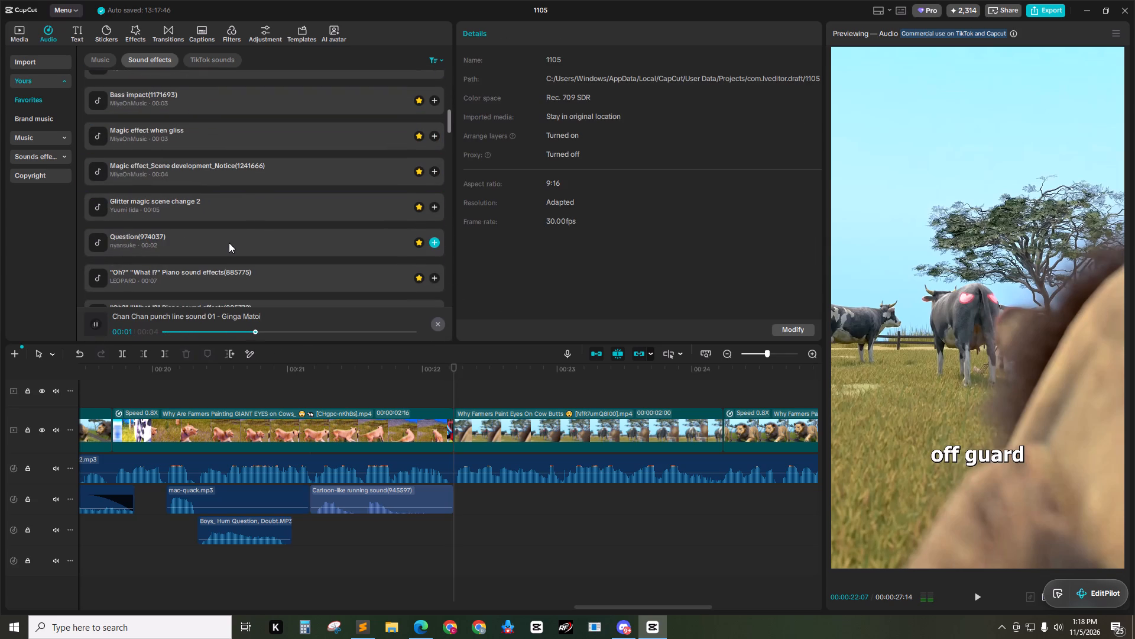
scroll(207, 238, "down", 5)
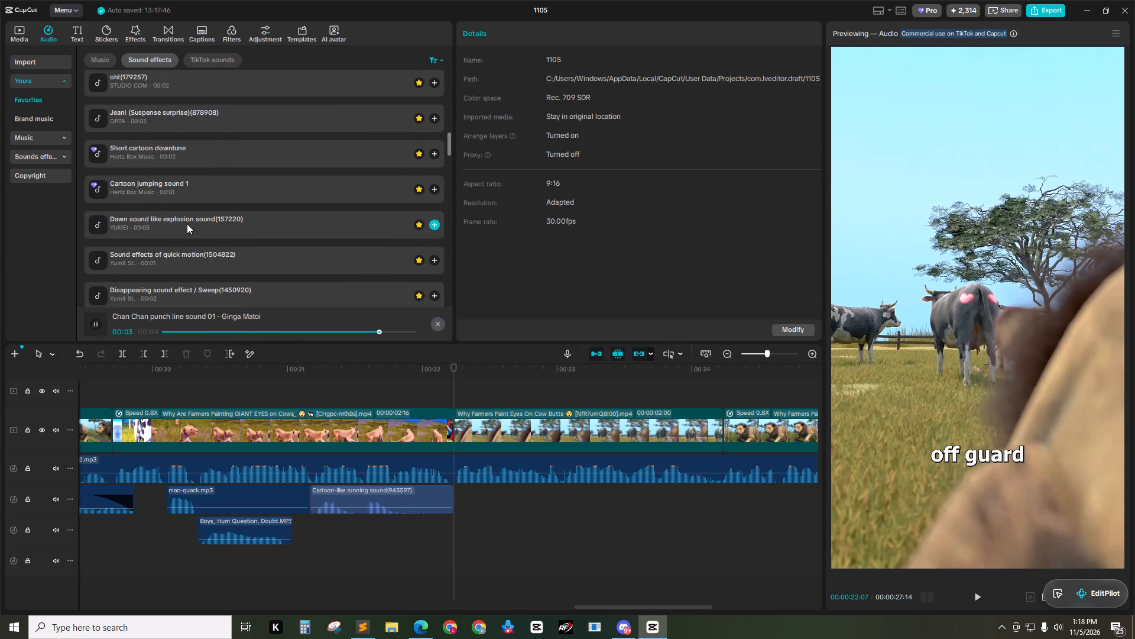
scroll(187, 224, "down", 7)
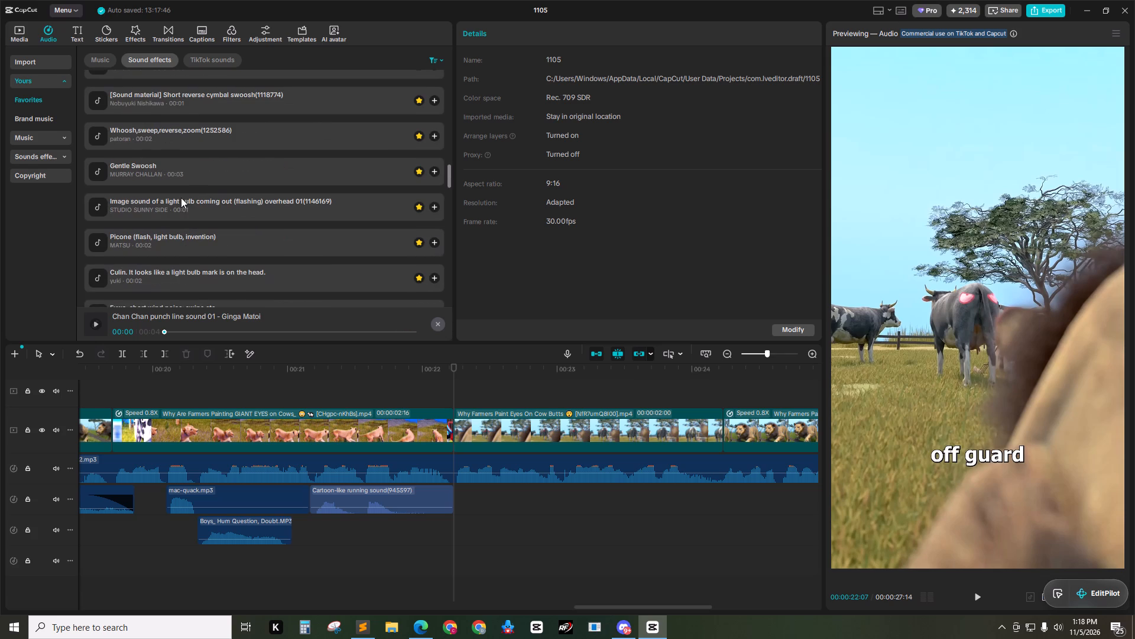
scroll(191, 212, "down", 1)
left_click(190, 193)
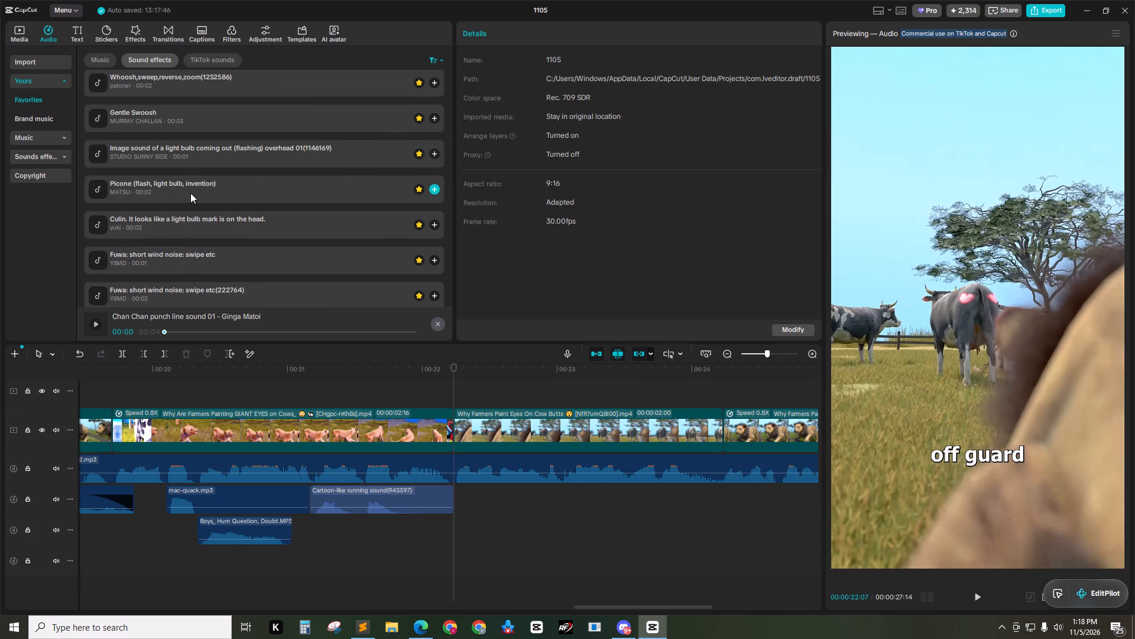
left_click(47, 240)
left_click(205, 218)
left_click(48, 236)
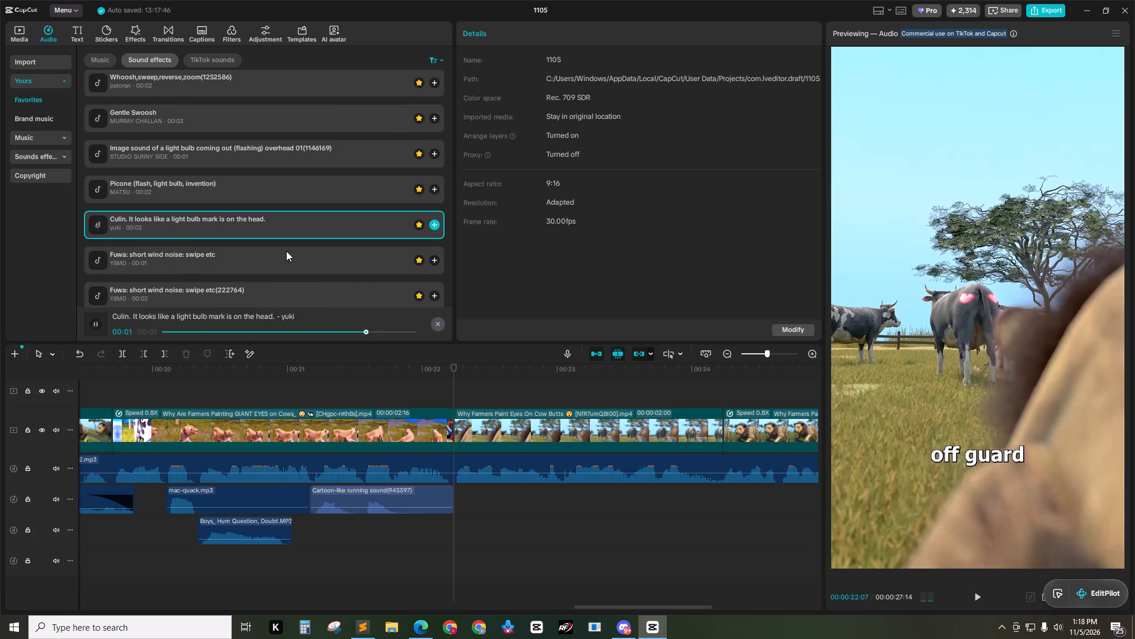
left_click(495, 298)
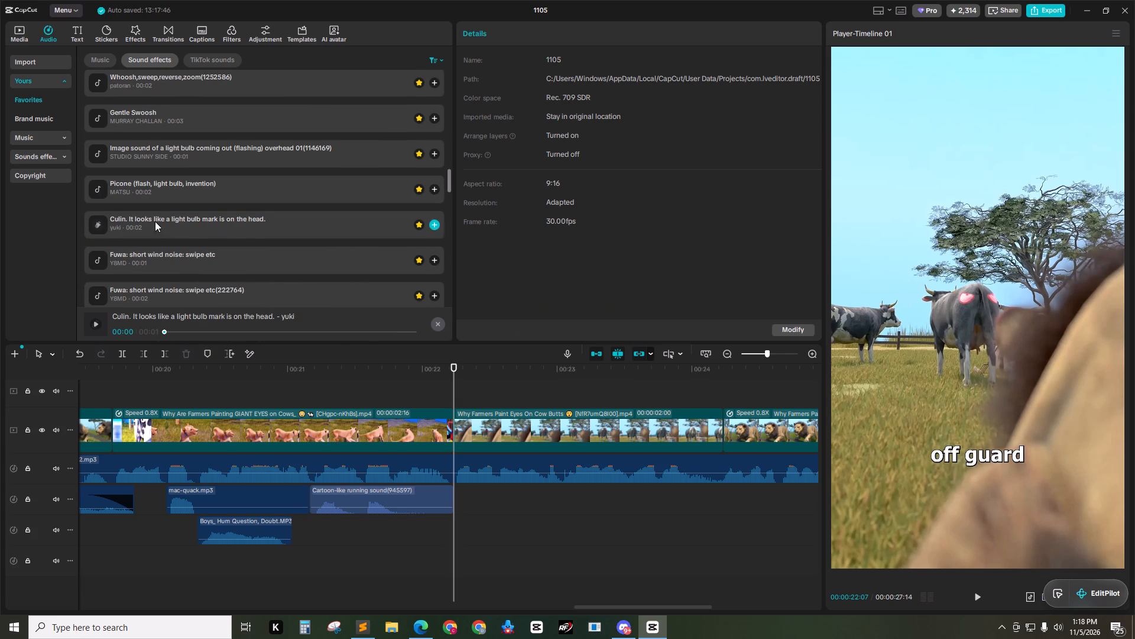
Add the favourite sound "Culin. It looks like a light bulb mark is on the head." at 00:00:22:07 and trim one frame off its start.
left_click_drag(155, 221, 454, 501)
key("Right")
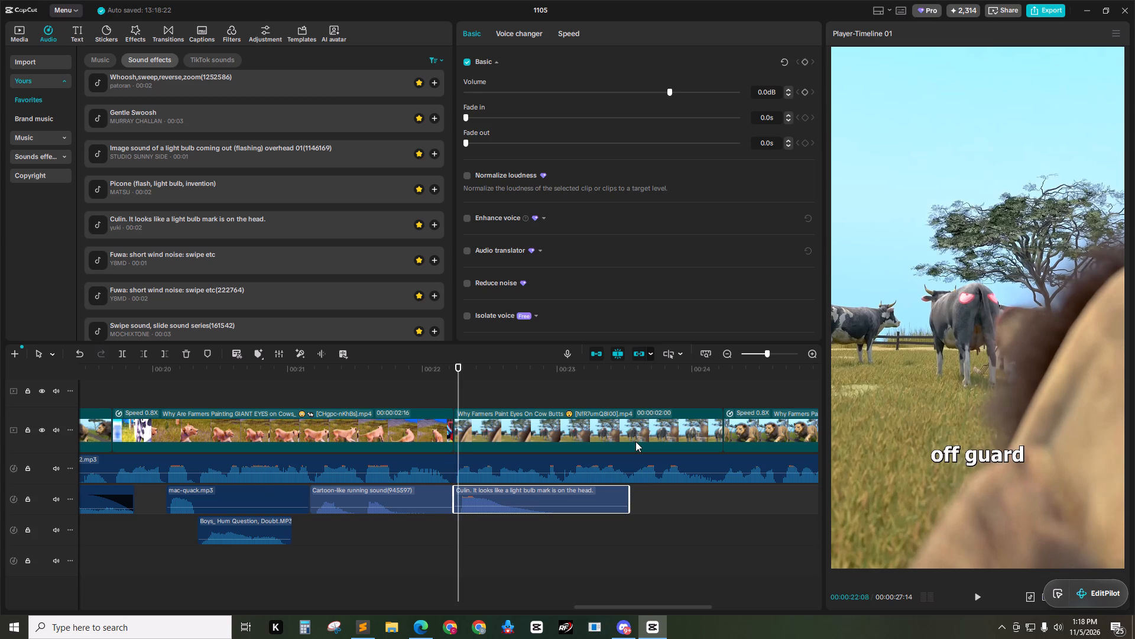
key("q")
key("Left")
Set the Culin light bulb sound's volume to -8 dB.
left_click(520, 503)
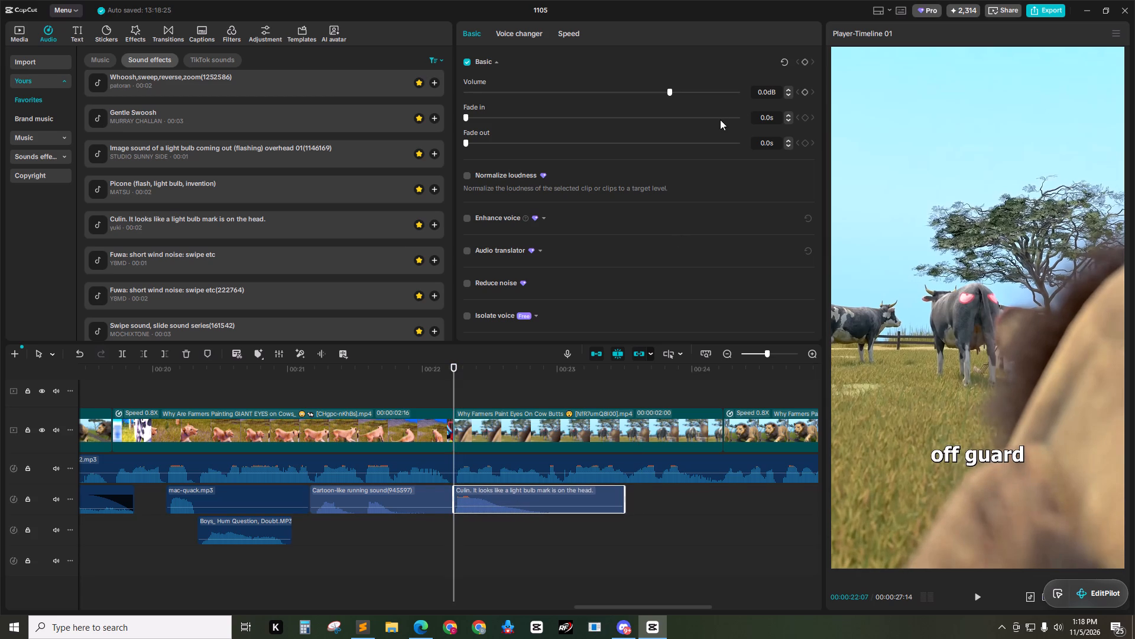
left_click(754, 95)
key("ctrl+a")
type("-8")
key("Return")
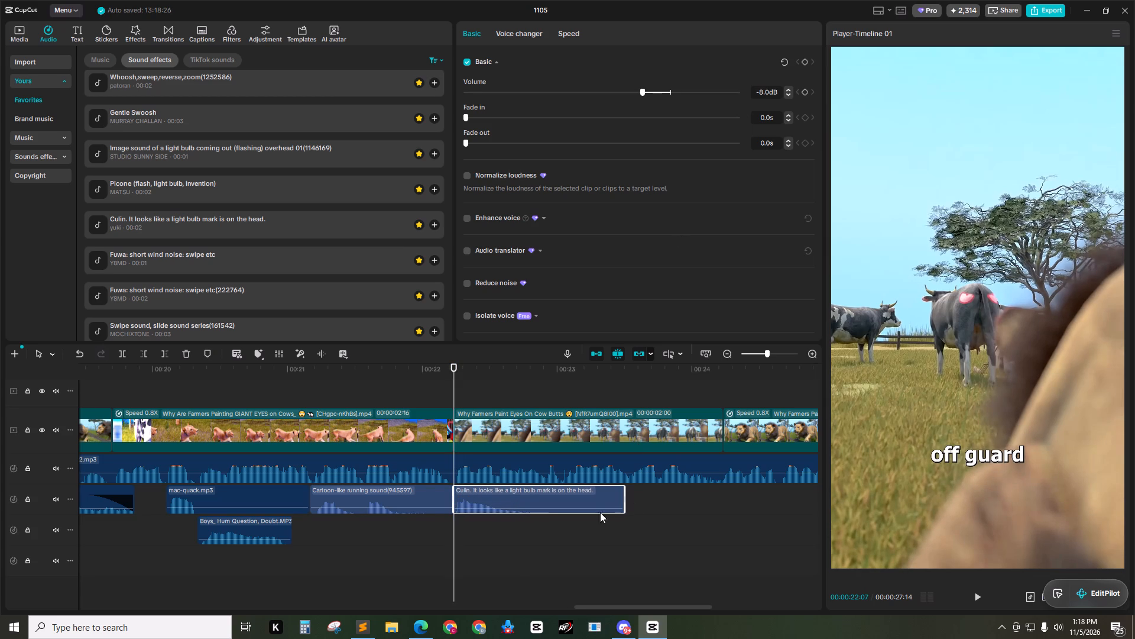
Place a copy of the Culin light bulb sound at 00:00:22:26, on the audio track below the first one.
left_click(514, 549)
left_click(490, 501)
left_click_drag(491, 372, 452, 377)
key("ctrl+c")
left_click_drag(439, 367, 488, 376)
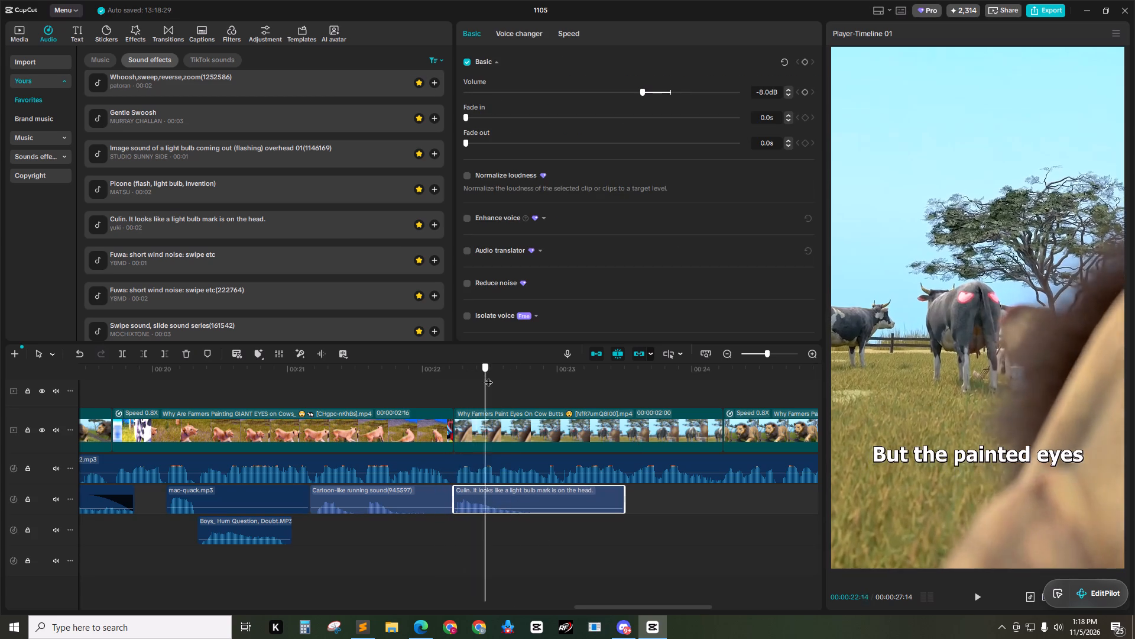
left_click_drag(488, 376, 541, 385)
key("ctrl+v")
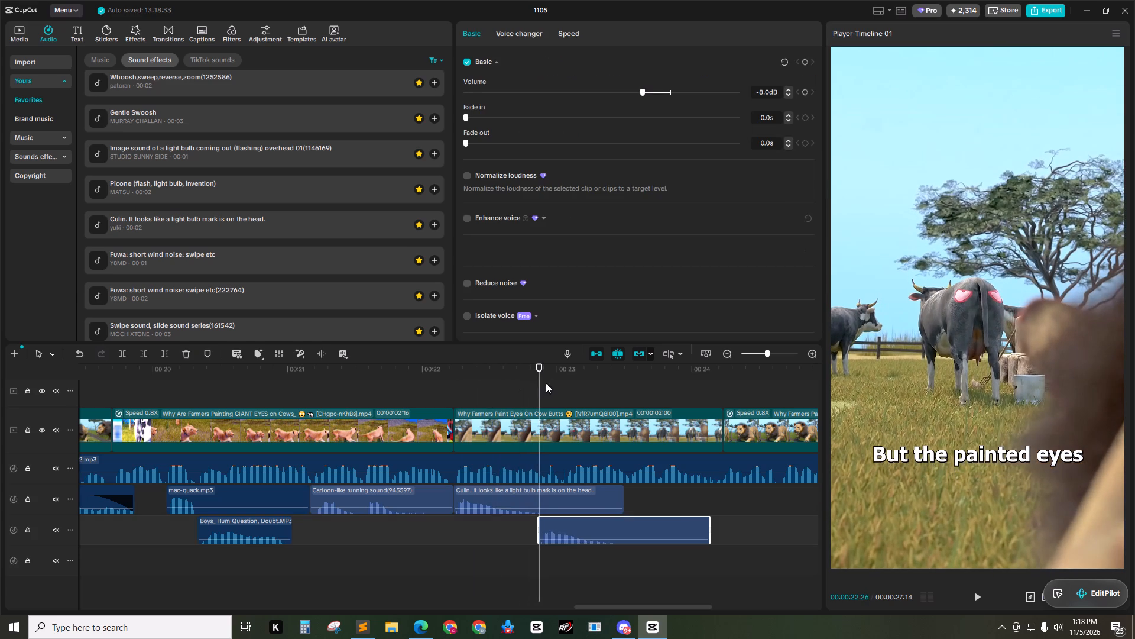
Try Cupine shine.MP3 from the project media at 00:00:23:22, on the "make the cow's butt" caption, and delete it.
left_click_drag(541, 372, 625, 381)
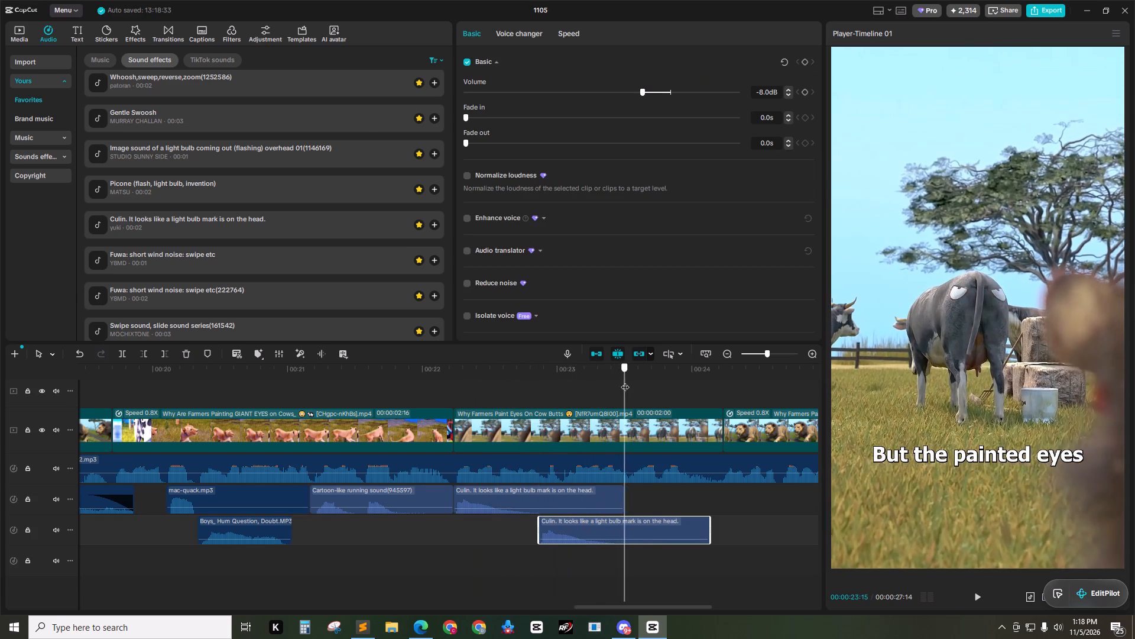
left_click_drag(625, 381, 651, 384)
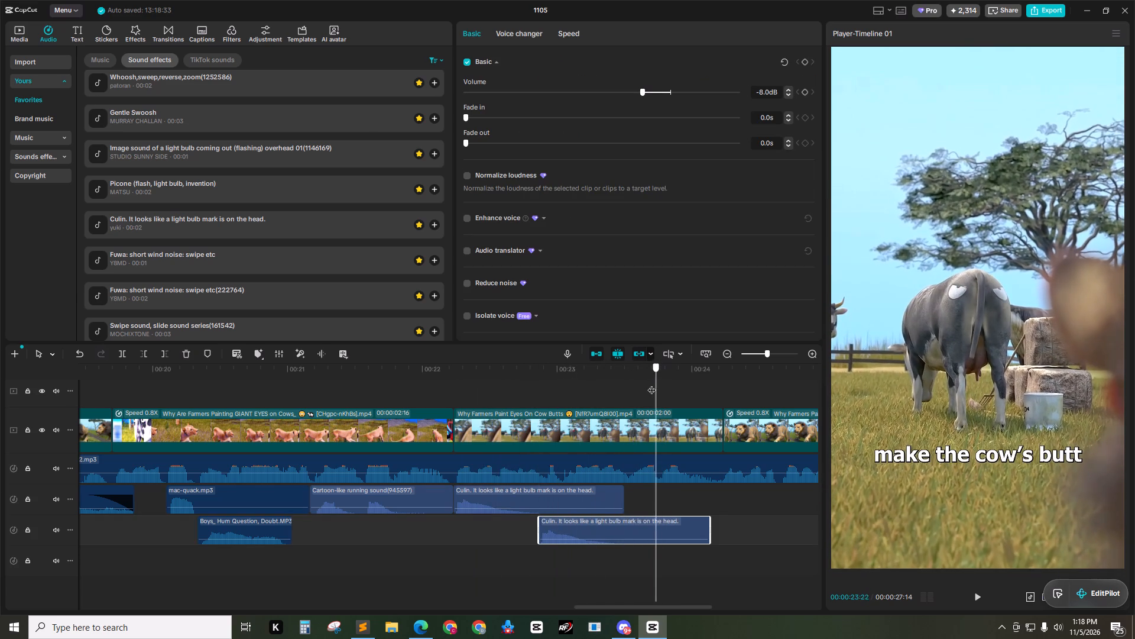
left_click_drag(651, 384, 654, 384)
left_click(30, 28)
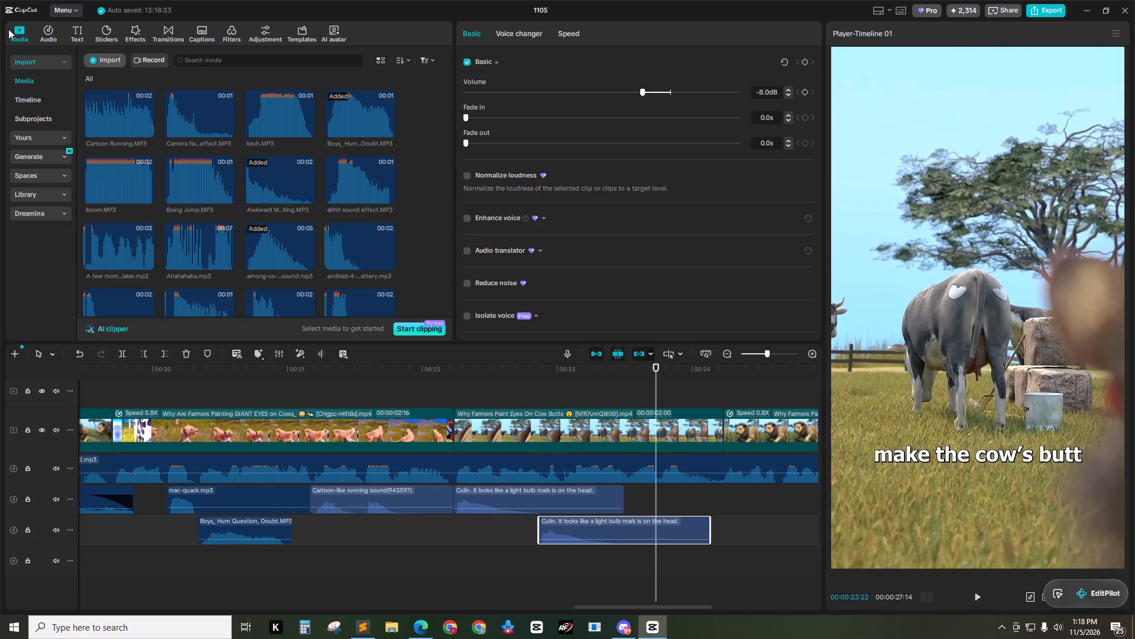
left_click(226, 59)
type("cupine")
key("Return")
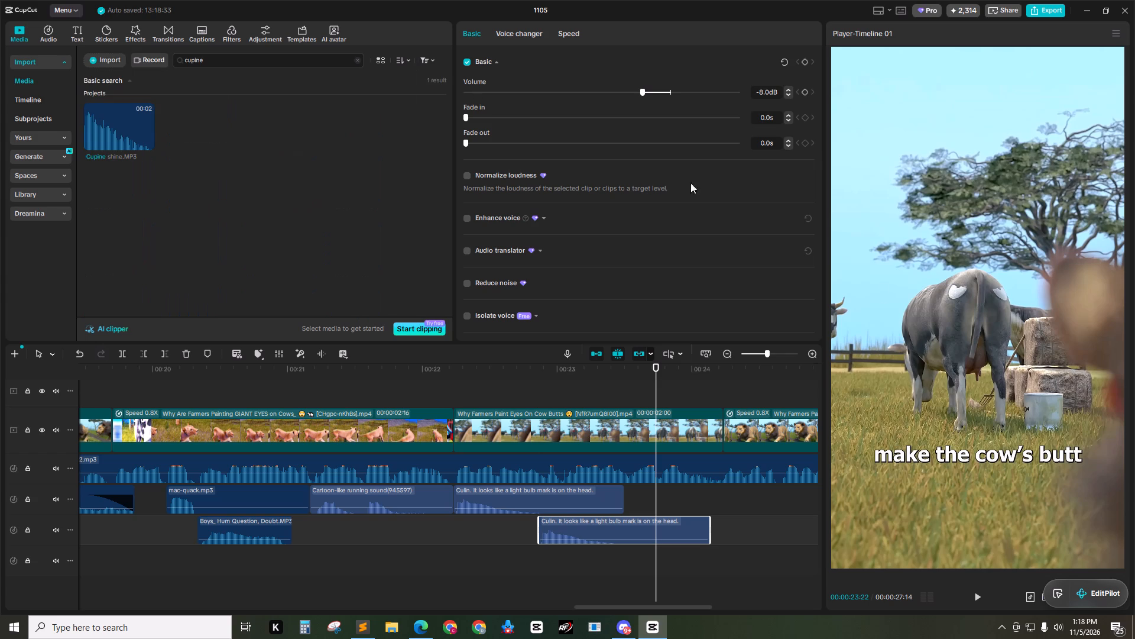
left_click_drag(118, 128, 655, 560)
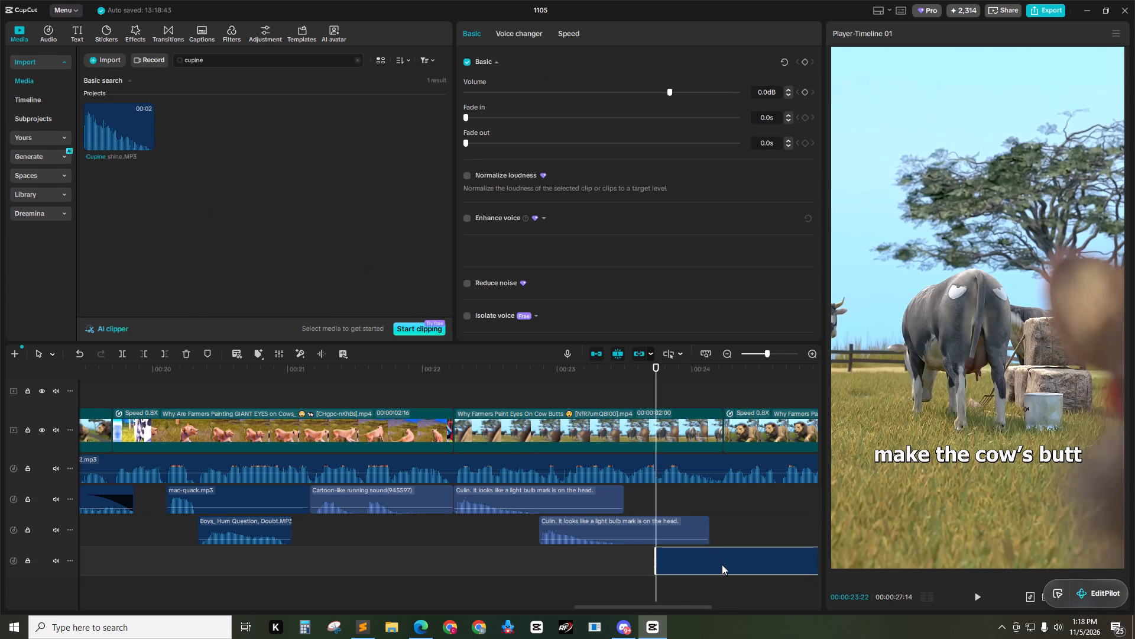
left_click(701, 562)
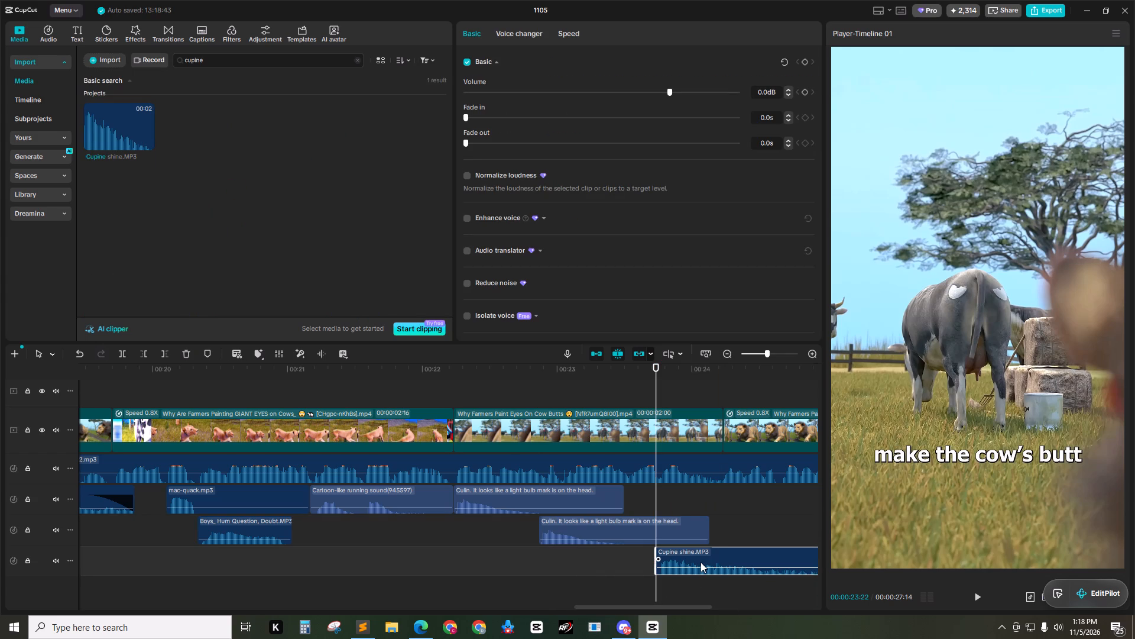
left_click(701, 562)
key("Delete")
Search the sound effects library for "correct" and add the first Correct Answer sound at 00:00:23:22, below the copied Culin sound.
left_click(45, 25)
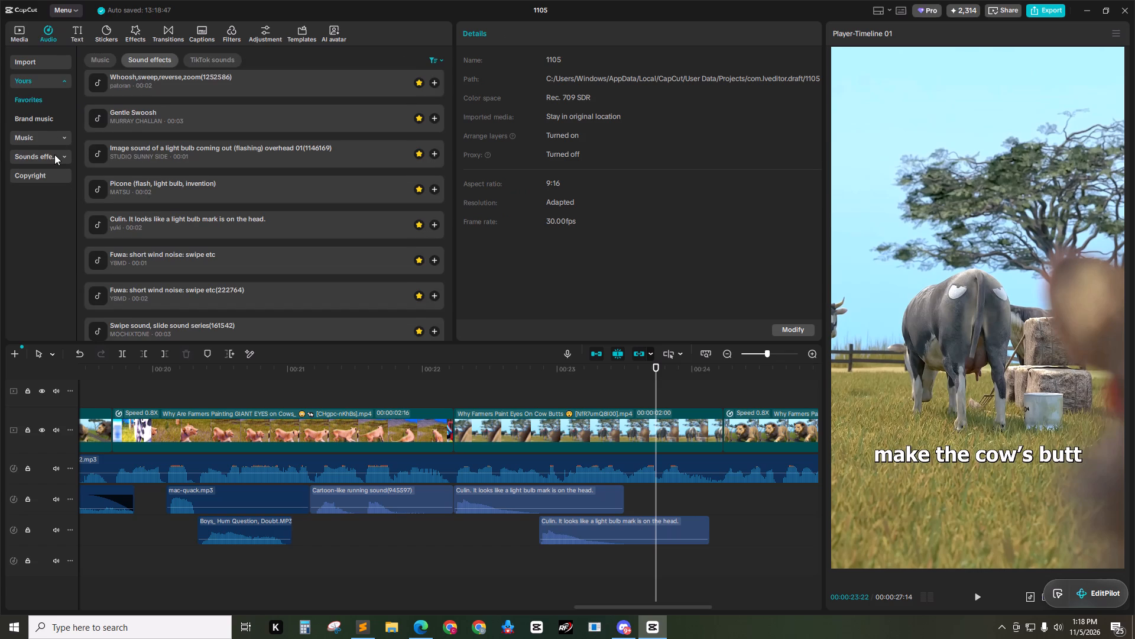
left_click(54, 154)
left_click(215, 62)
type("correct")
key("Return")
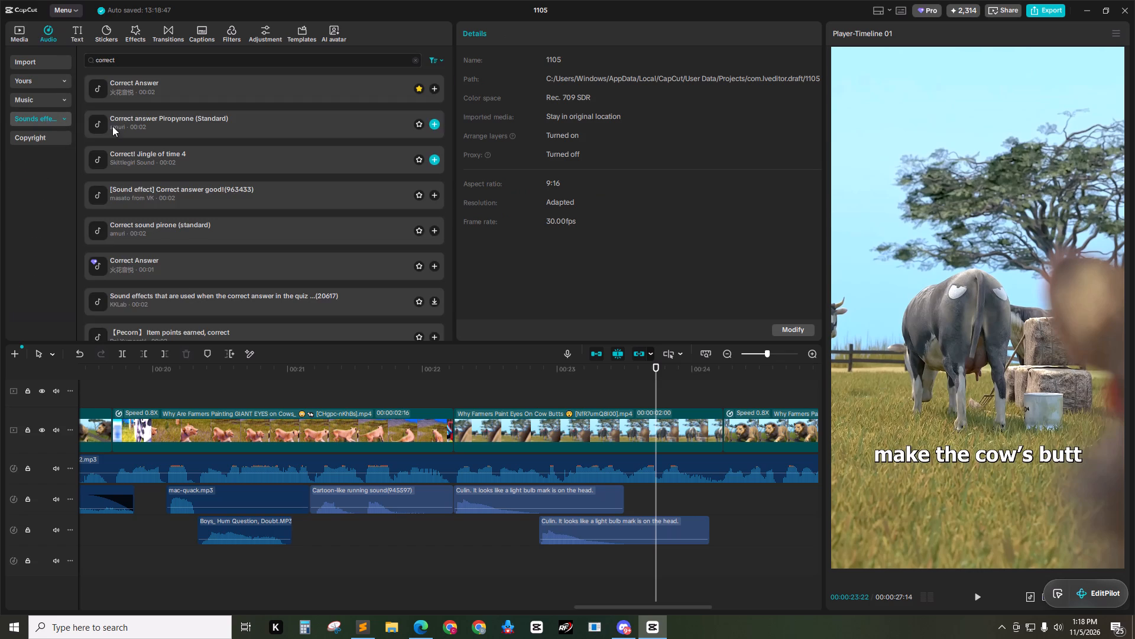
left_click(115, 96)
left_click_drag(121, 83, 661, 552)
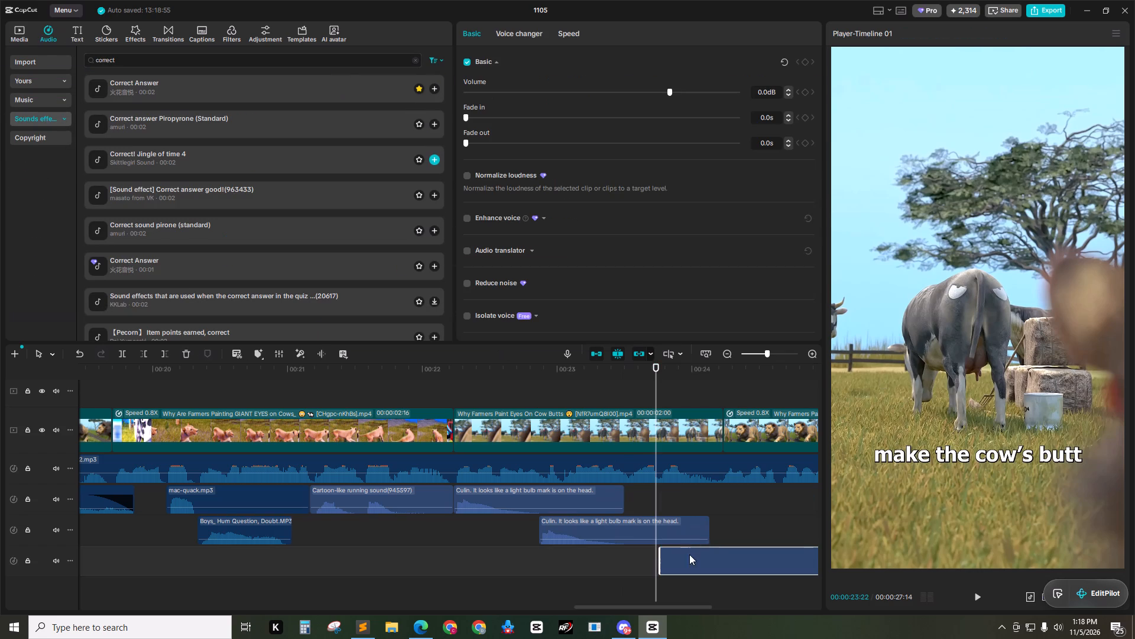
Set the Correct Answer sound's volume to -5 dB.
left_click(689, 554)
left_click(767, 98)
key("ctrl+a")
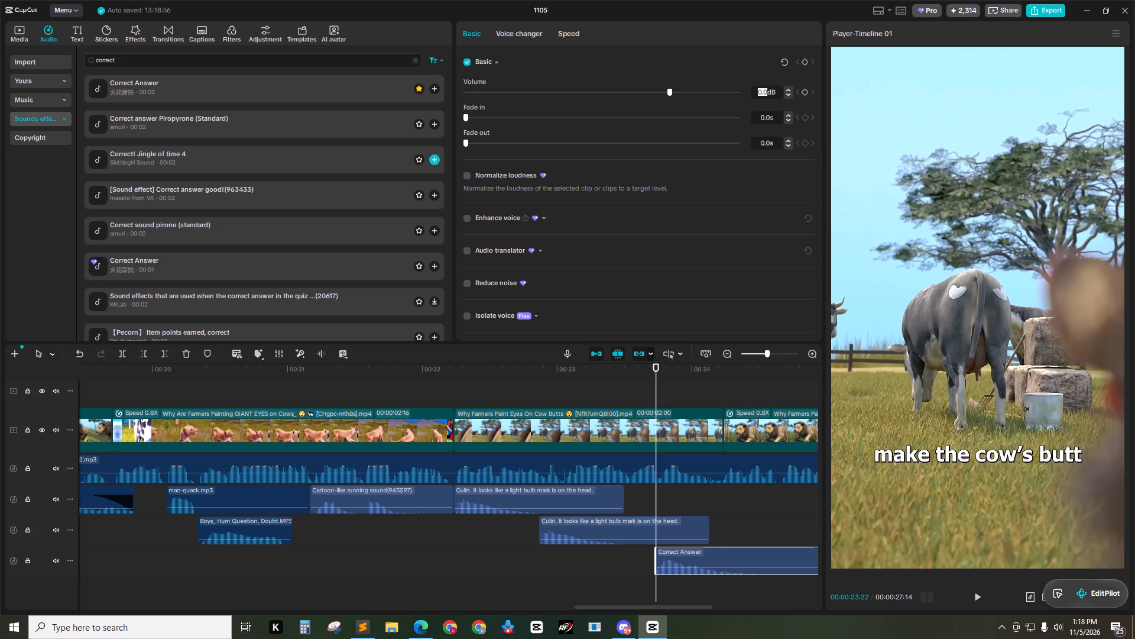
type("-5")
key("Return")
Play back from about 00:00:22:07 past 00:00:24:07 to check how the two Culin sounds and the Correct Answer sound fit the narration.
left_click_drag(478, 369, 454, 373)
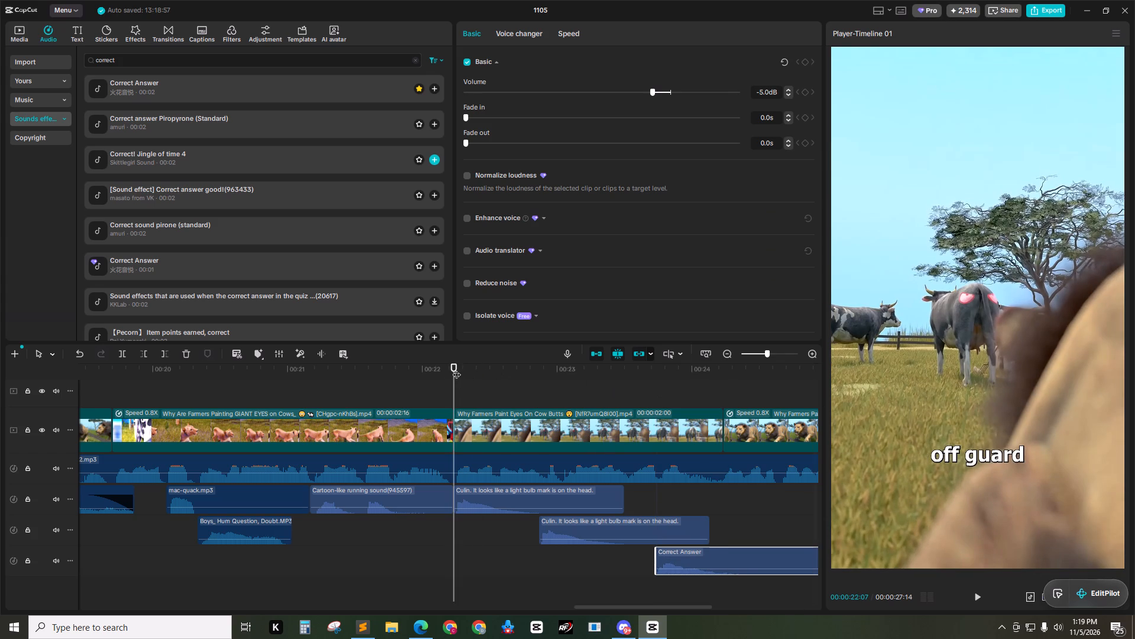
left_click_drag(456, 369, 625, 385)
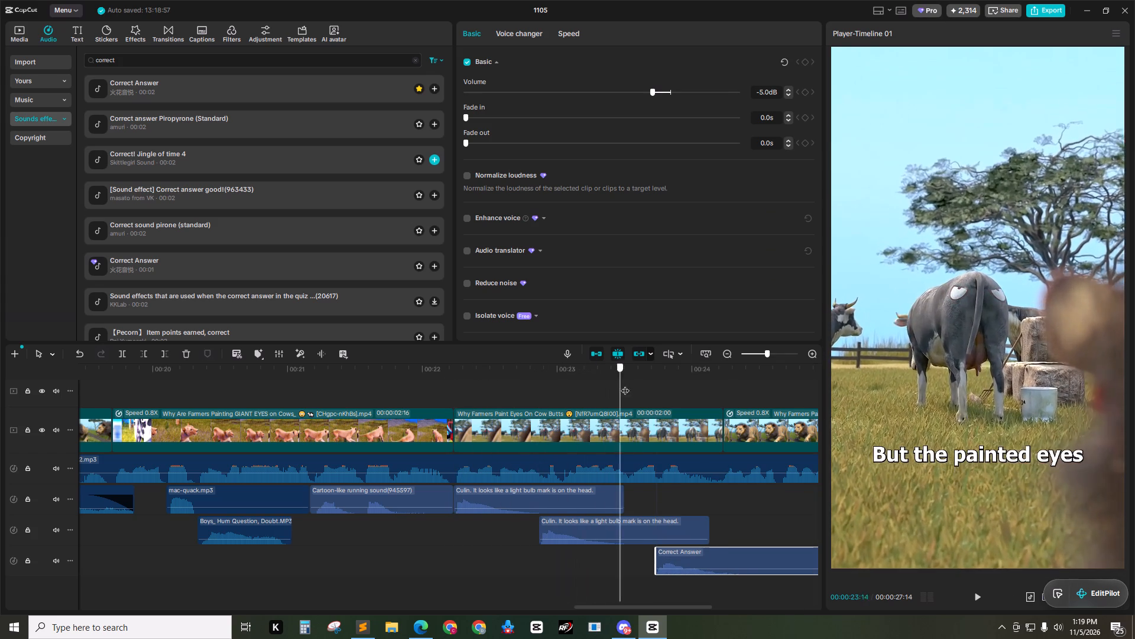
left_click_drag(625, 385, 463, 379)
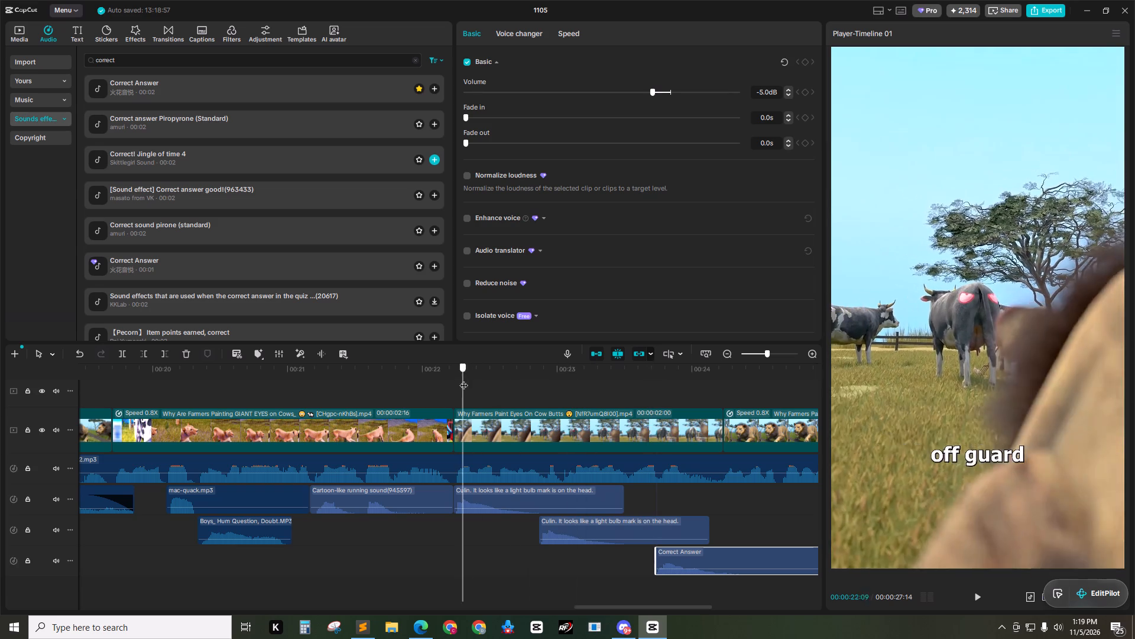
left_click_drag(463, 379, 484, 384)
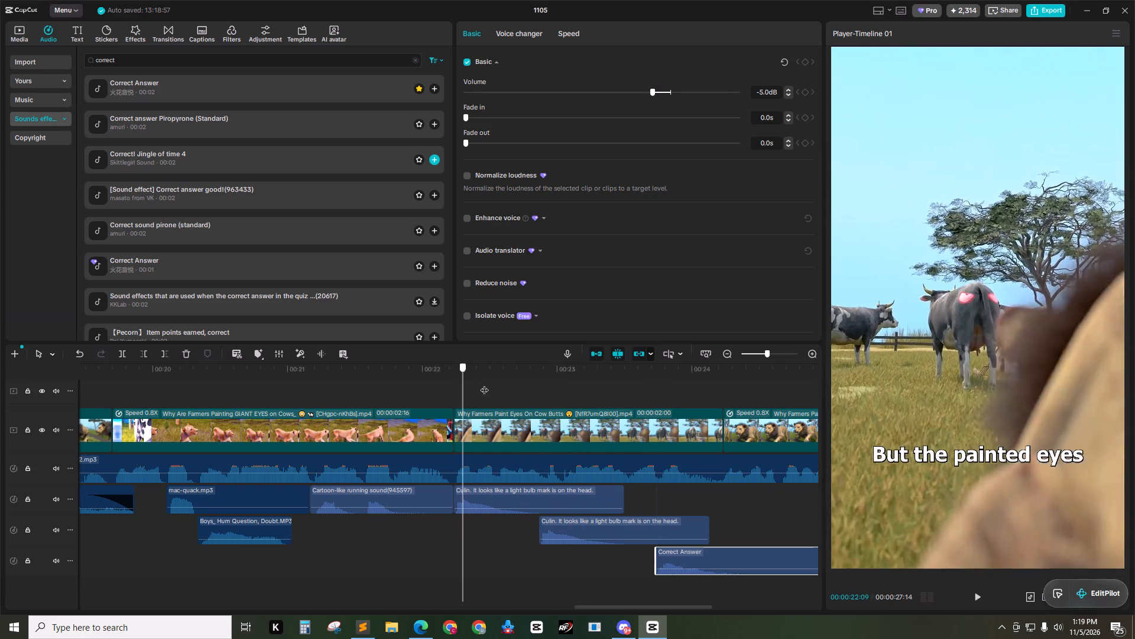
left_click_drag(484, 384, 427, 383)
key("space")
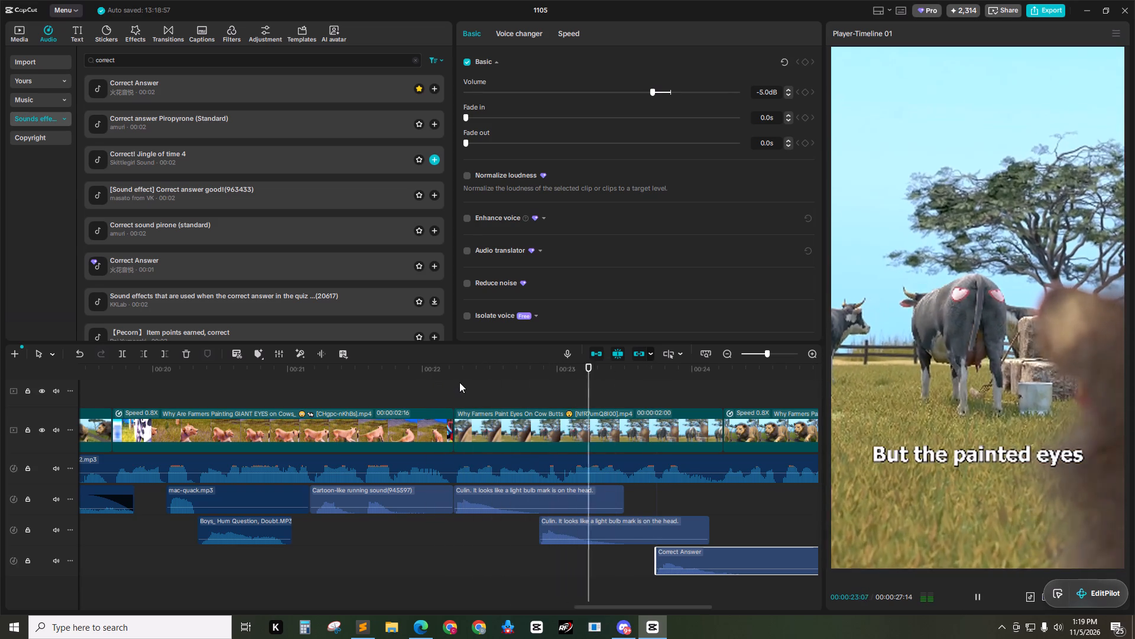
key("space")
left_click(469, 385)
left_click_drag(475, 368, 440, 369)
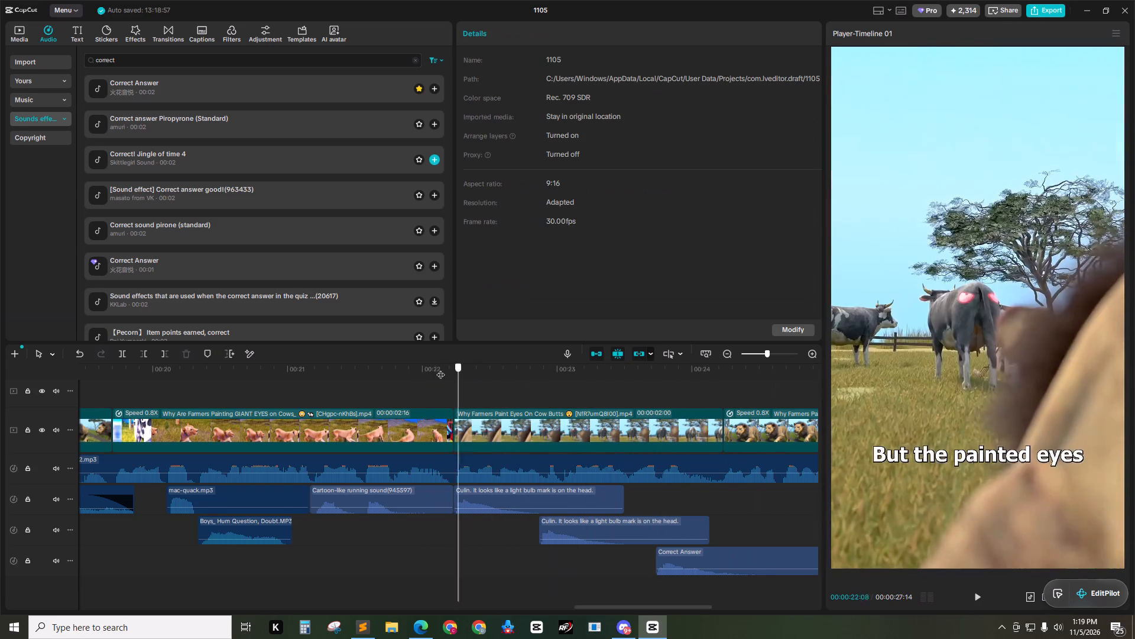
left_click_drag(440, 369, 418, 369)
left_click(581, 609)
left_click_drag(582, 608, 594, 608)
key("space")
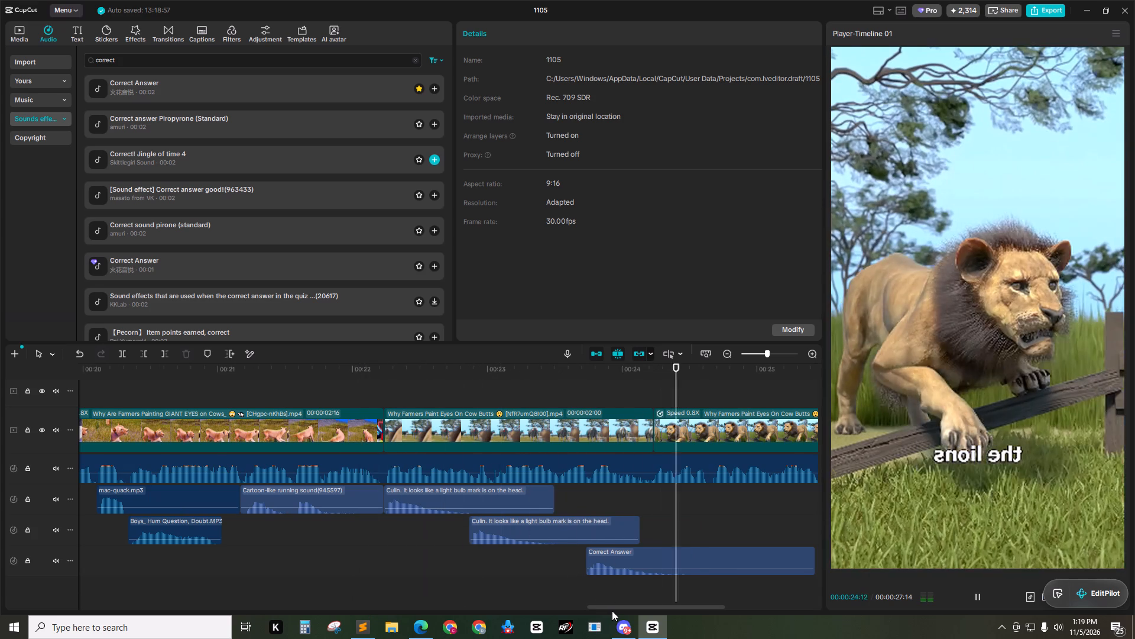
key("space")
left_click_drag(408, 377, 357, 374)
key("space")
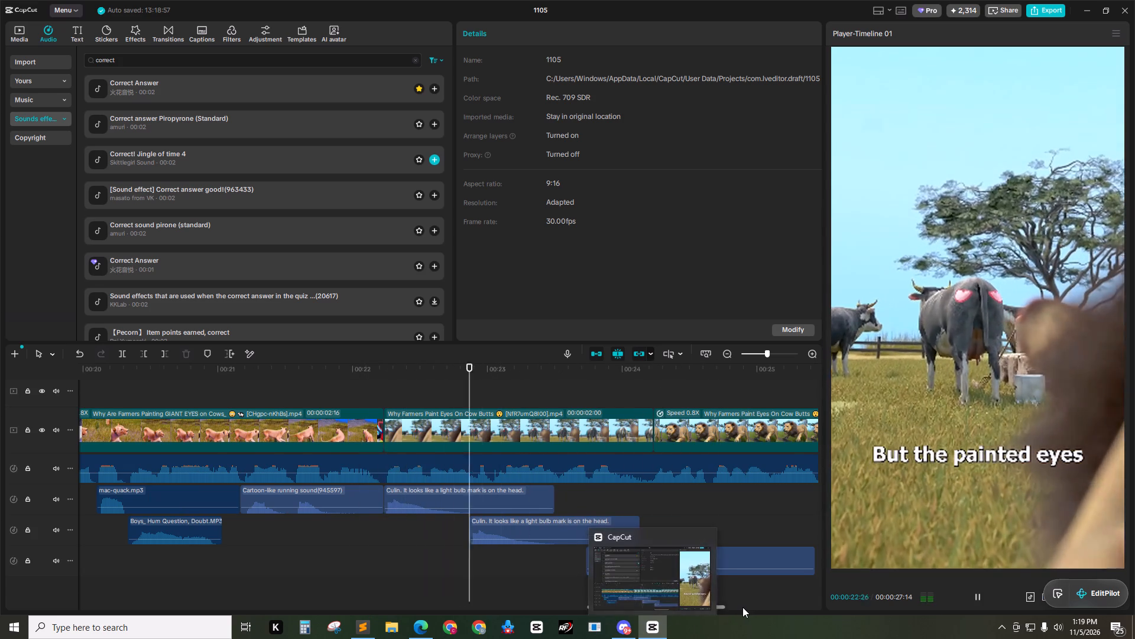
left_click(745, 607)
key("space")
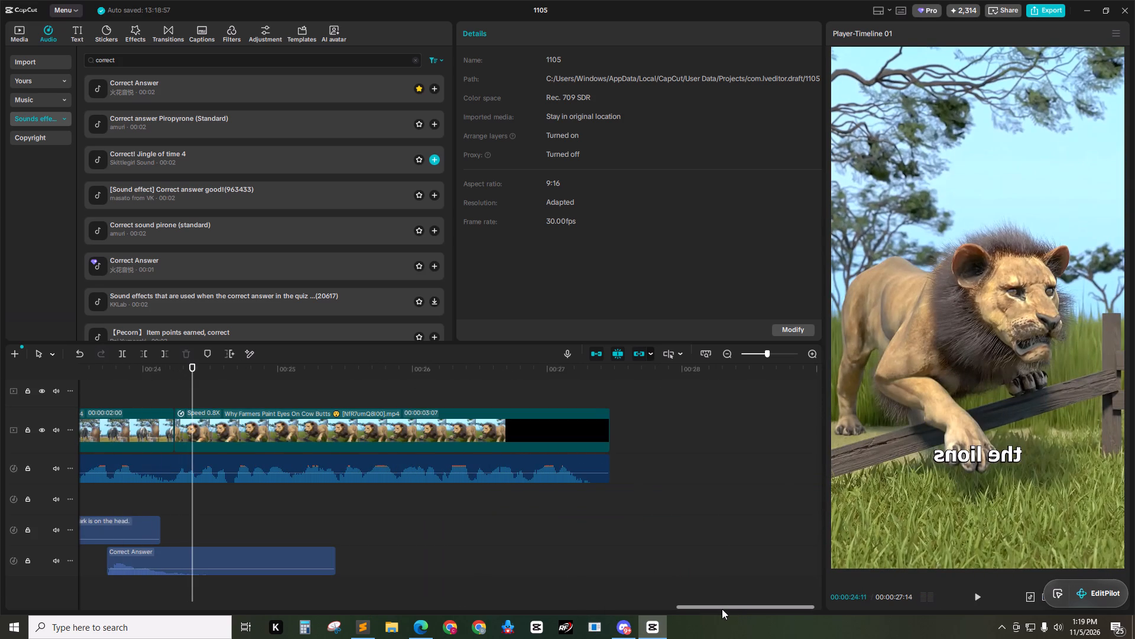
Search the sound effects for "blinky" and place Blinky cartoon sound effects at 00:00:24:07, where the lion clip starts, on the first effects track.
left_click_drag(722, 609, 670, 609)
left_click_drag(480, 384, 492, 381)
left_click_drag(477, 373, 459, 375)
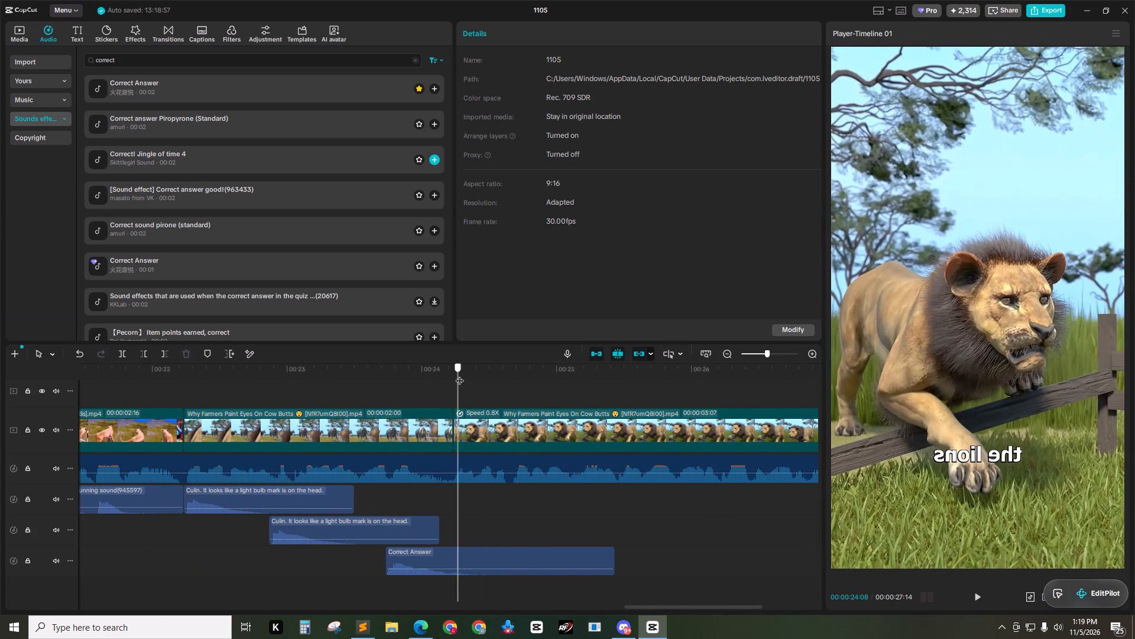
left_click_drag(459, 375, 455, 374)
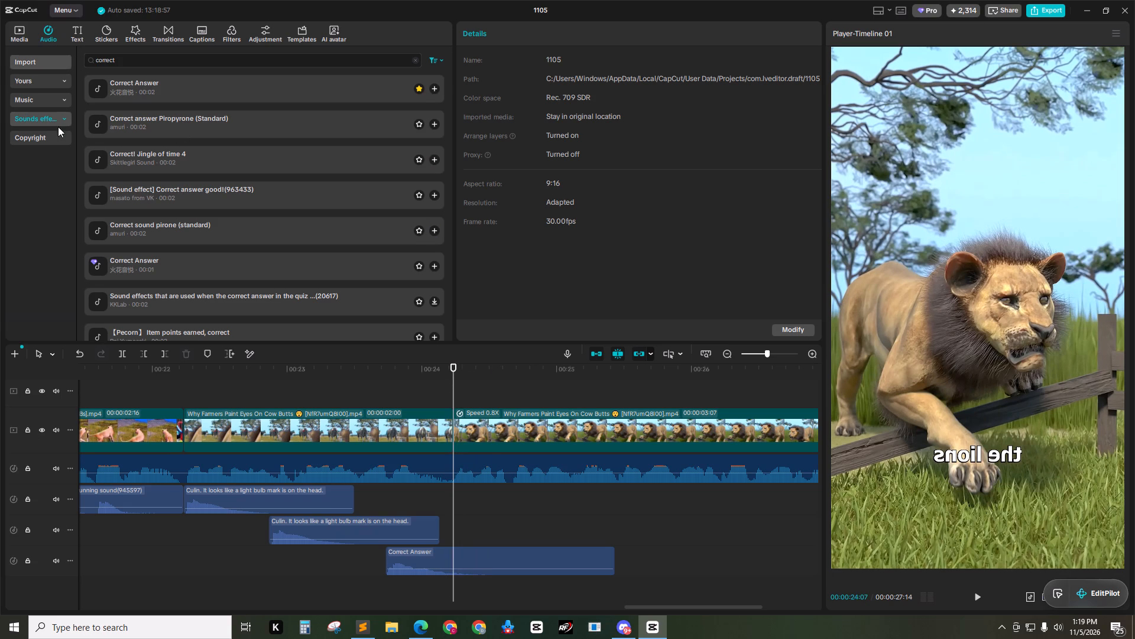
left_click_drag(148, 60, 0, 67)
type("blinky")
key("Return")
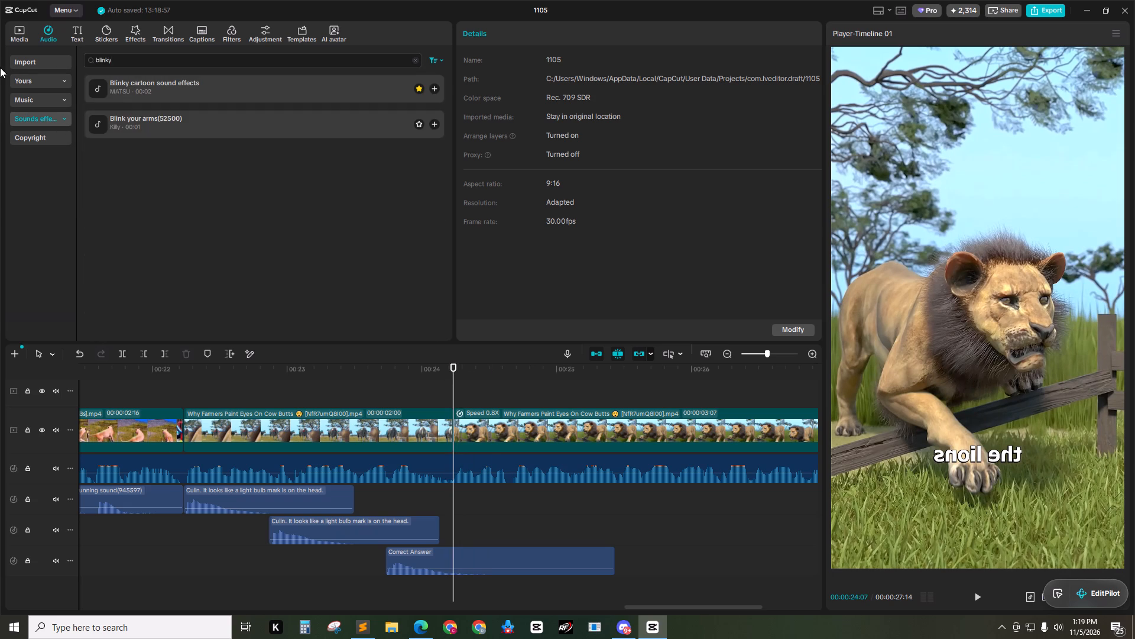
left_click_drag(129, 83, 450, 497)
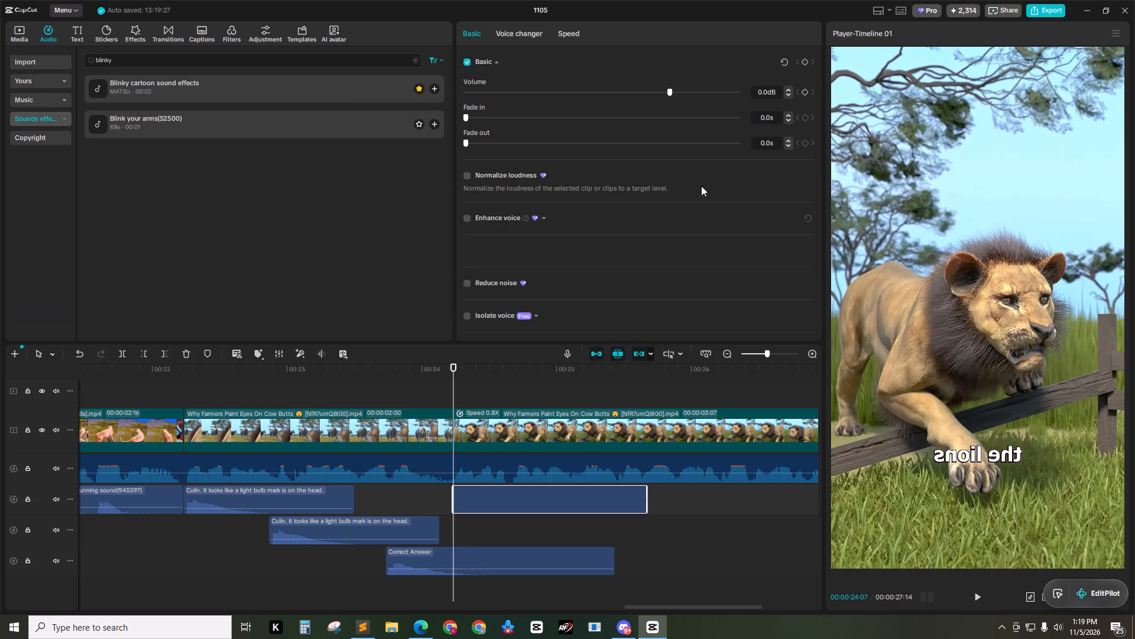
Set the Blinky cartoon sound's volume to -5 dB and play it back with the lion clip.
left_click(766, 94)
key("ctrl+a")
type("-5")
key("Return")
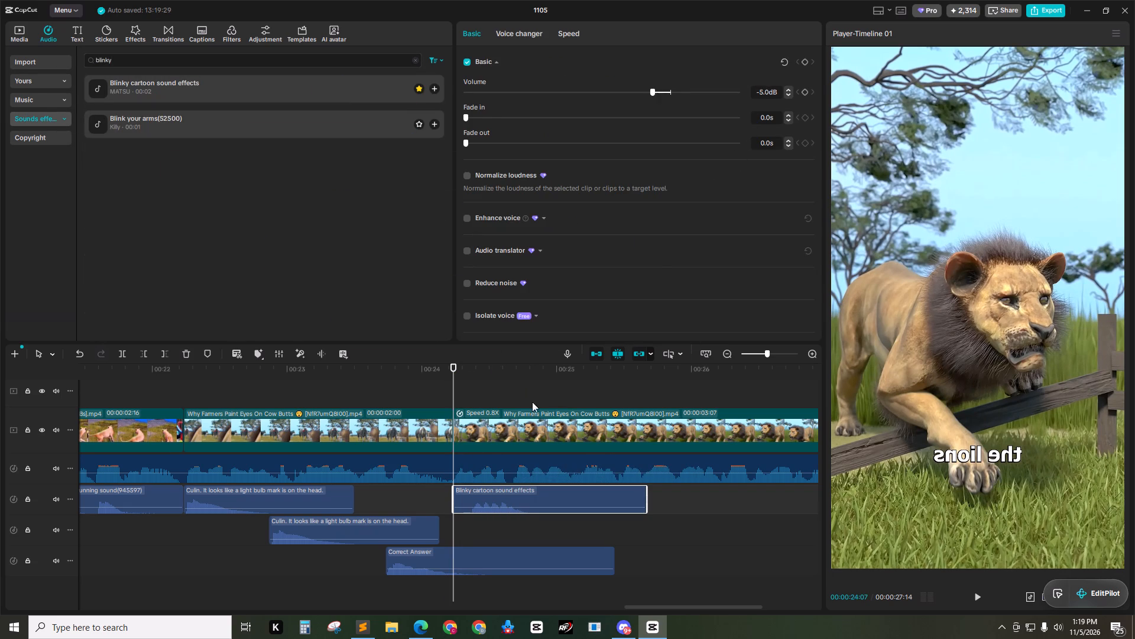
left_click(488, 390)
left_click_drag(489, 372, 430, 379)
key("space")
key("space")
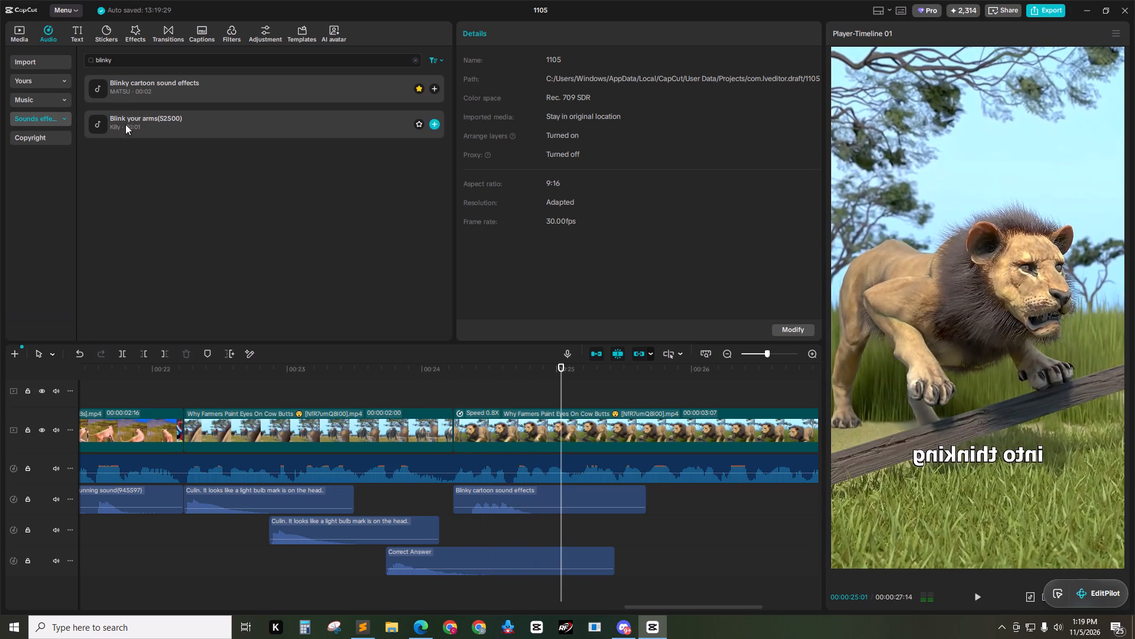
Search the sound effects for "comical" and place the Spring style mistake sound at 00:00:25:27, on the Blinky sound's track.
left_click(36, 79)
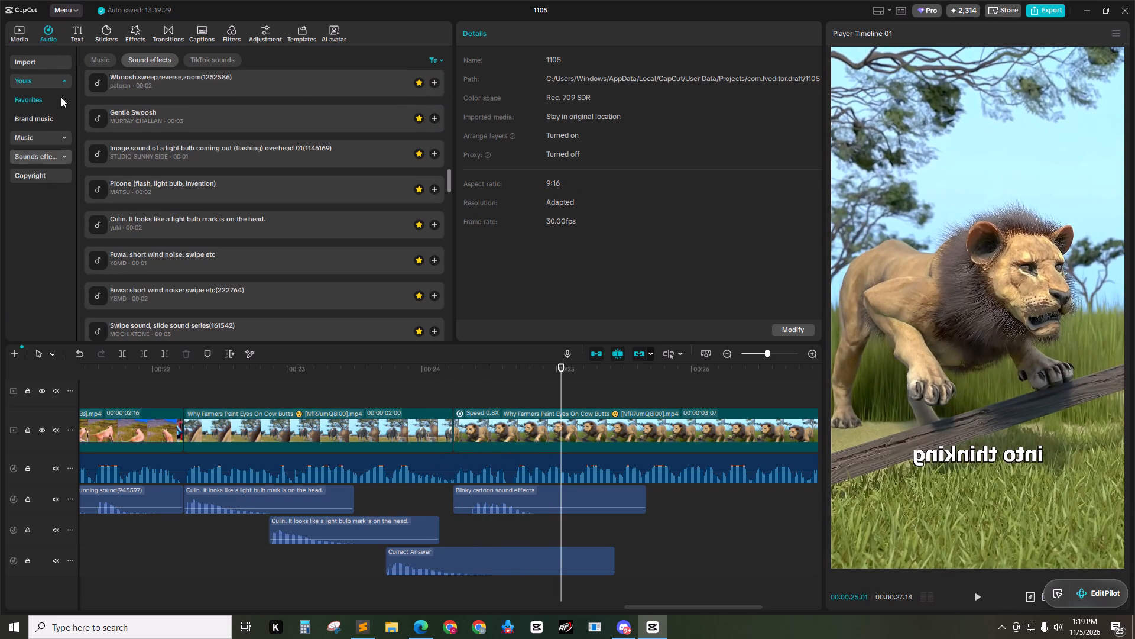
left_click(45, 152)
left_click(184, 60)
type("comical")
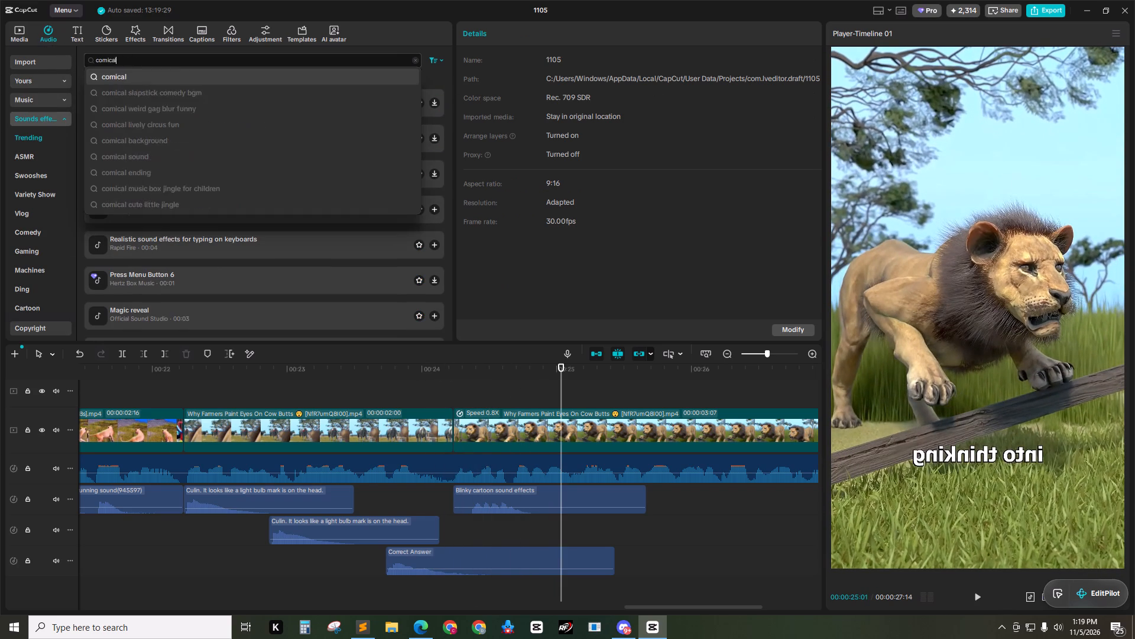
key("Return")
left_click(186, 60)
left_click(14, 206)
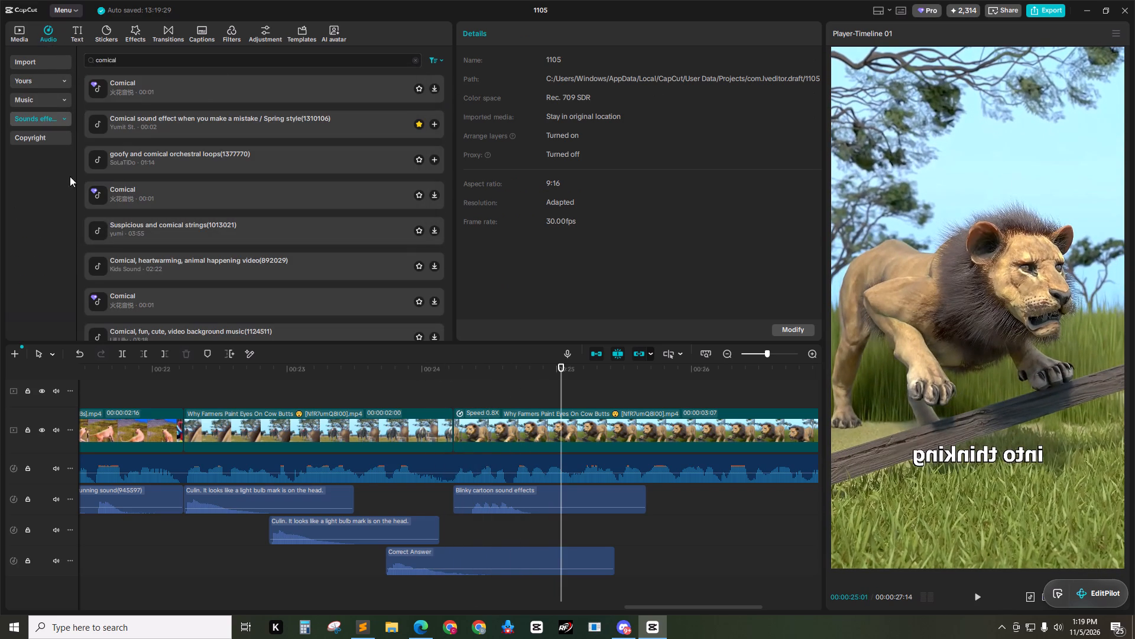
left_click_drag(116, 122, 297, 330)
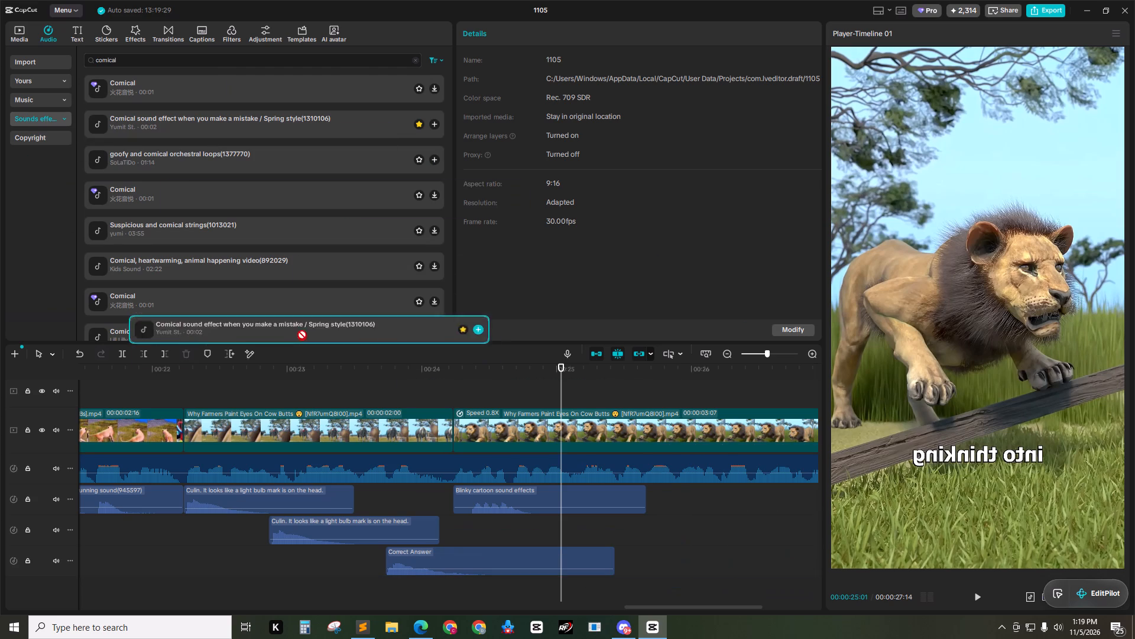
left_click_drag(297, 330, 265, 219)
key("space")
key("space")
left_click_drag(650, 368, 495, 367)
key("space")
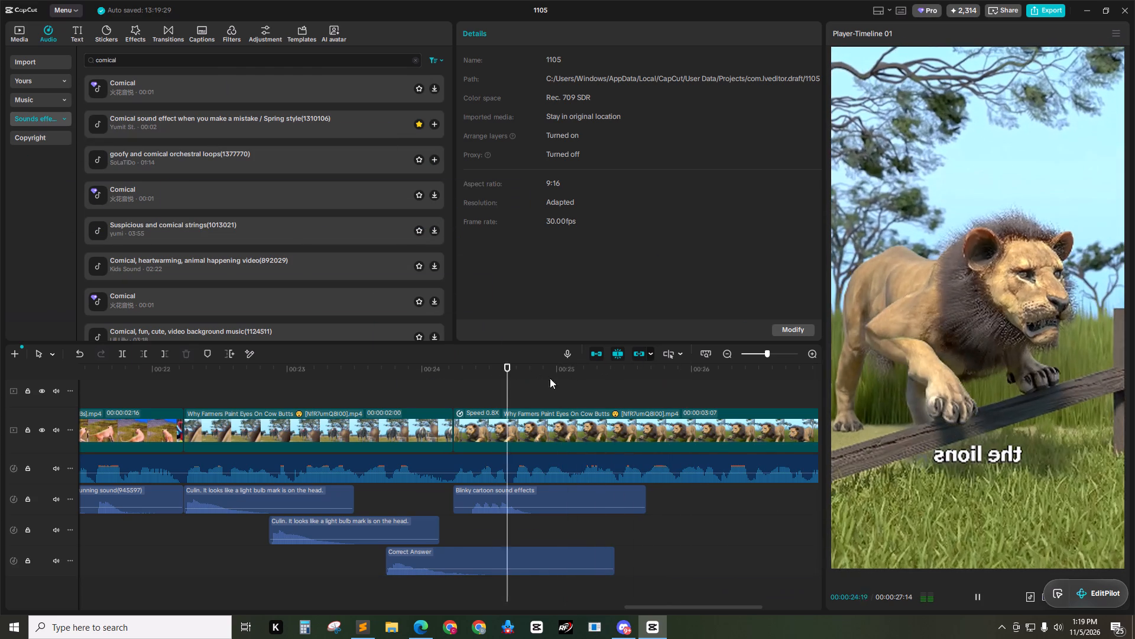
key("space")
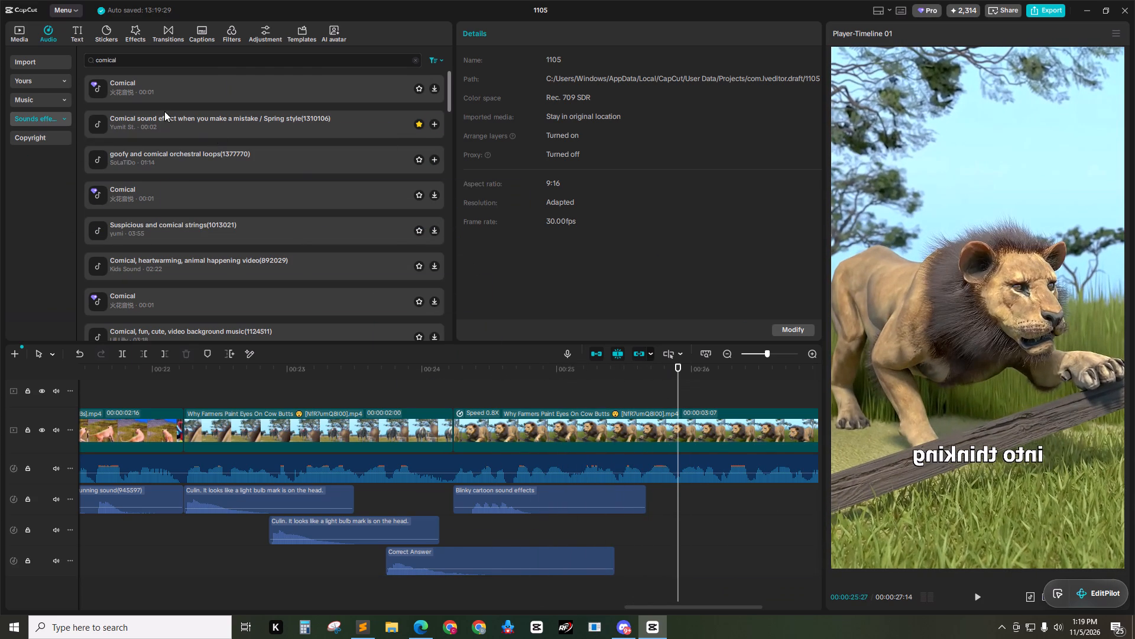
left_click_drag(154, 118, 676, 497)
Set the comical Spring style sound's volume to -10 dB.
left_click(768, 88)
key("ctrl+a")
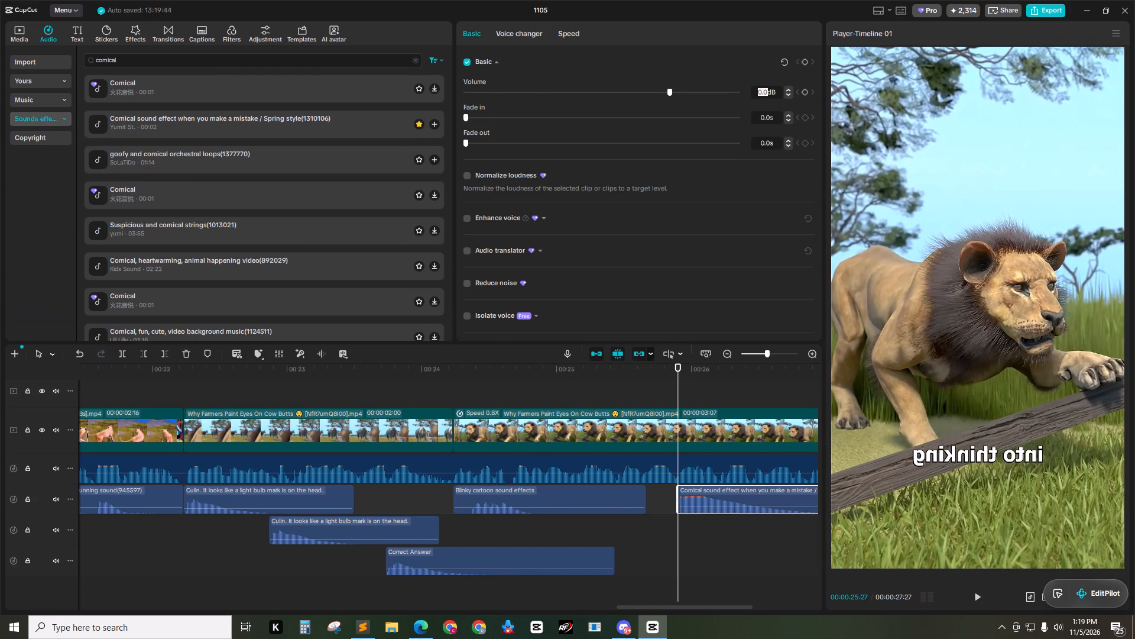
type("-10")
key("Return")
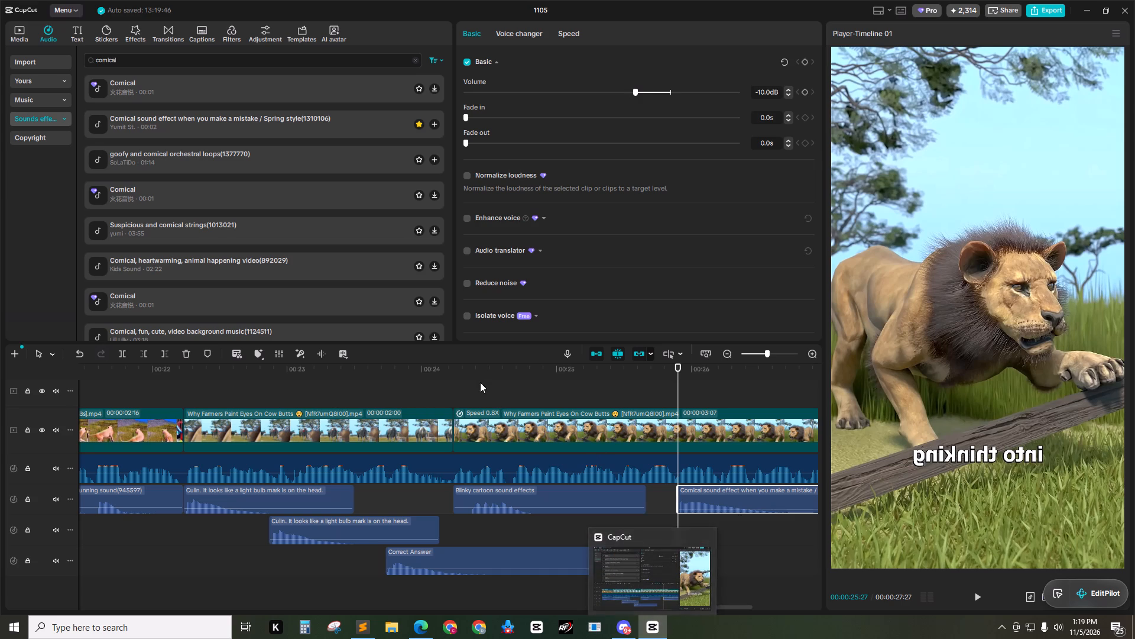
Play back the ending and trim the comical Spring style sound's end to the video's end at 00:00:27:14.
left_click_drag(470, 365, 362, 380)
key("space")
left_click_drag(705, 606, 751, 608)
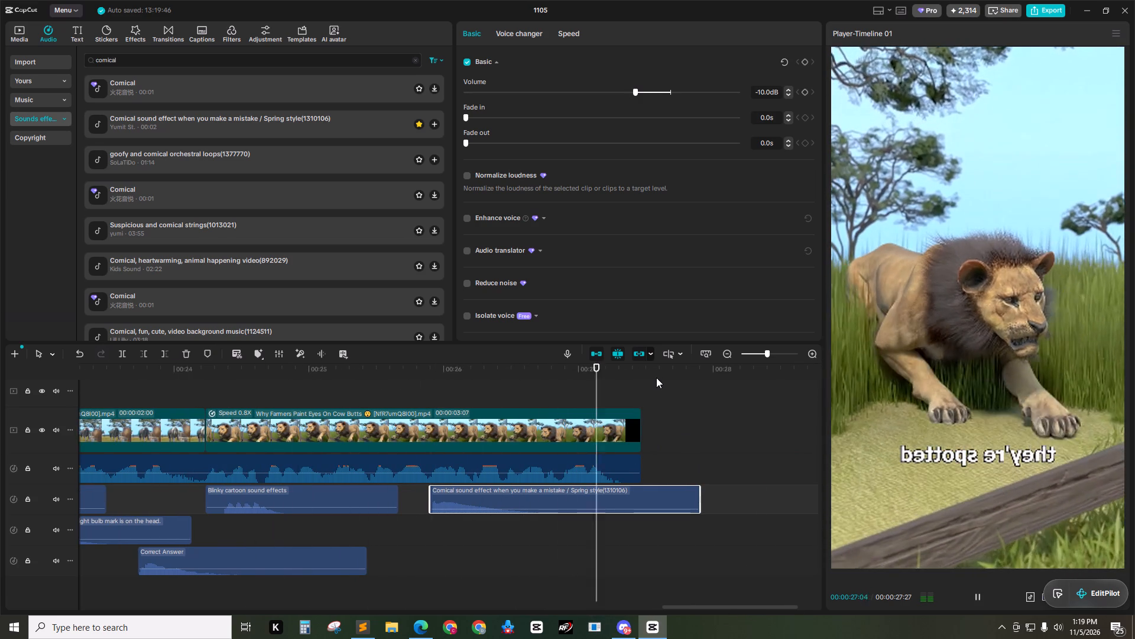
key("space")
left_click_drag(631, 372, 642, 375)
left_click(623, 502)
key("w")
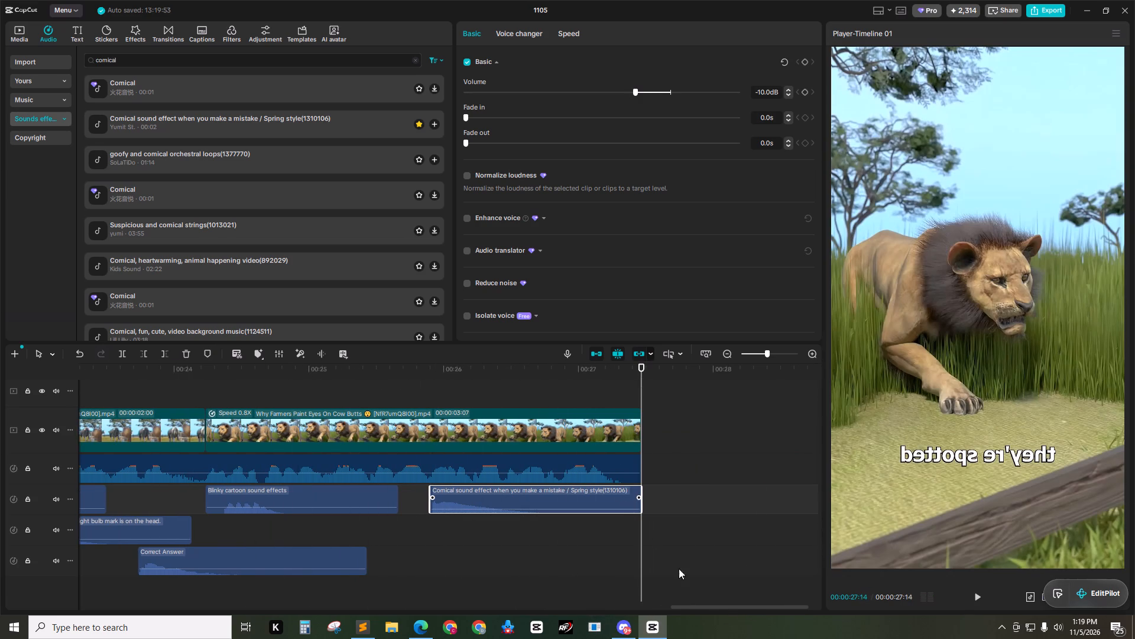
Look over the whole timeline from the start, checking the layout of clips and sound effects.
left_click_drag(726, 609, 0, 611)
scroll(281, 558, "down", 3, "ctrl")
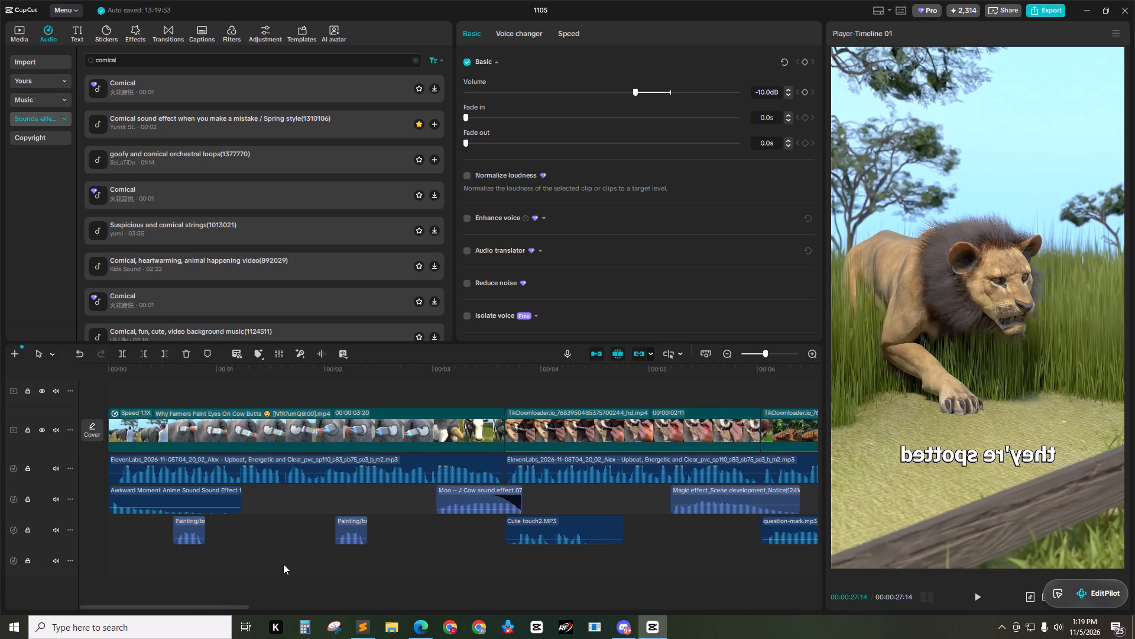
scroll(283, 564, "down", 14, "ctrl")
scroll(285, 586, "up", 1, "ctrl")
scroll(285, 586, "down", 2, "ctrl")
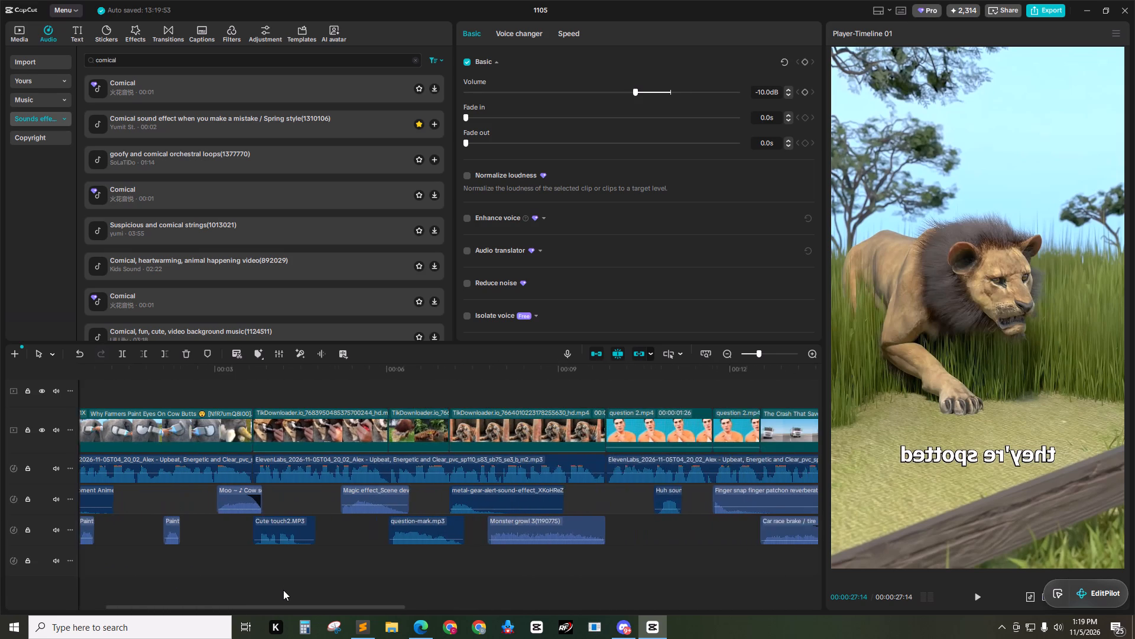
scroll(283, 590, "down", 10, "ctrl")
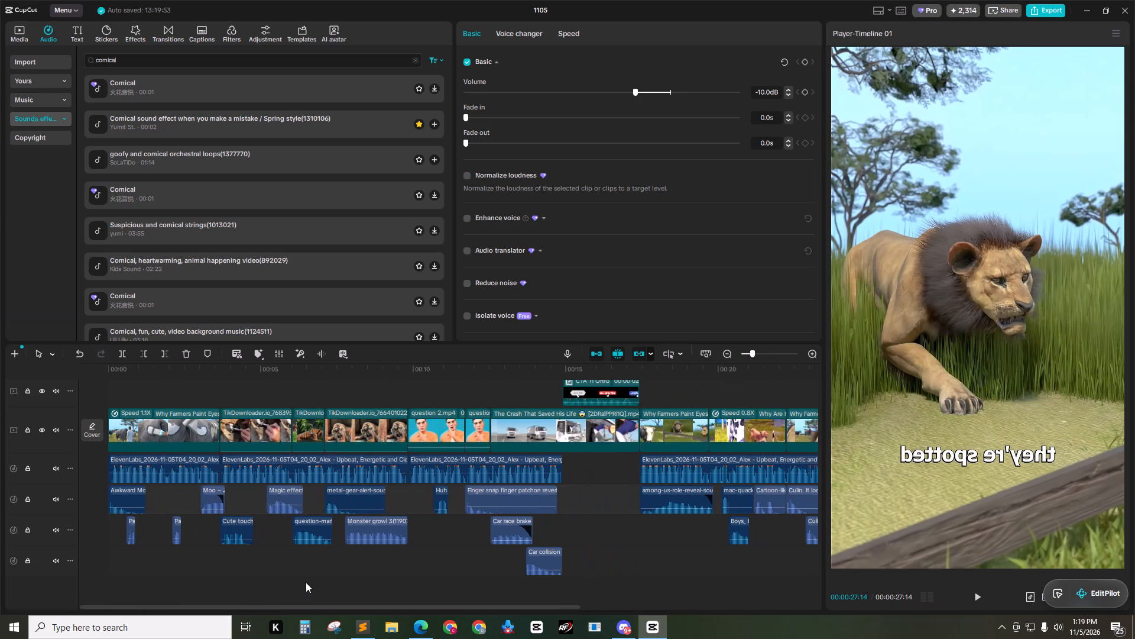
scroll(306, 582, "down", 2, "ctrl")
scroll(342, 536, "down", 3, "ctrl")
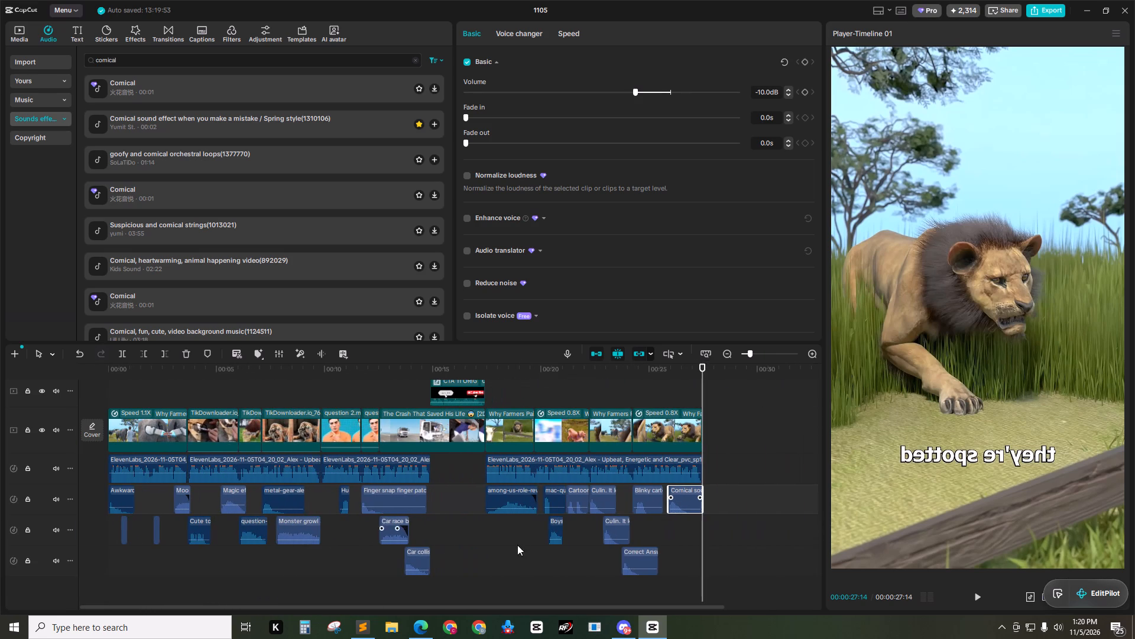
scroll(516, 528, "down", 2)
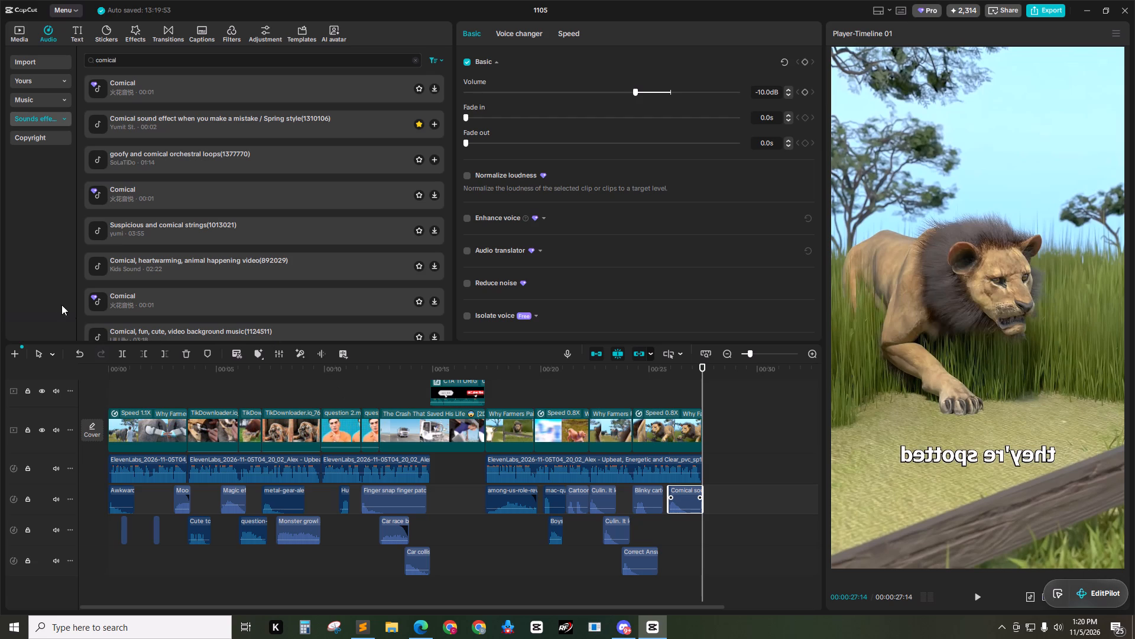
Import Chess Type Beat joyful - chess (slowed).mp3 from the BGM folder in YTA Materials > zdf niche > Suck D Flings.
left_click(55, 300)
left_click(34, 294)
key("ctrl+i")
scroll(47, 166, "up", 3)
left_click(56, 82)
scroll(440, 163, "down", 5)
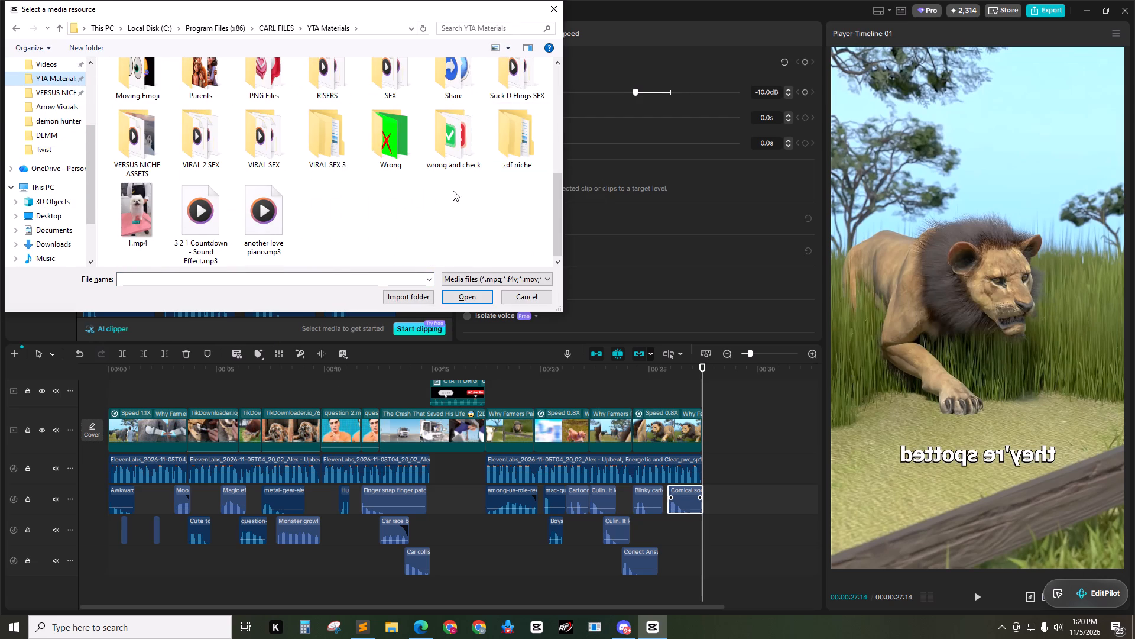
left_click(450, 205)
double_click(534, 143)
double_click(266, 81)
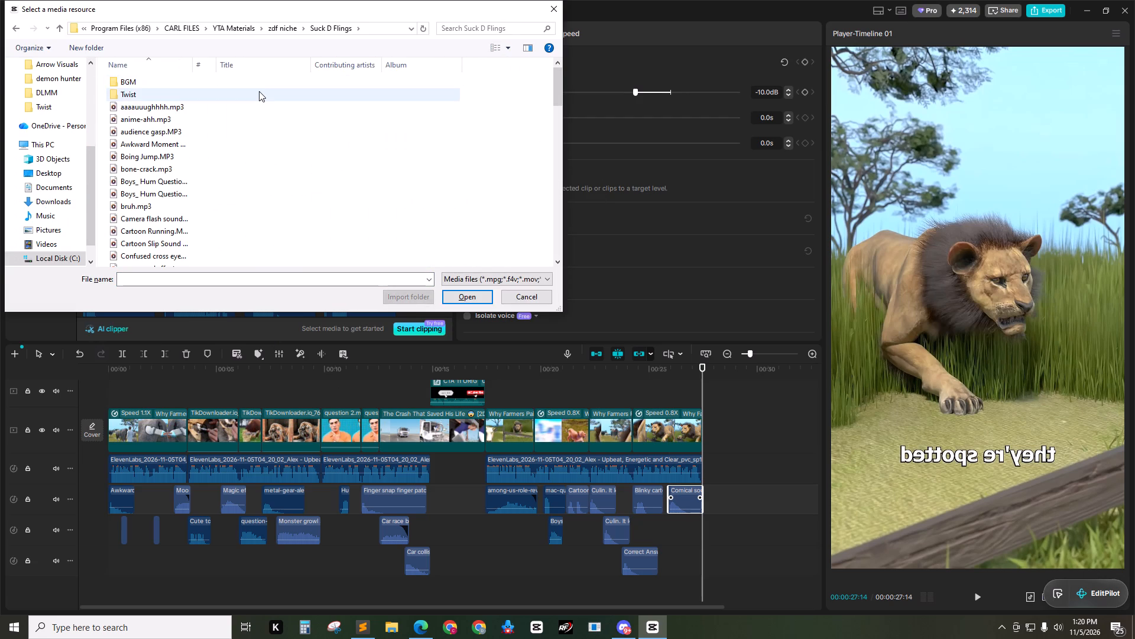
double_click(257, 85)
left_click(258, 94)
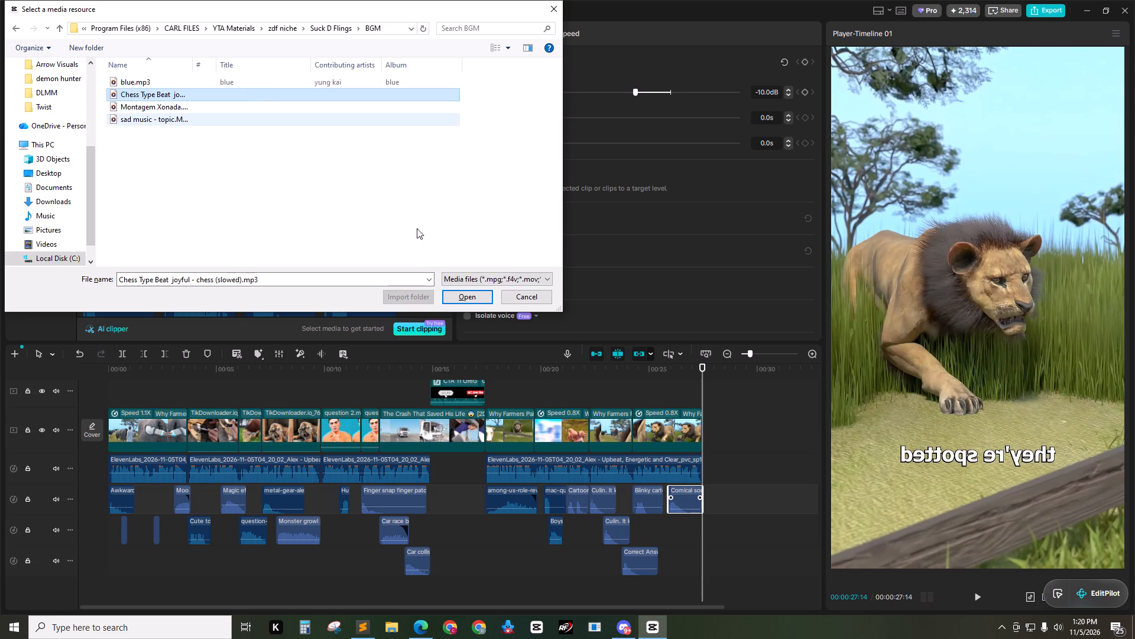
left_click(476, 298)
scroll(236, 456, "down", 1)
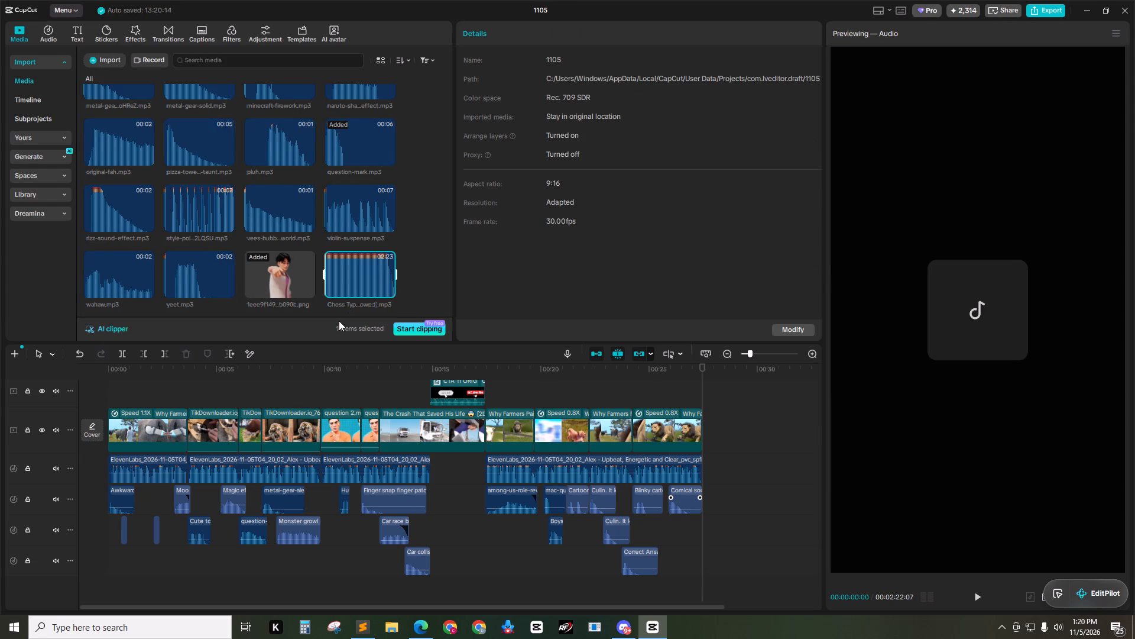
Place Chess Type Beat joyful - chess (slowed).mp3 on a new bottom audio track from 00:00 and trim its end to 00:00:27:14.
left_click_drag(349, 280, 100, 594)
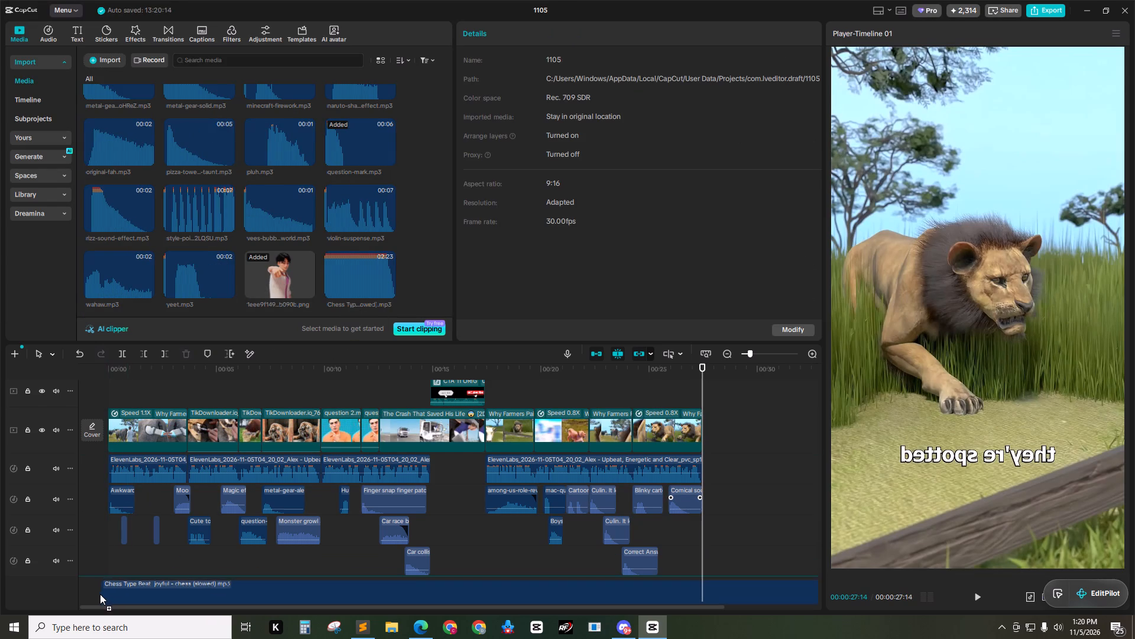
left_click_drag(100, 594, 99, 594)
left_click(699, 377)
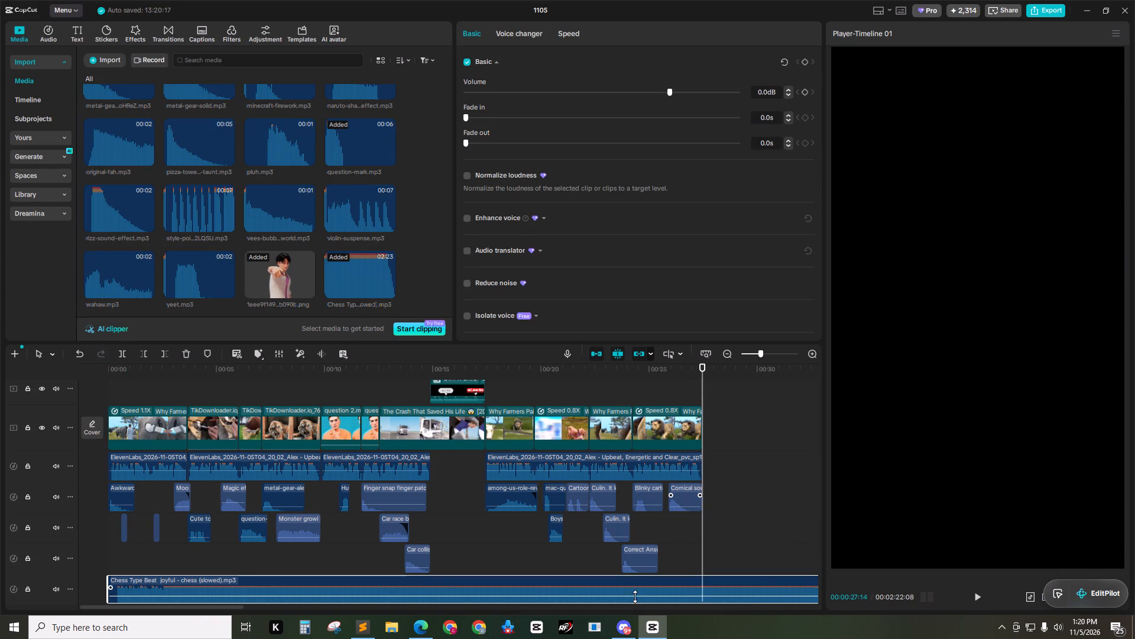
left_click(635, 592)
key("w")
Set the Chess Type Beat background music's volume to -18 dB.
left_click(544, 585)
left_click(770, 94)
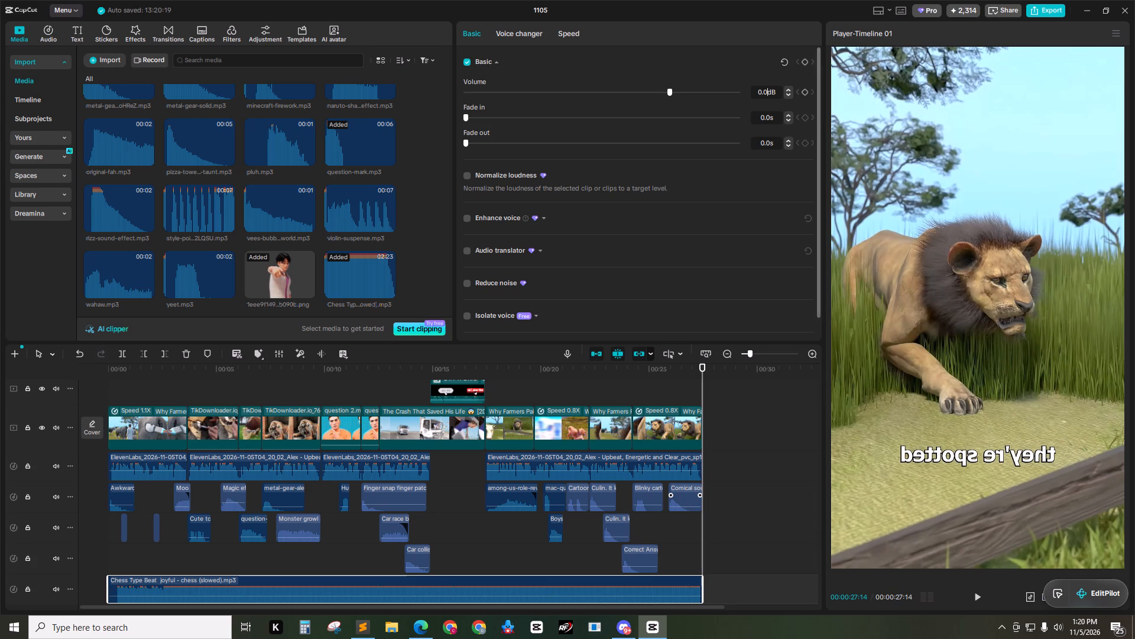
key("ctrl+a")
type("-18")
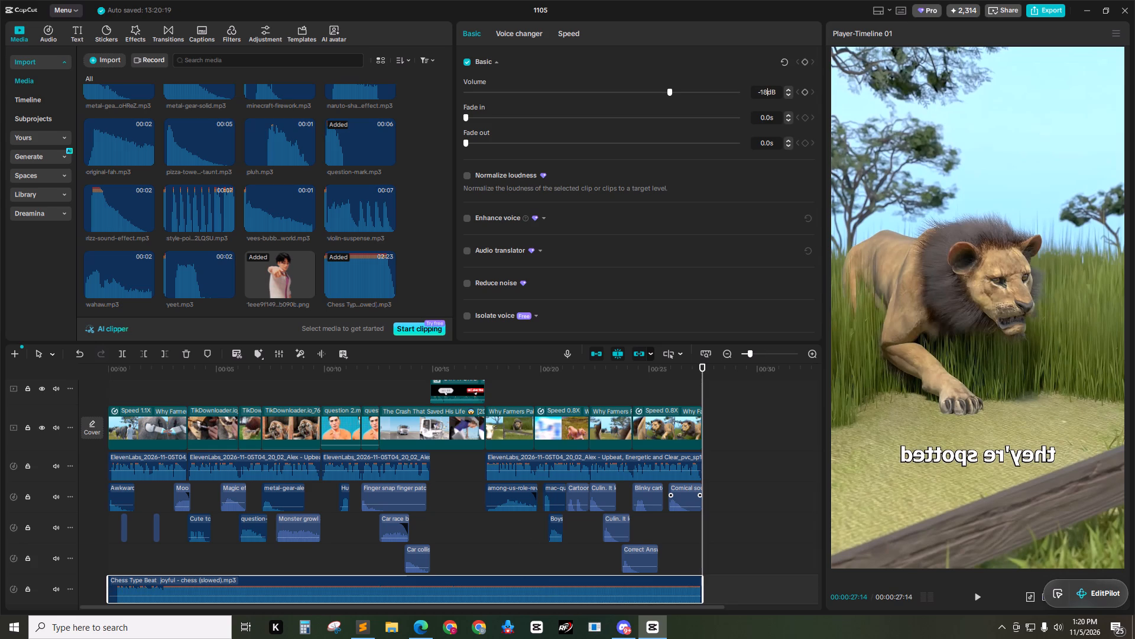
key("Return")
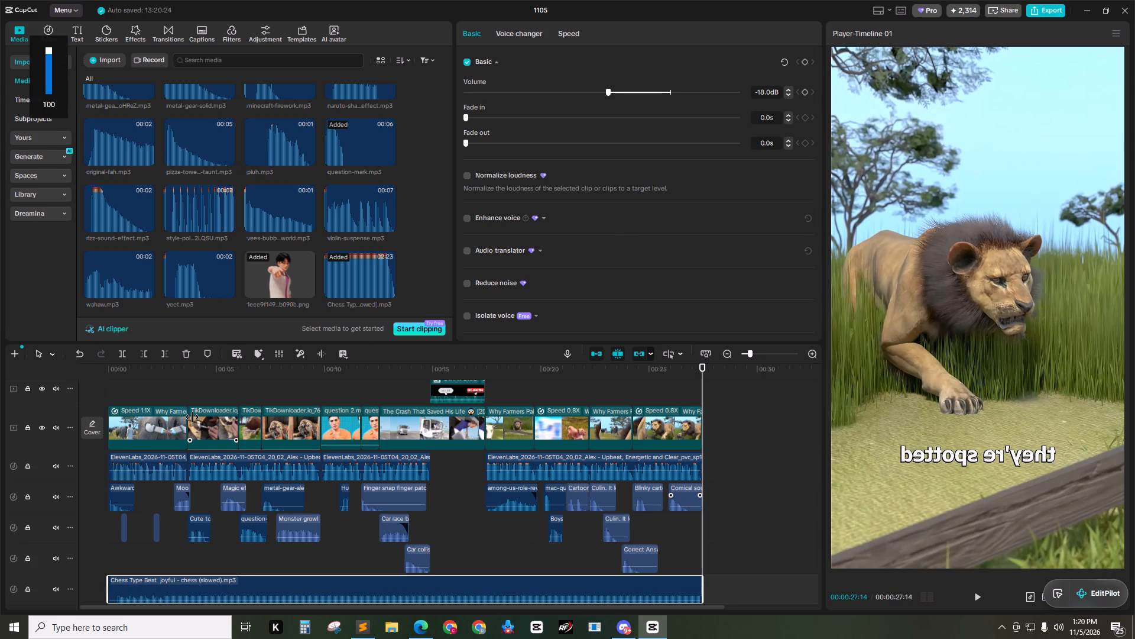
Open the auto captions settings and look over the timeline and its opening seconds from the start.
left_click(155, 390)
left_click_drag(157, 369, 100, 372)
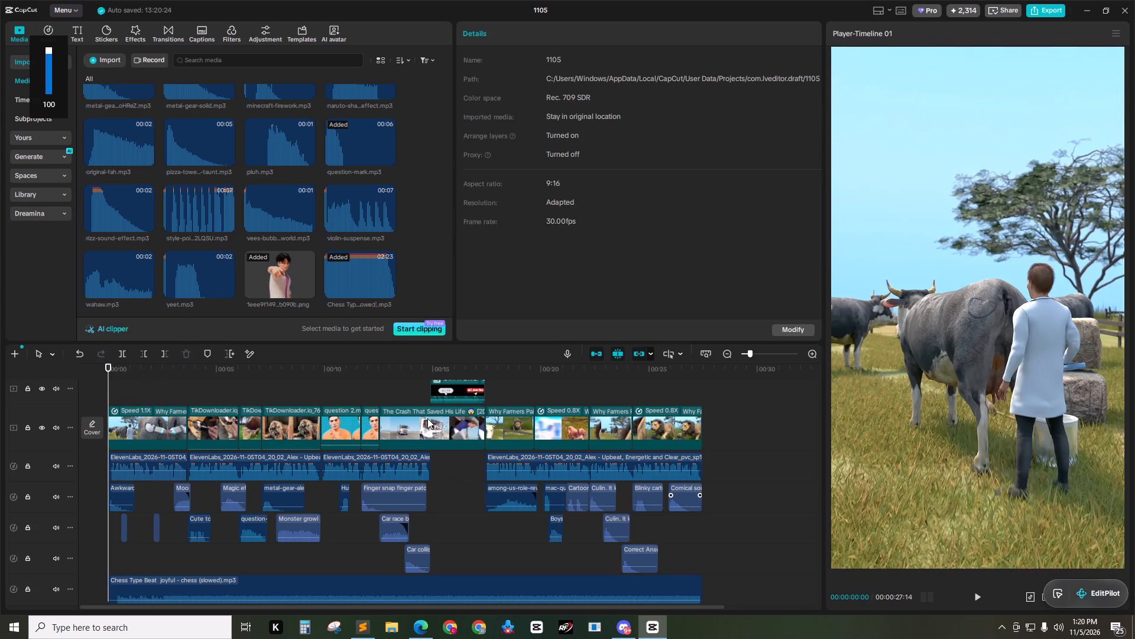
scroll(225, 532, "up", 2)
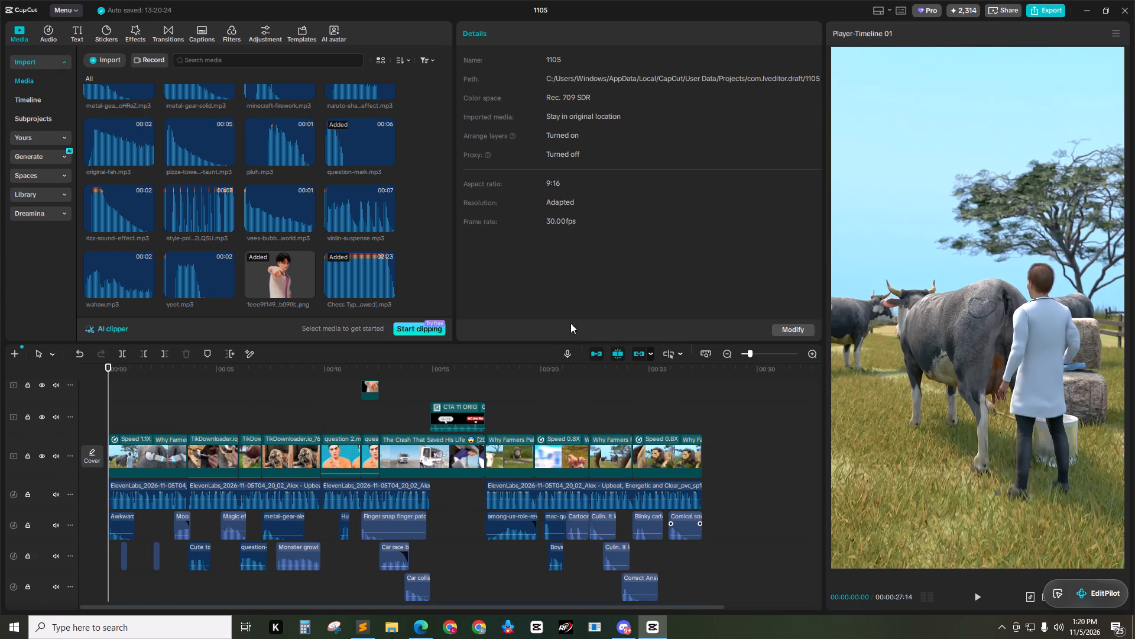
left_click(203, 37)
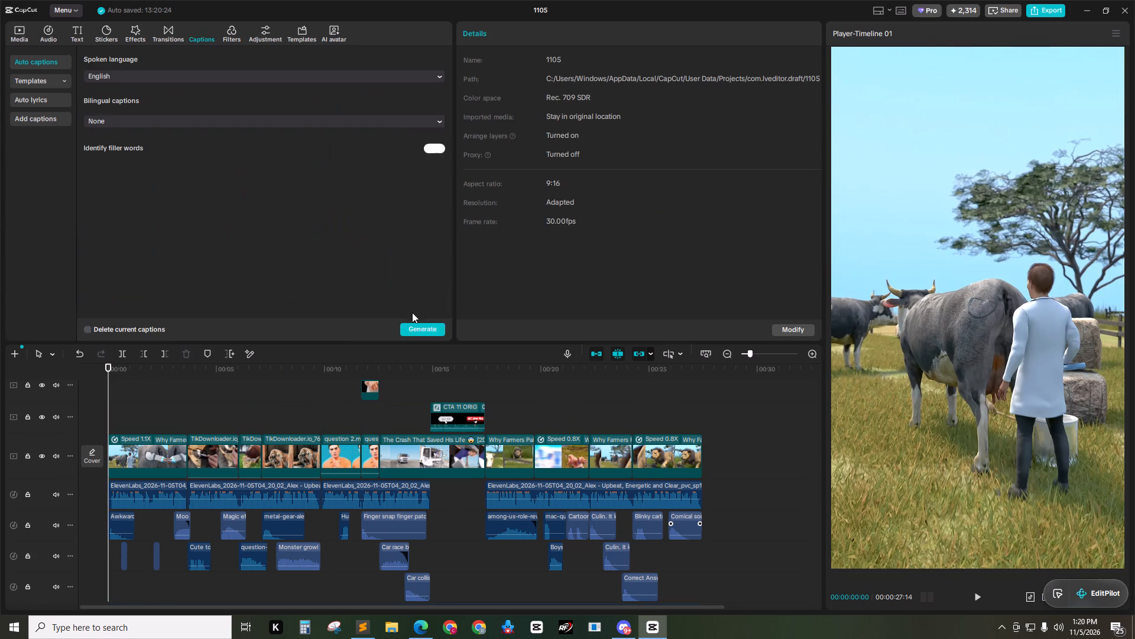
left_click(130, 370)
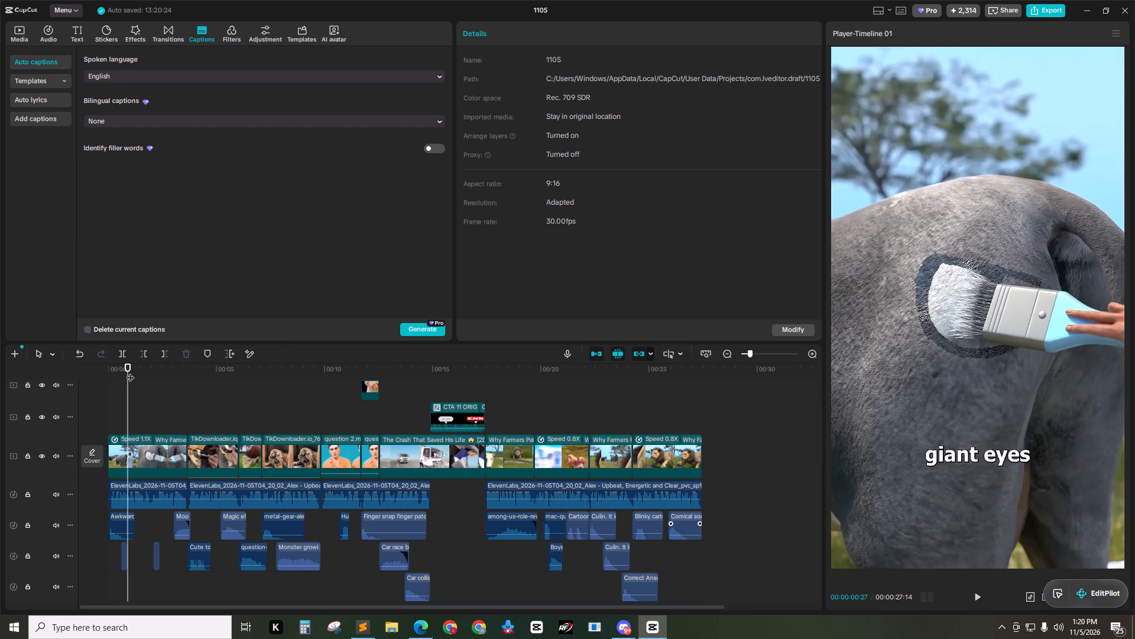
left_click(138, 386)
left_click_drag(131, 376, 100, 377)
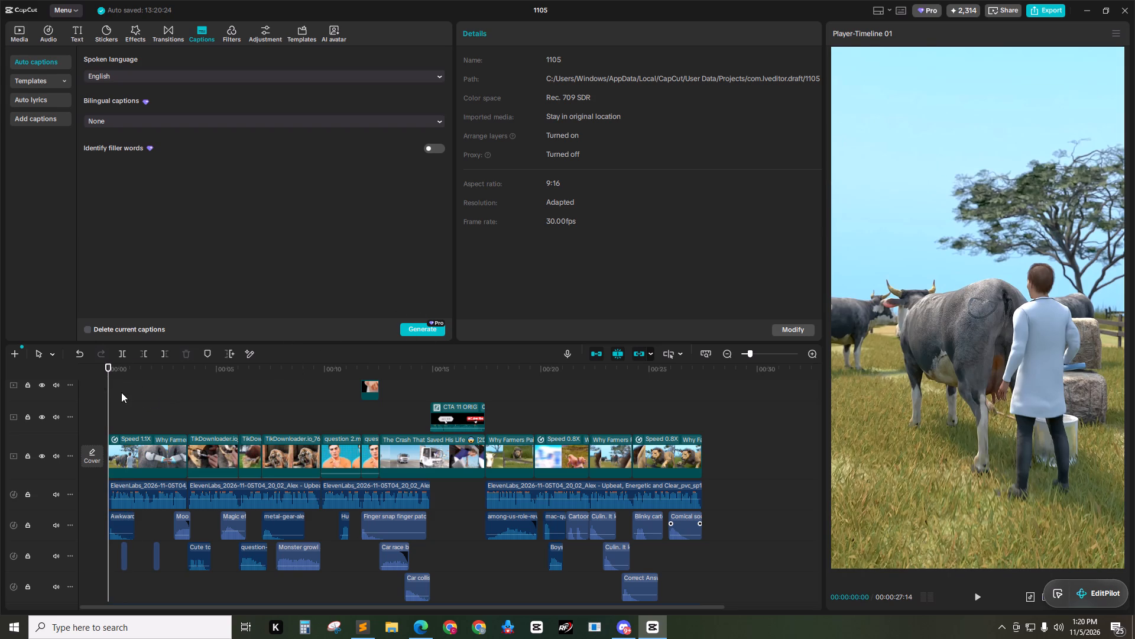
left_click_drag(108, 376, 117, 376)
left_click(137, 389)
left_click(176, 409)
scroll(174, 409, "down", 2)
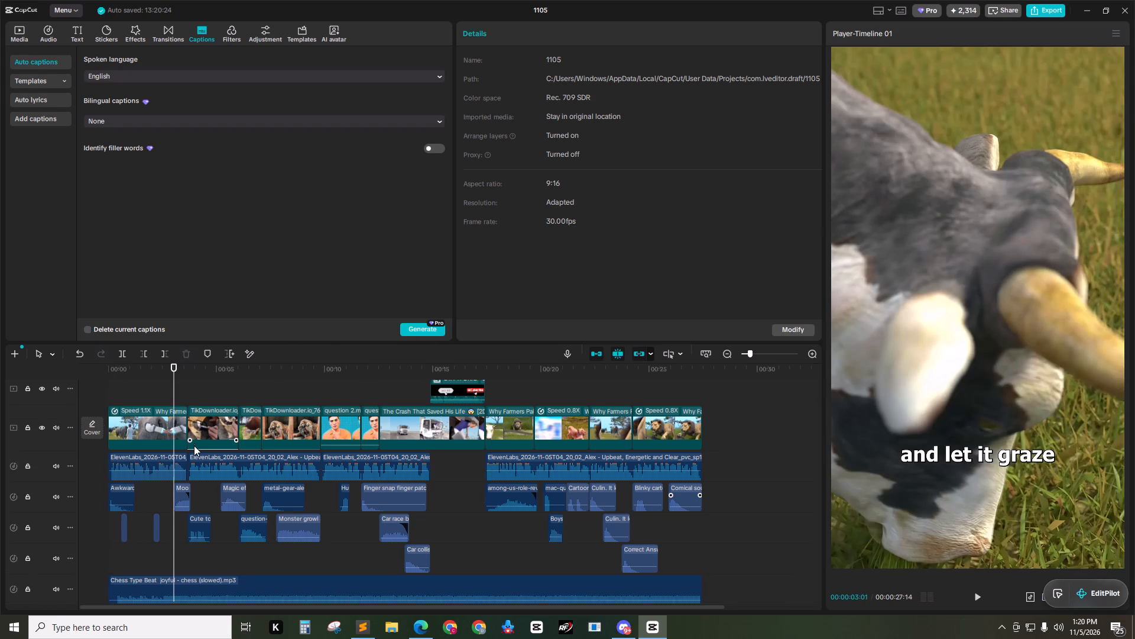
scroll(194, 444, "up", 2)
scroll(170, 395, "up", 3)
left_click_drag(176, 370, 98, 368)
scroll(320, 414, "down", 2)
Move the EditPilot widget off the player controls and play the whole video from the start in full screen.
left_click_drag(1085, 588, 901, 0)
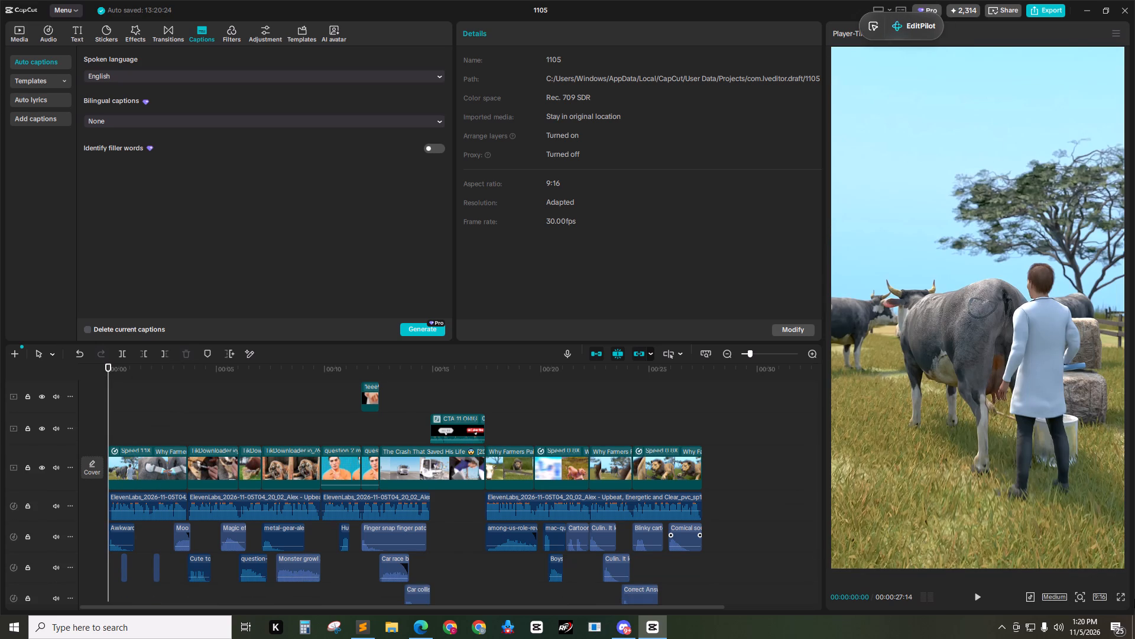
left_click(1123, 599)
key("space")
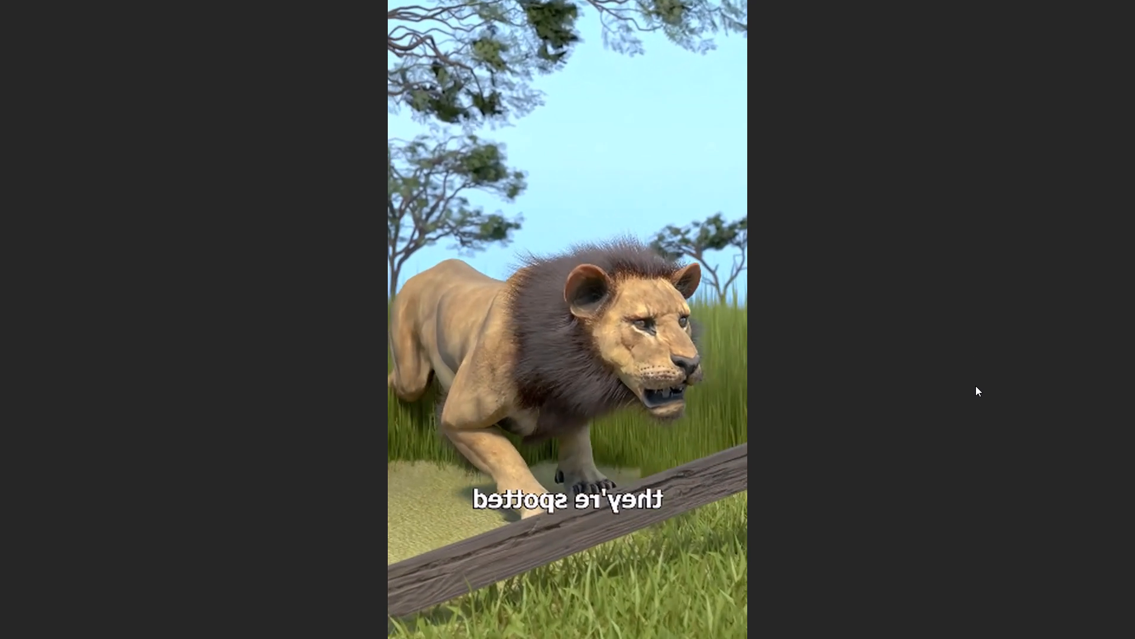
key("Escape")
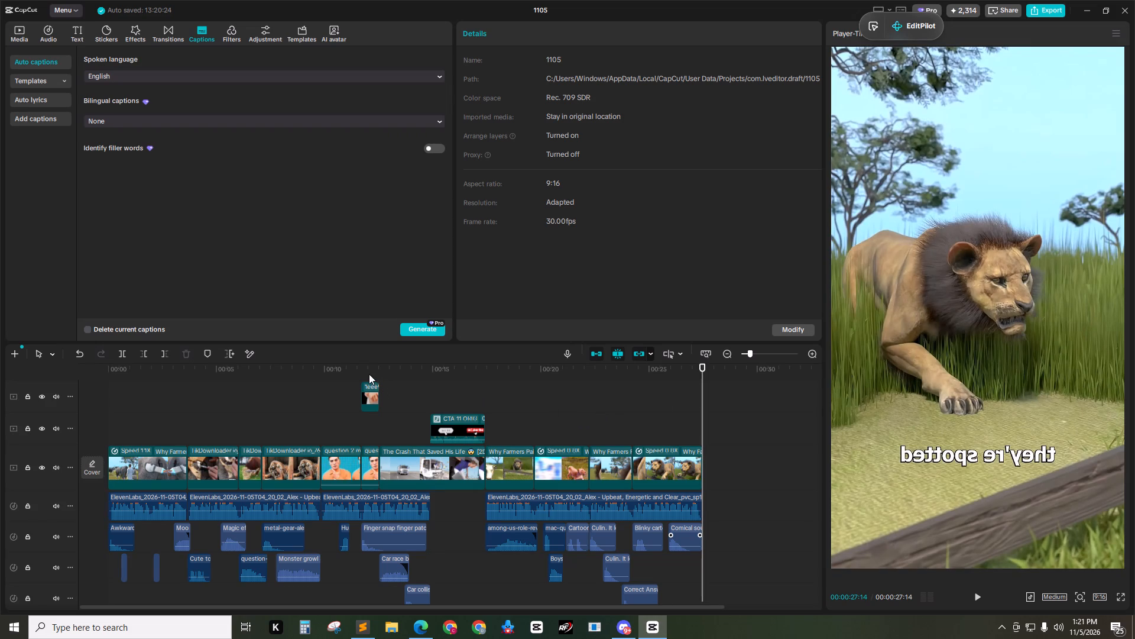
scroll(432, 489, "down", 1)
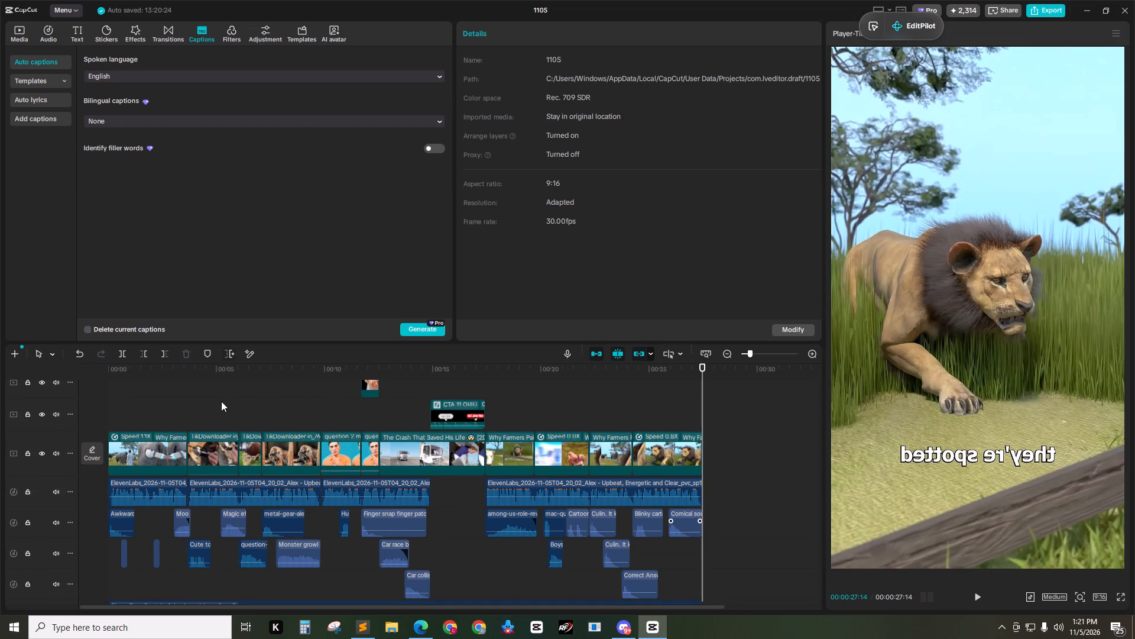
scroll(220, 414, "up", 2)
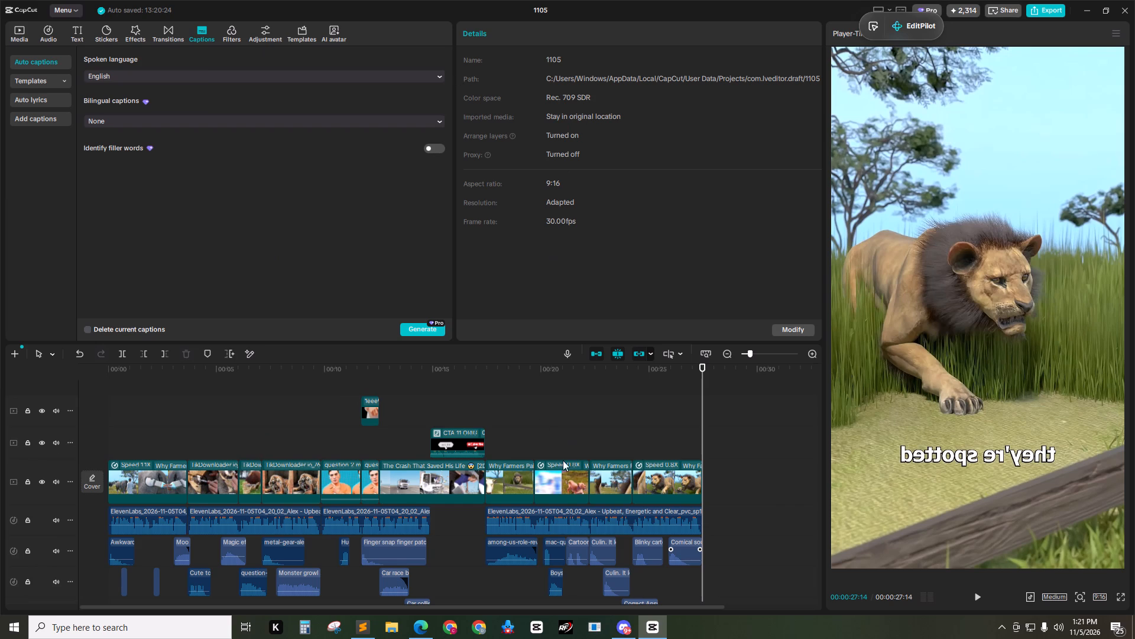
Switch to File Explorer and open the video "If you ever wondered what that thing in your throat does (1)" from Downloads.
left_click(394, 625)
left_click(271, 273)
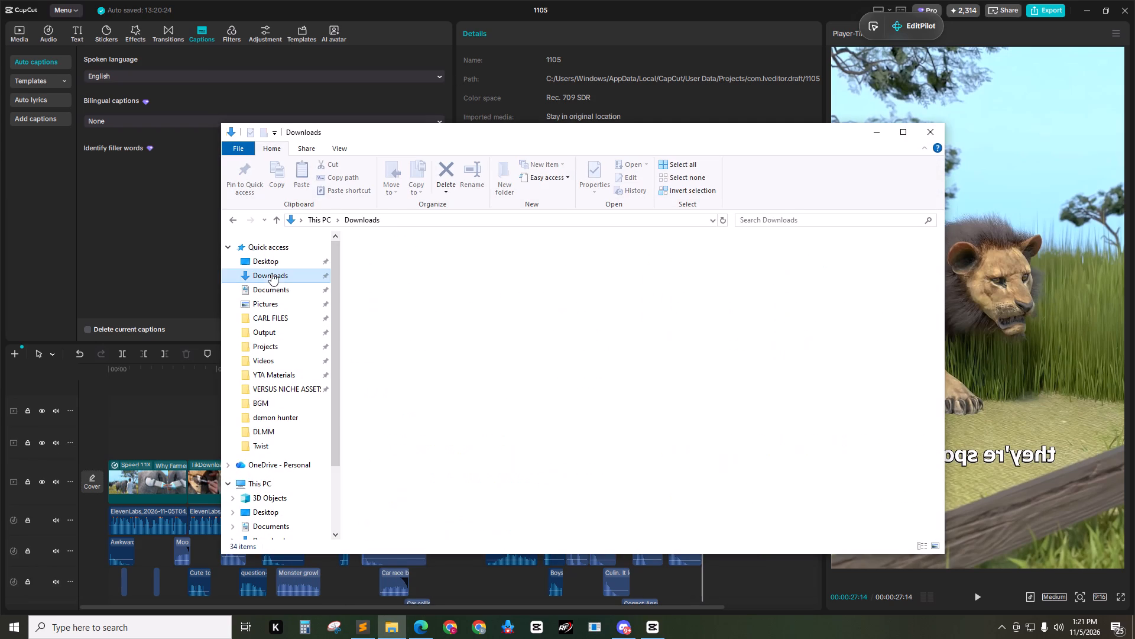
scroll(611, 369, "down", 2)
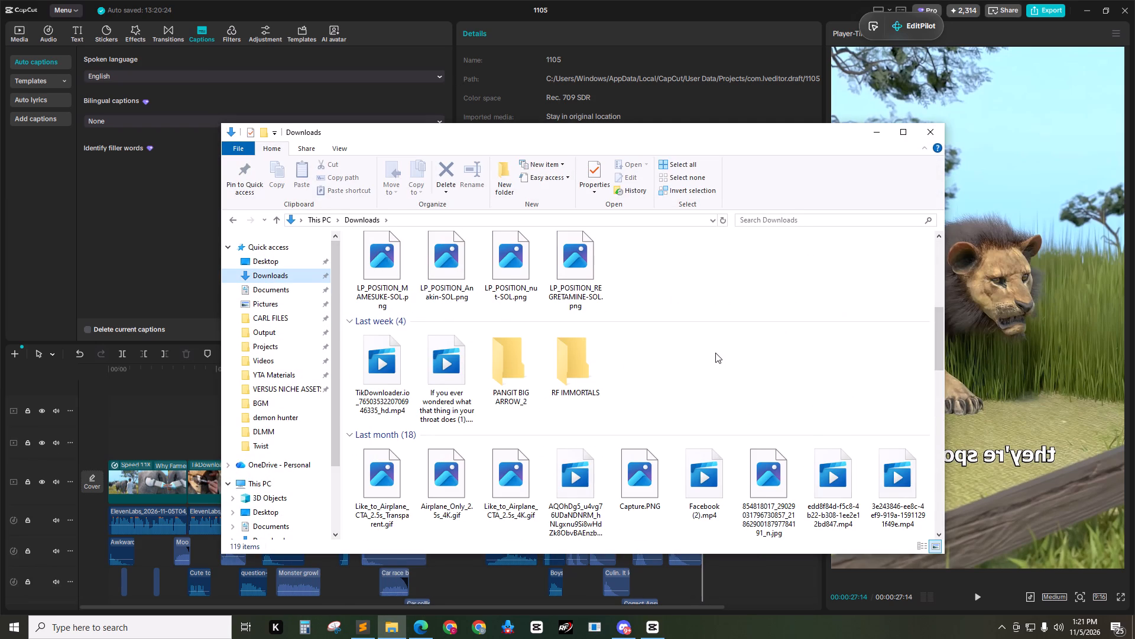
left_click(715, 353)
left_click(683, 296)
left_click(675, 411)
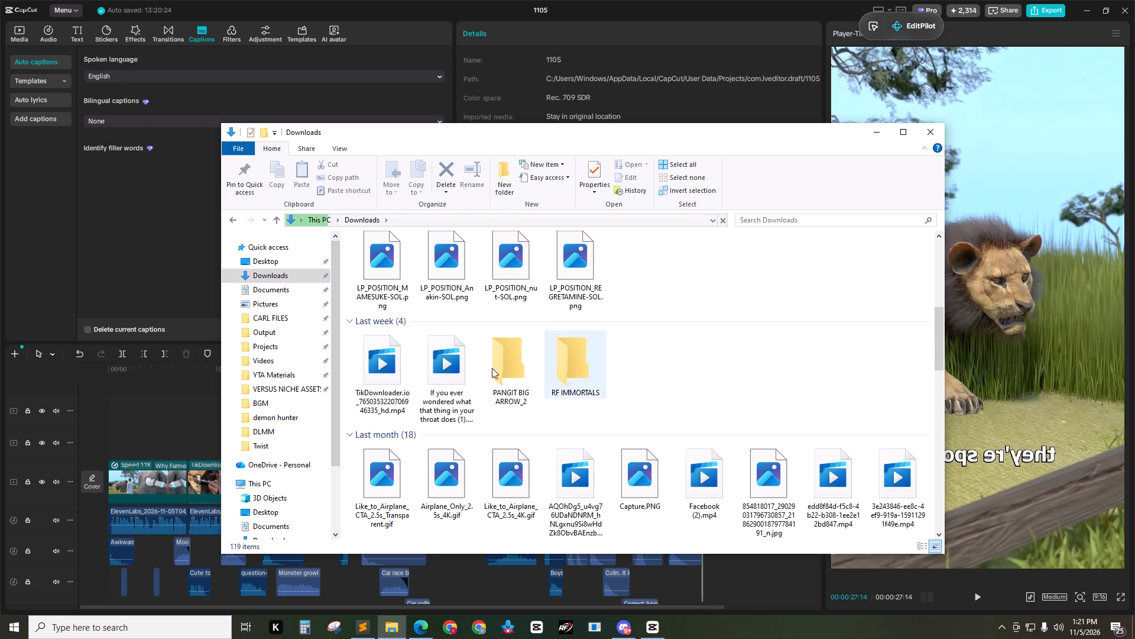
left_click(686, 367)
left_click(439, 364)
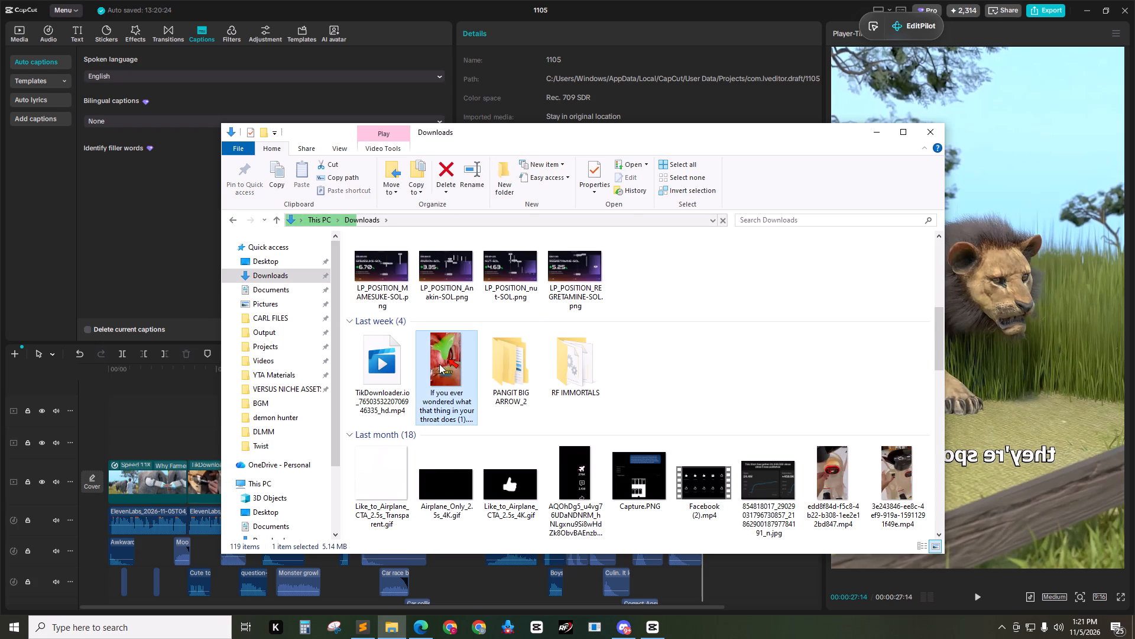
left_click(671, 352)
left_click(450, 362)
left_click(650, 349)
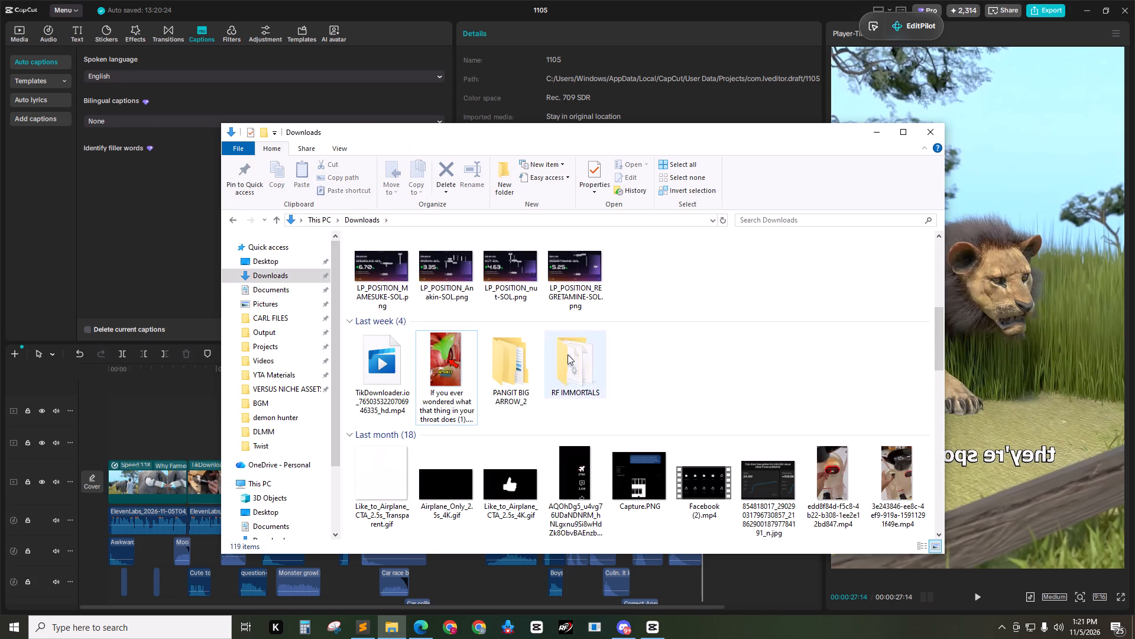
double_click(466, 356)
Rewind the throat video to its beginning and play it through to the end.
left_click(611, 485)
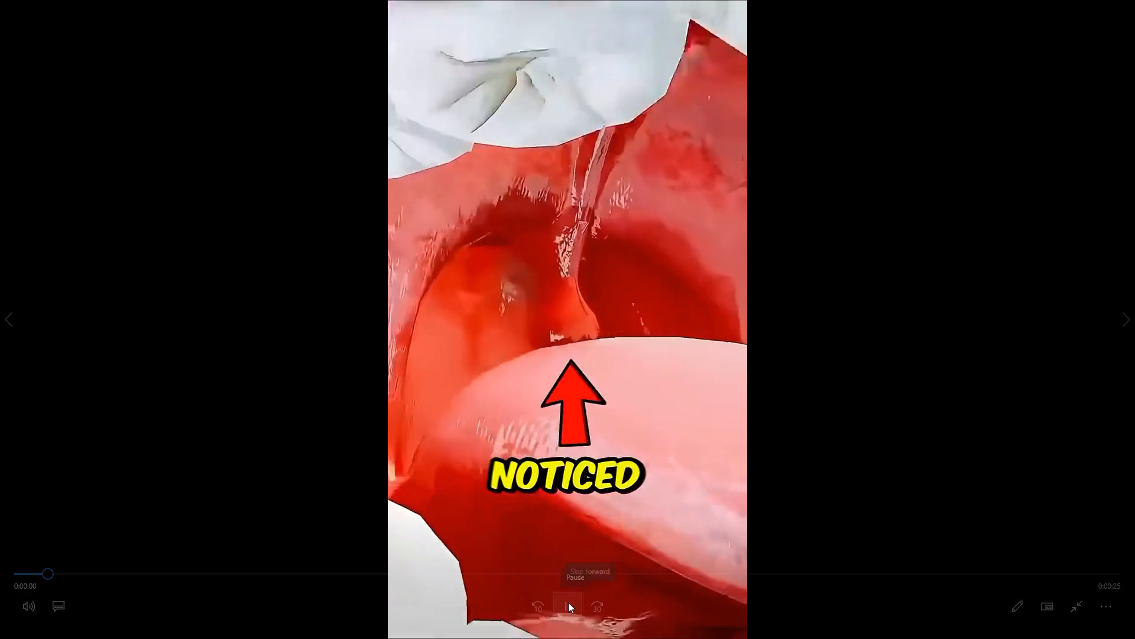
left_click(568, 602)
left_click(148, 518)
left_click_drag(66, 570, 0, 561)
left_click(539, 433)
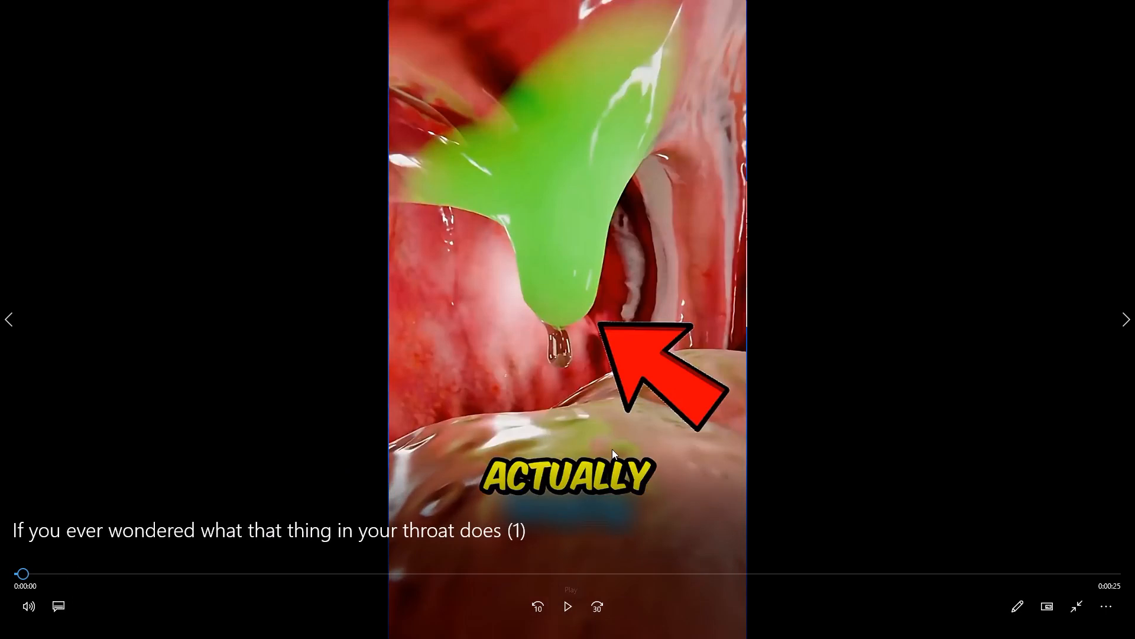
left_click(703, 463)
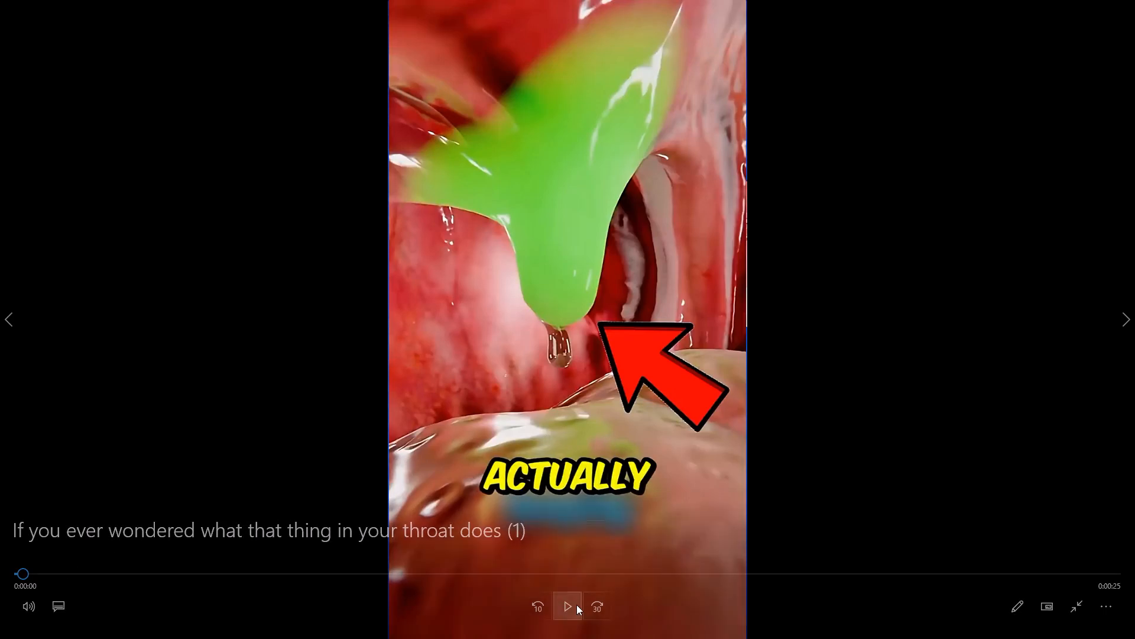
left_click(570, 608)
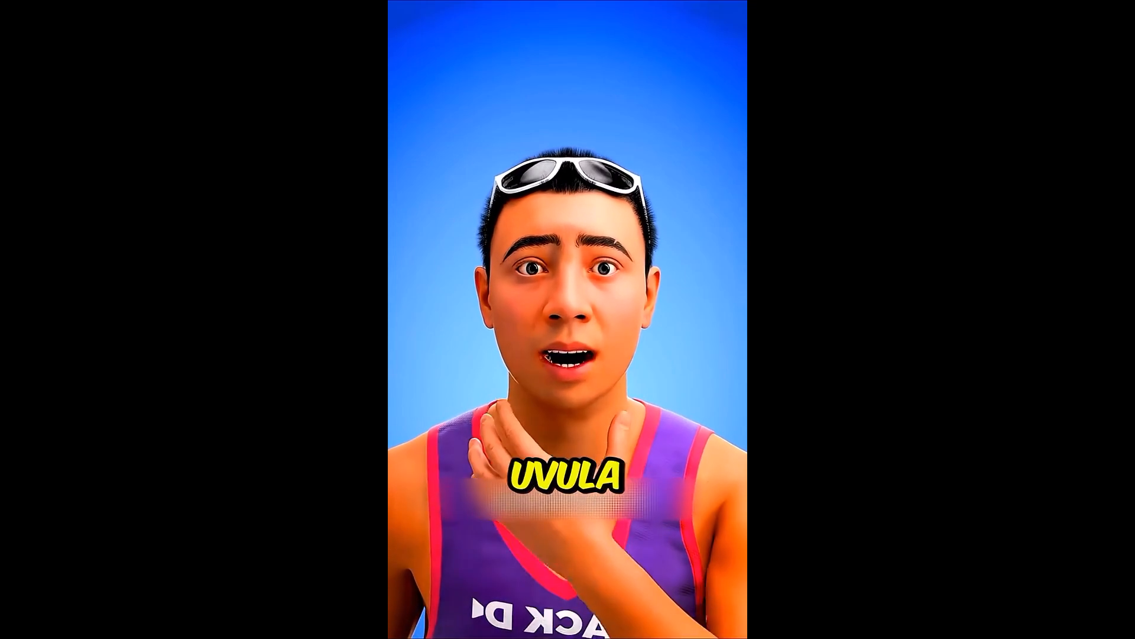
Scrub through the throat video to examine its captions, red arrows and like and subscribe animations.
left_click(526, 575)
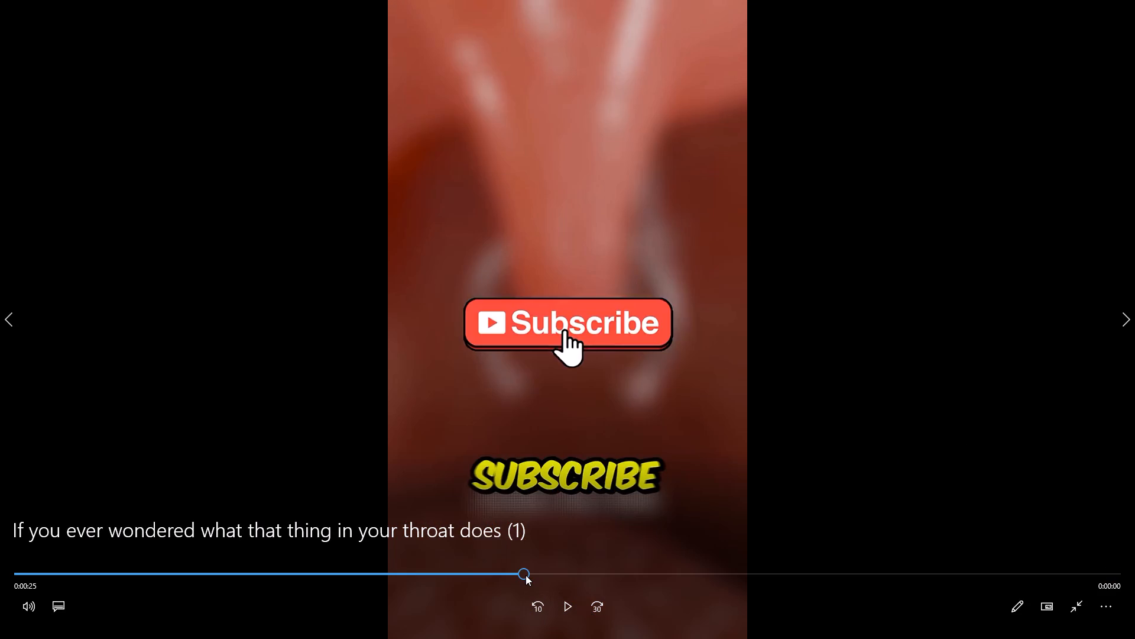
left_click_drag(526, 575, 512, 576)
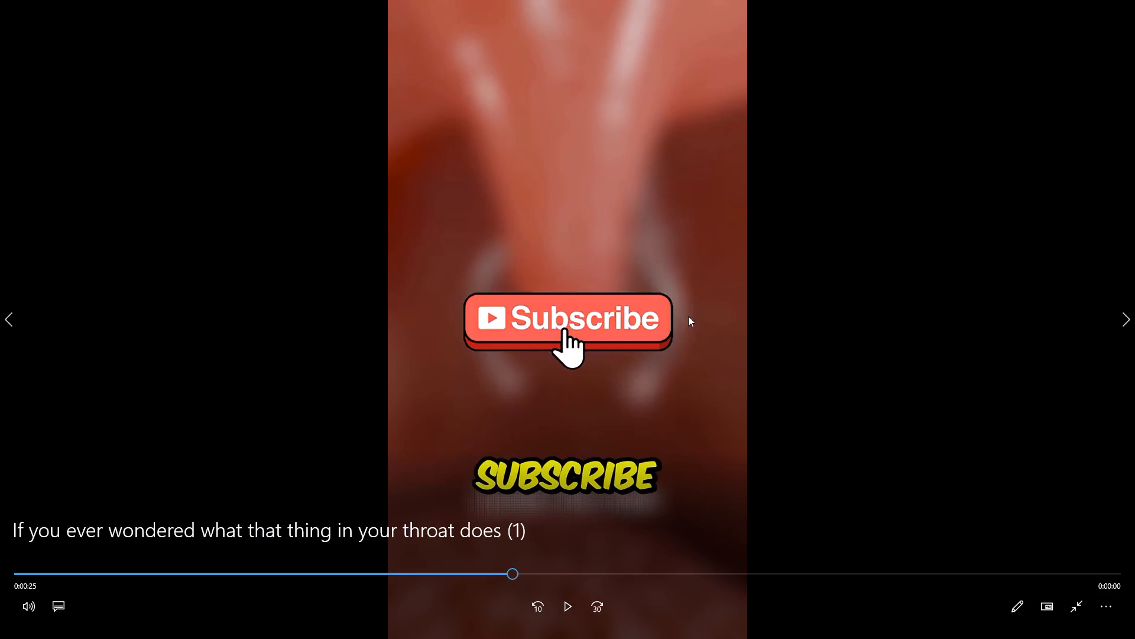
left_click_drag(510, 571, 501, 574)
left_click_drag(501, 574, 478, 577)
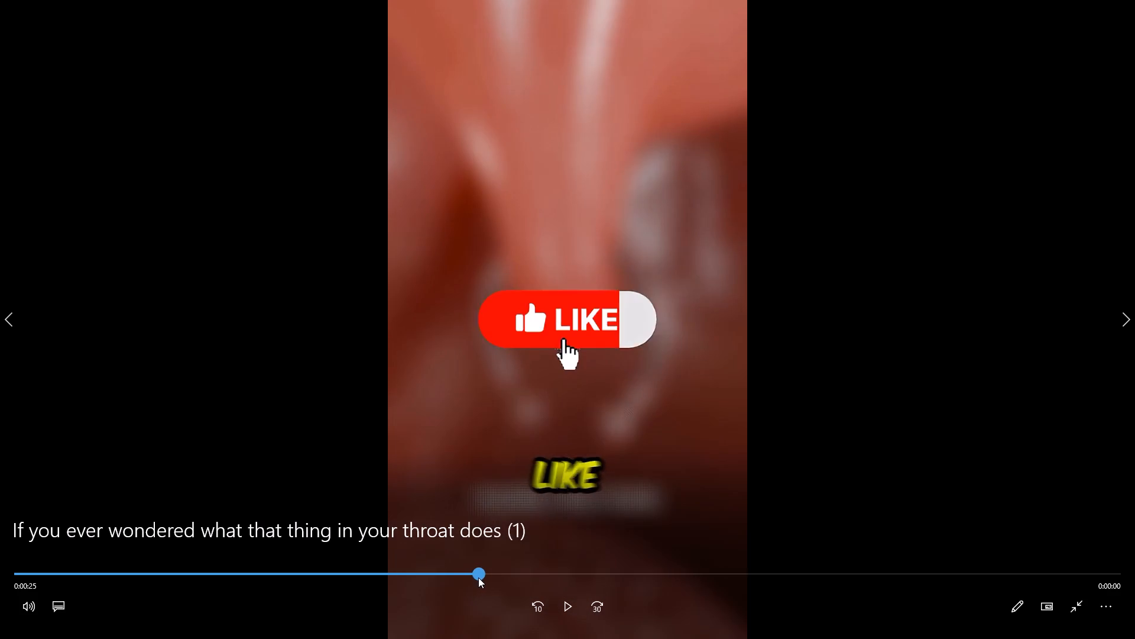
left_click_drag(478, 577, 303, 582)
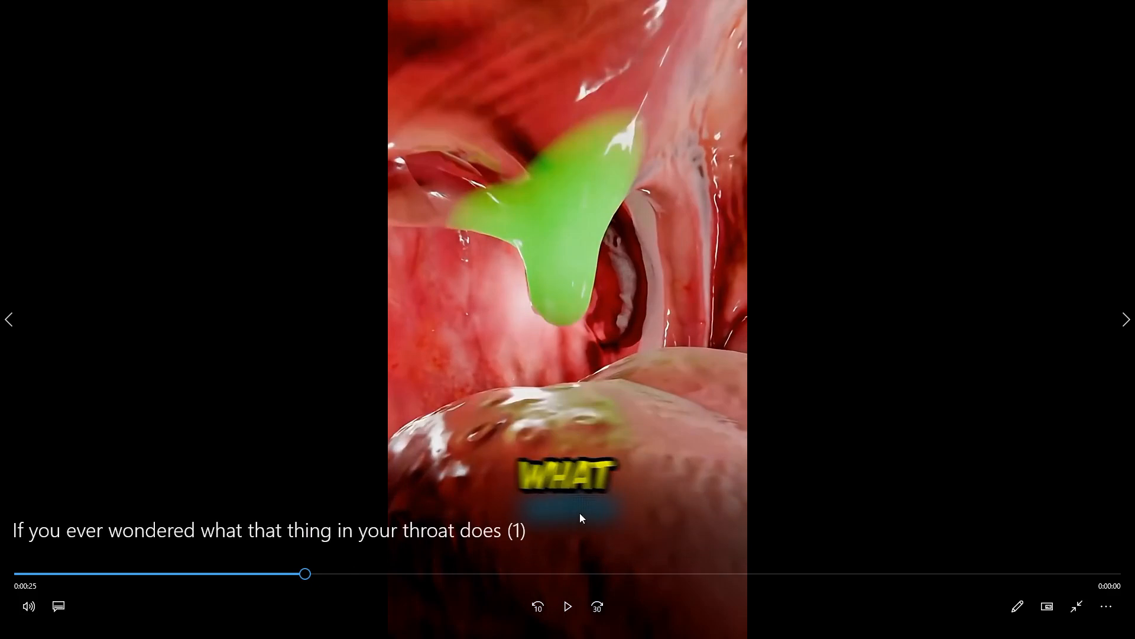
left_click_drag(322, 575, 690, 576)
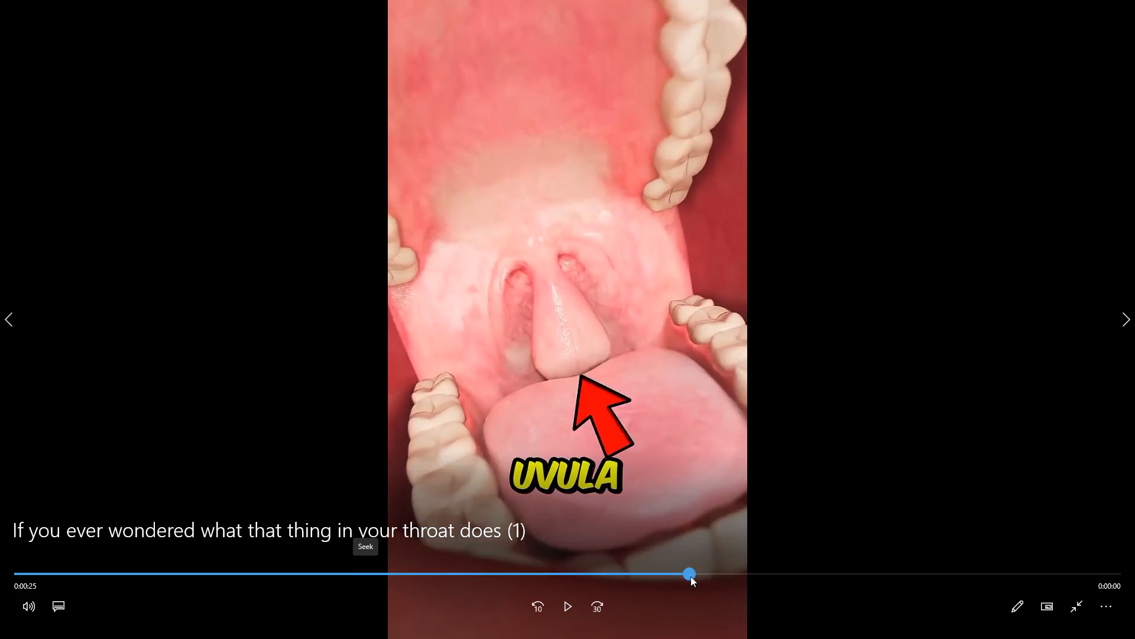
left_click_drag(690, 576, 680, 577)
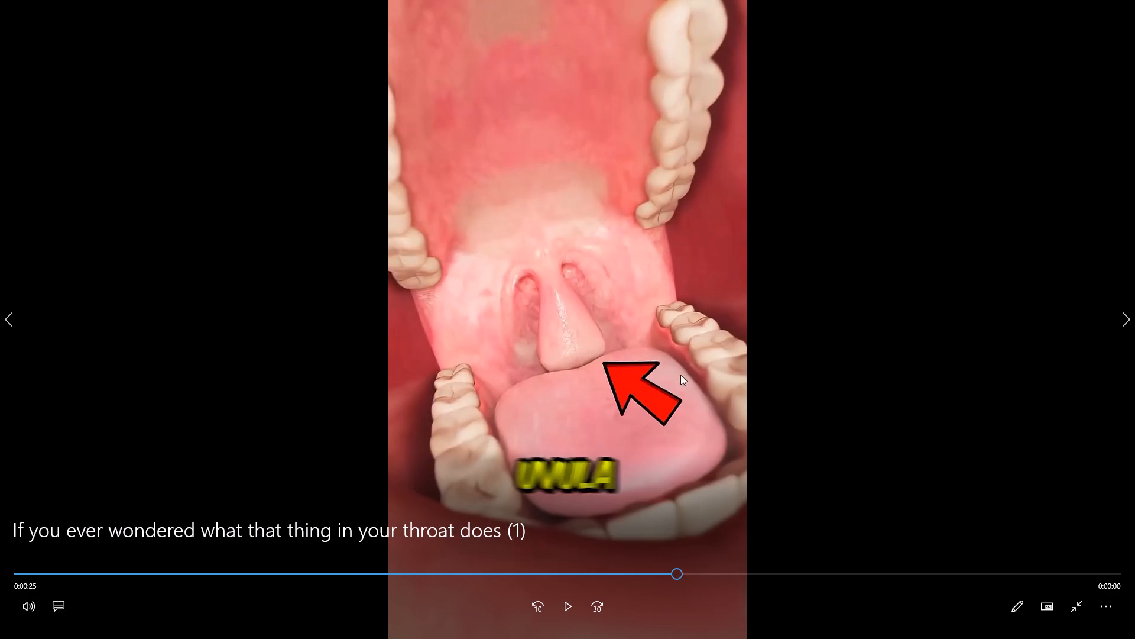
left_click_drag(680, 571, 818, 566)
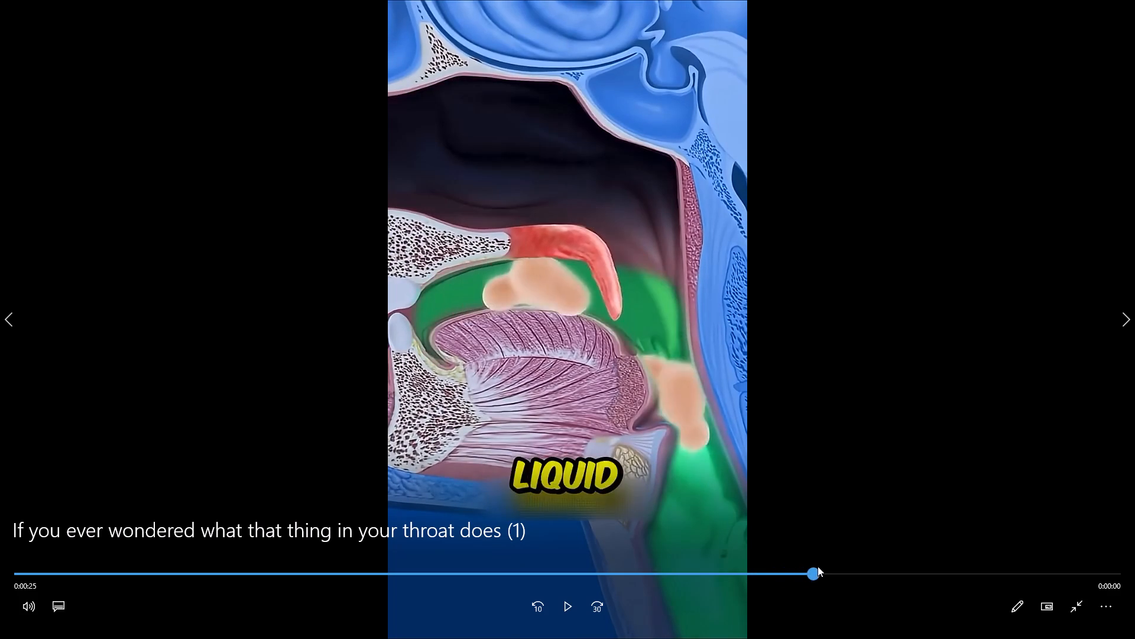
left_click_drag(818, 566, 799, 567)
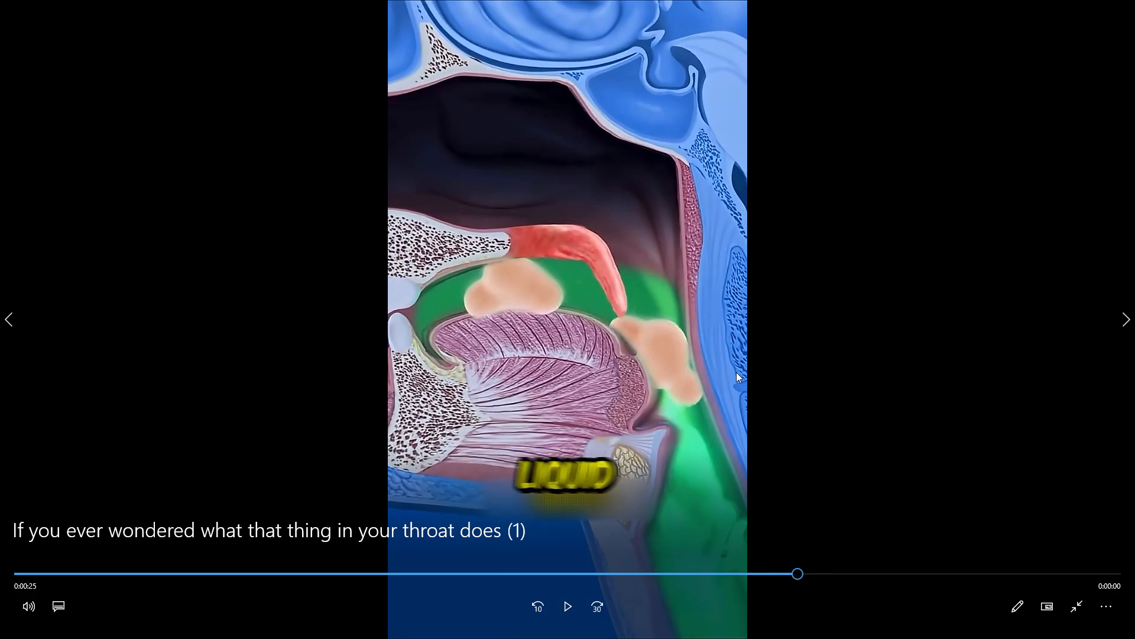
left_click_drag(806, 570, 812, 570)
key("Escape")
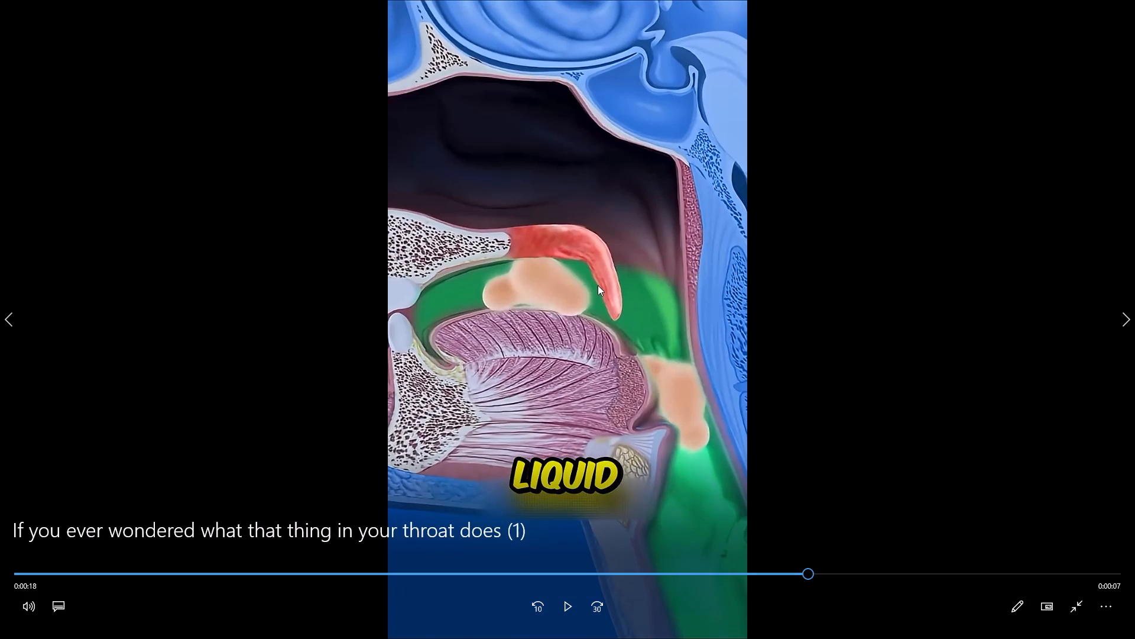
Exit full screen, then close the throat video and the Downloads window to return to the CapCut project.
key("Escape")
left_click(1075, 605)
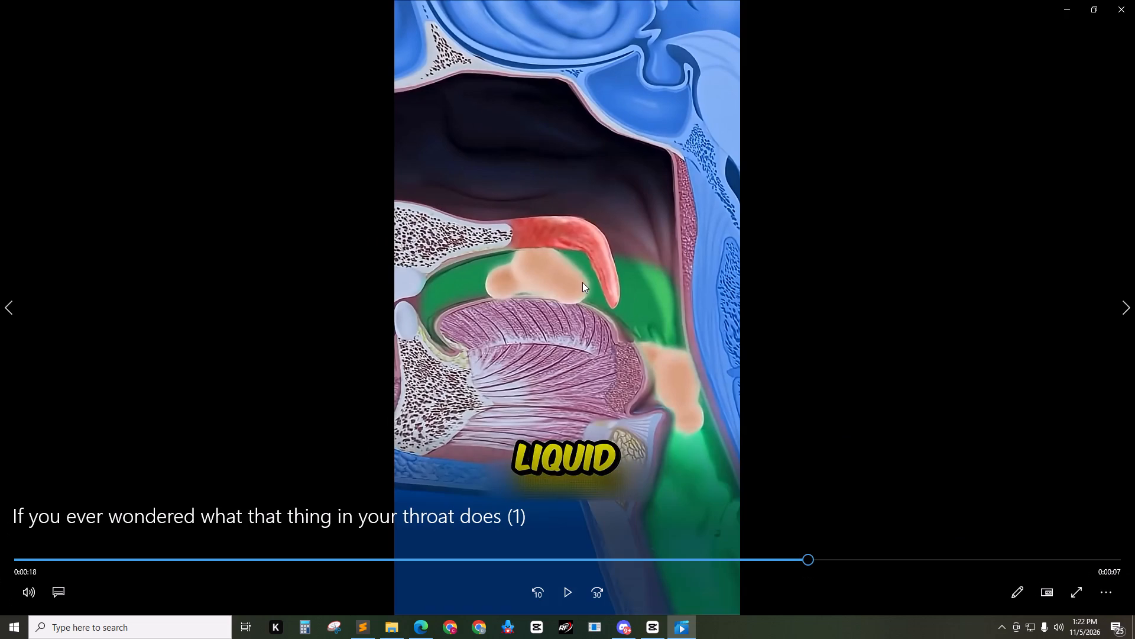
left_click(1113, 10)
scroll(493, 347, "down", 1)
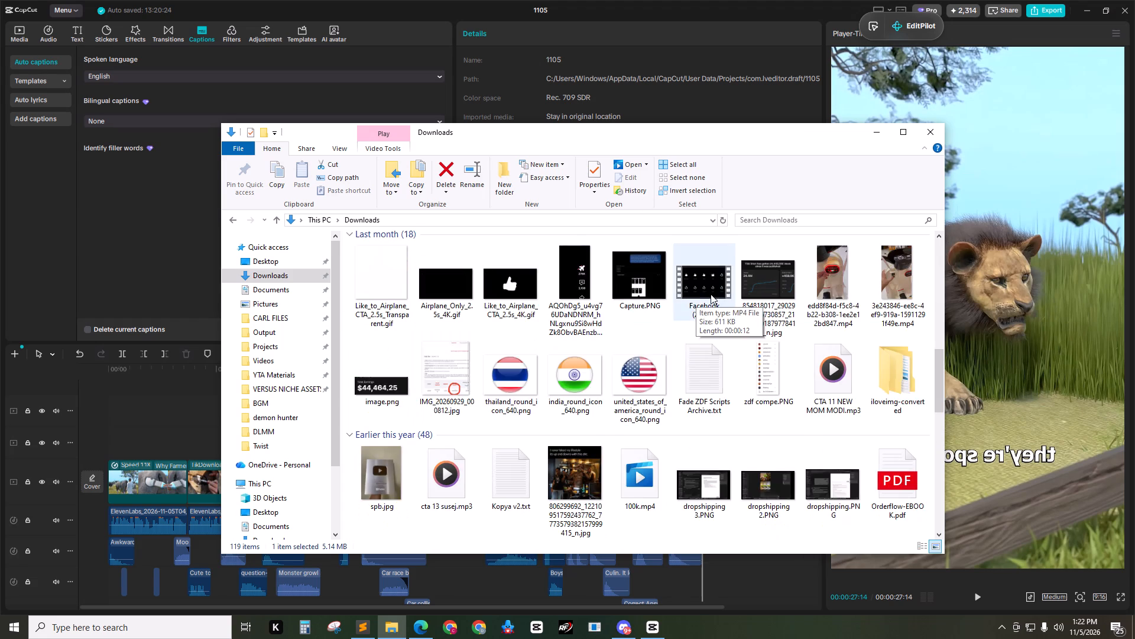
scroll(710, 294, "up", 1)
scroll(489, 308, "up", 2)
scroll(458, 483, "down", 2)
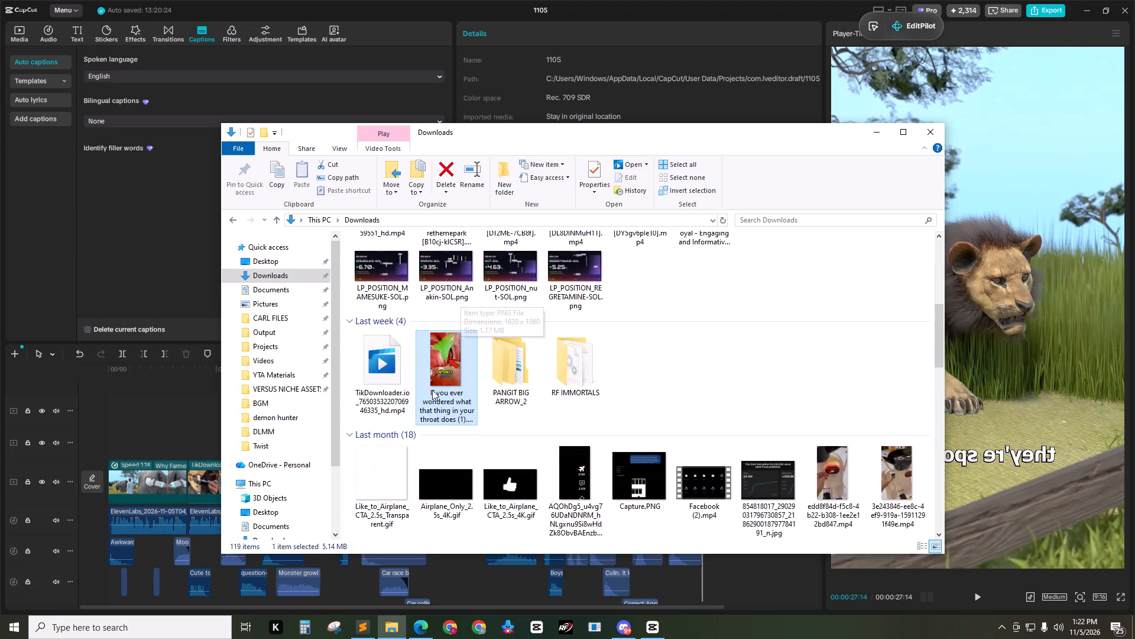
left_click(924, 132)
Mute the chess background music track and the three sound-effect tracks, leaving the voiceover track audible.
left_click(507, 406)
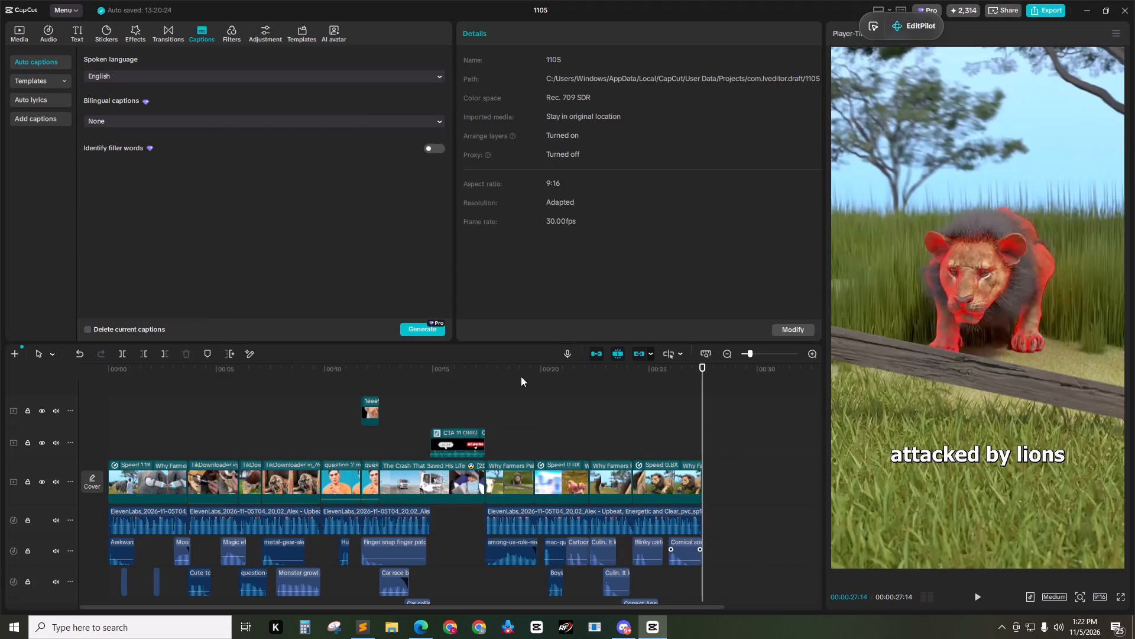
left_click_drag(511, 369, 402, 374)
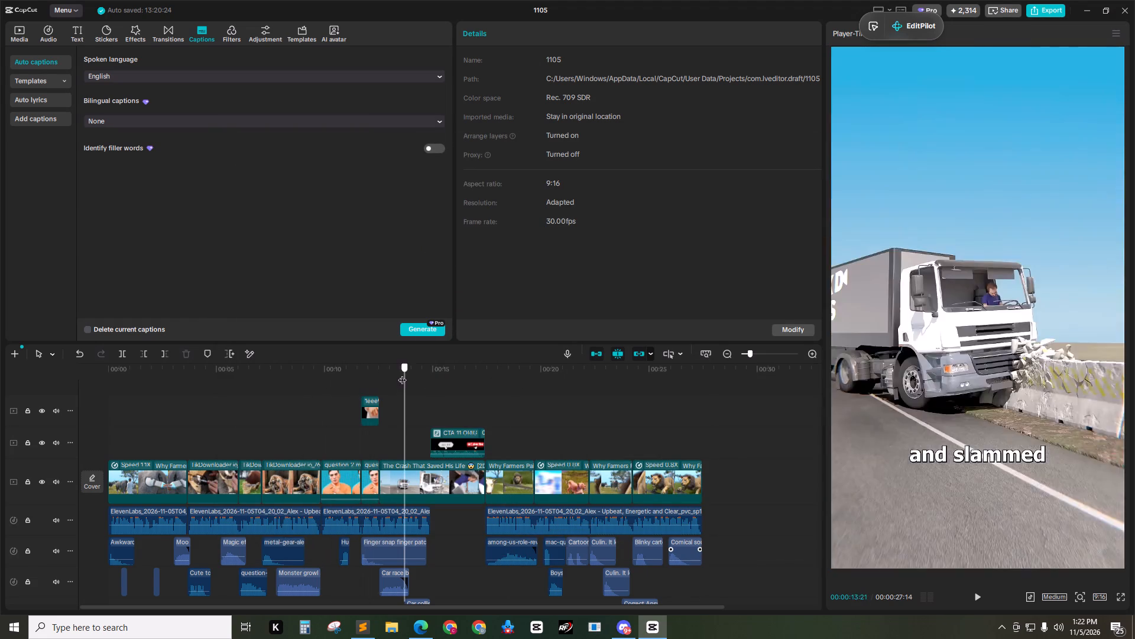
left_click_drag(402, 374, 161, 395)
scroll(213, 395, "down", 3)
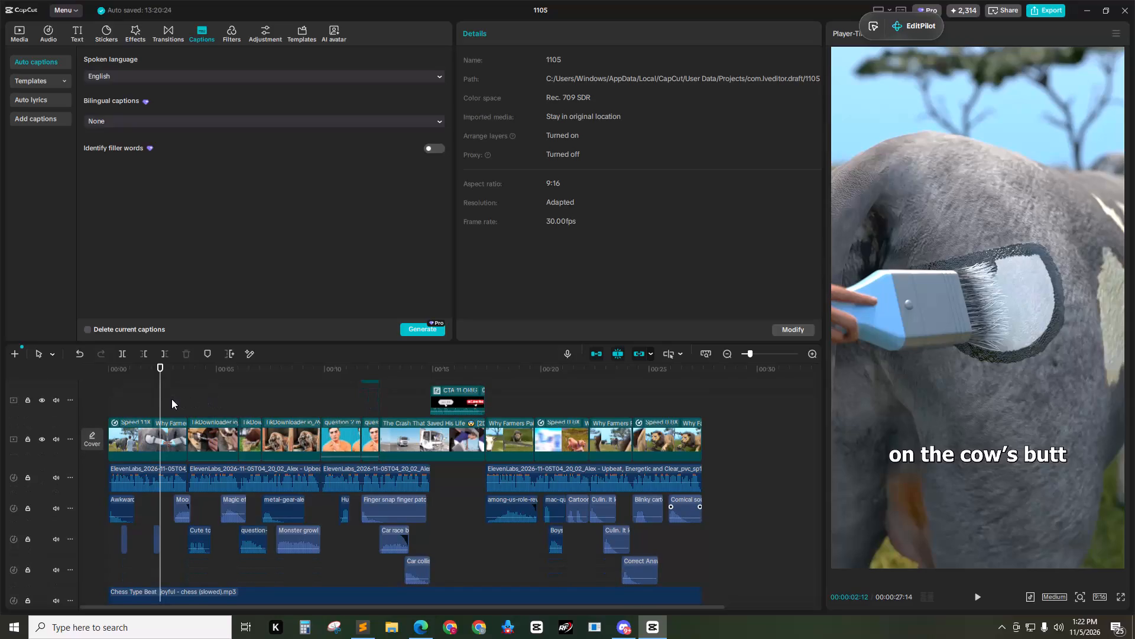
scroll(171, 401, "down", 3)
scroll(197, 470, "down", 1)
scroll(196, 470, "up", 6)
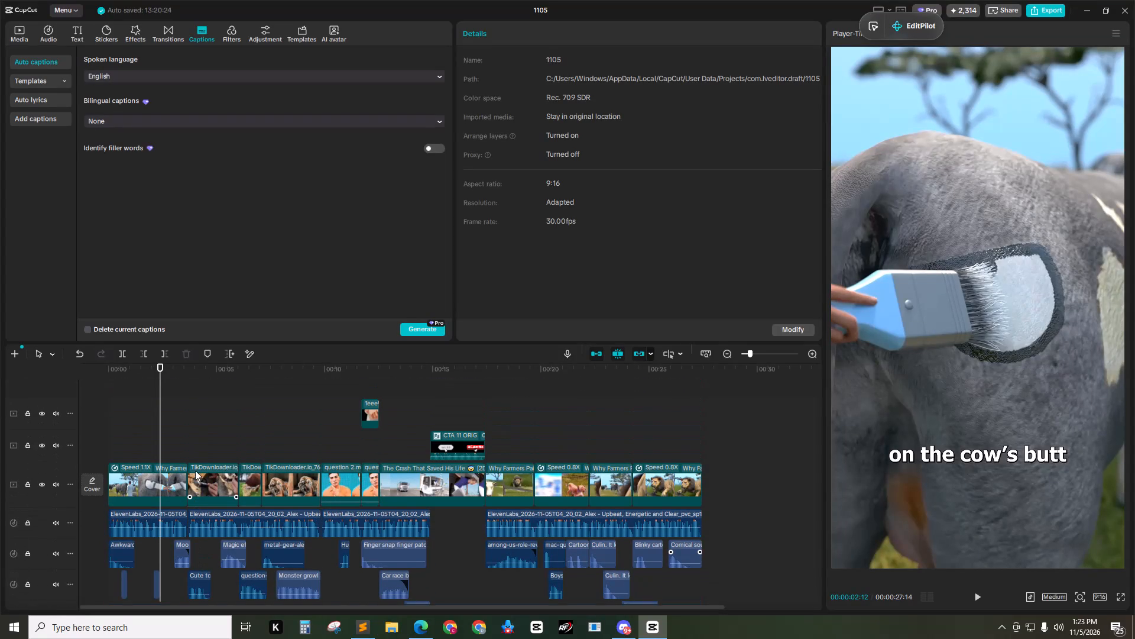
scroll(195, 470, "up", 1)
scroll(183, 443, "down", 4)
scroll(307, 456, "down", 2)
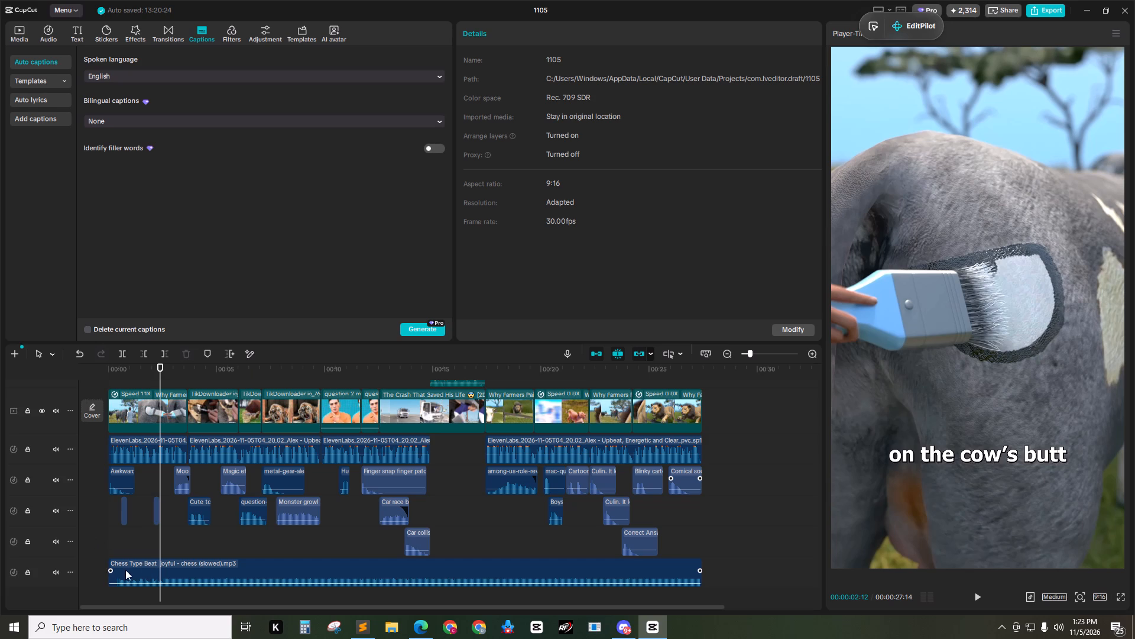
left_click(59, 571)
left_click(55, 541)
left_click(57, 512)
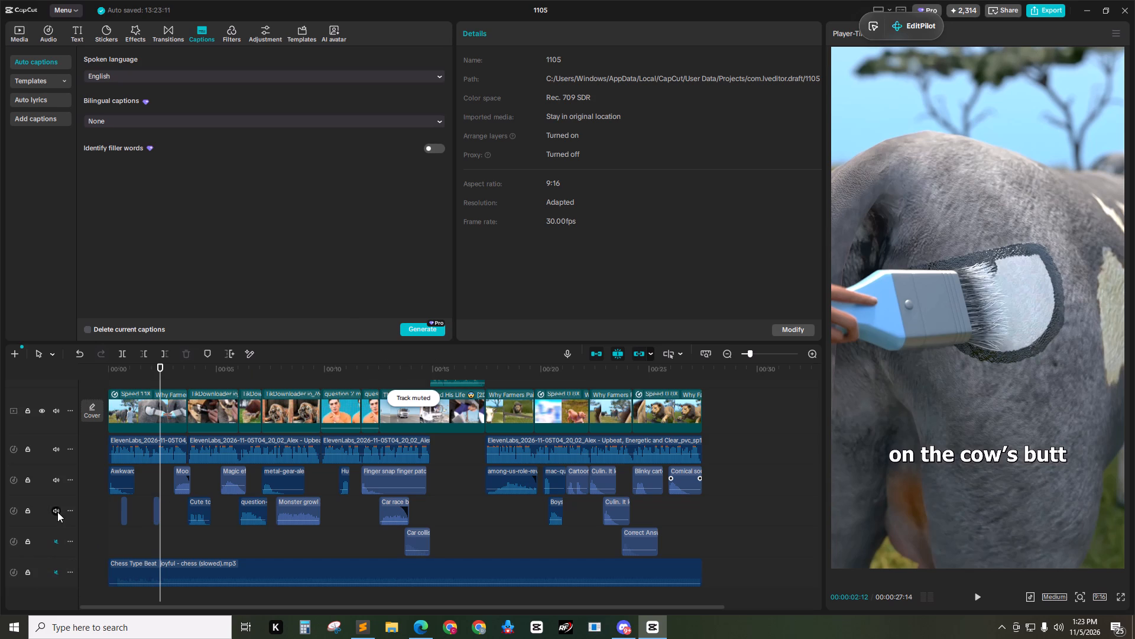
left_click(56, 483)
Combine all the main video clips, the overlay clips and the voiceover clips into one compound clip.
scroll(465, 485, "up", 4)
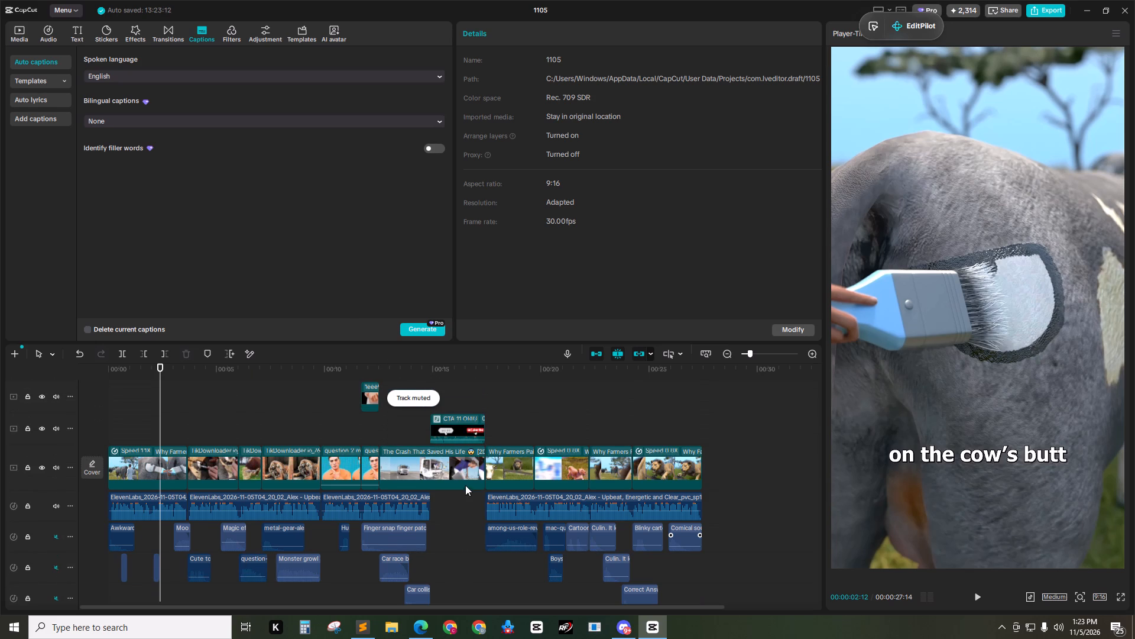
left_click_drag(751, 500, 0, 507)
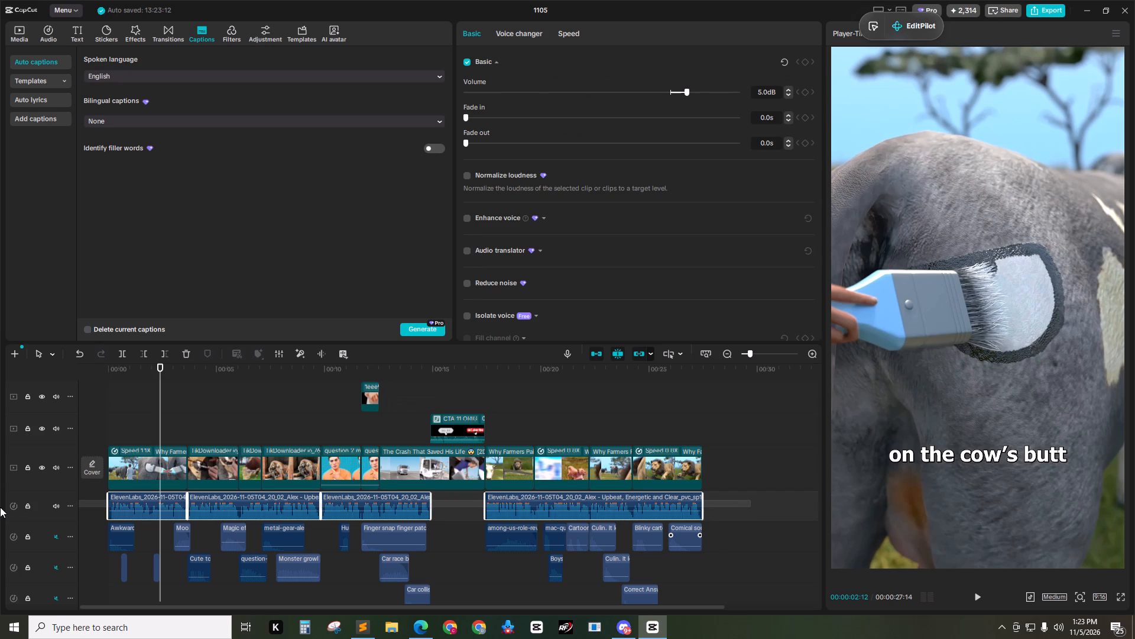
left_click_drag(0, 507, 0, 159)
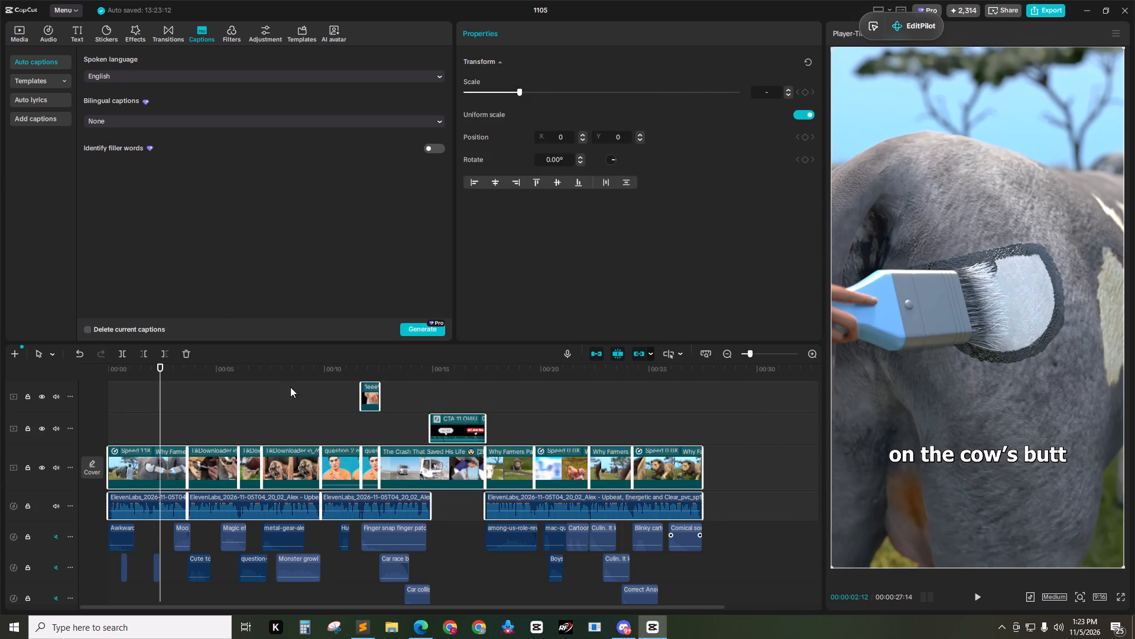
right_click(401, 464)
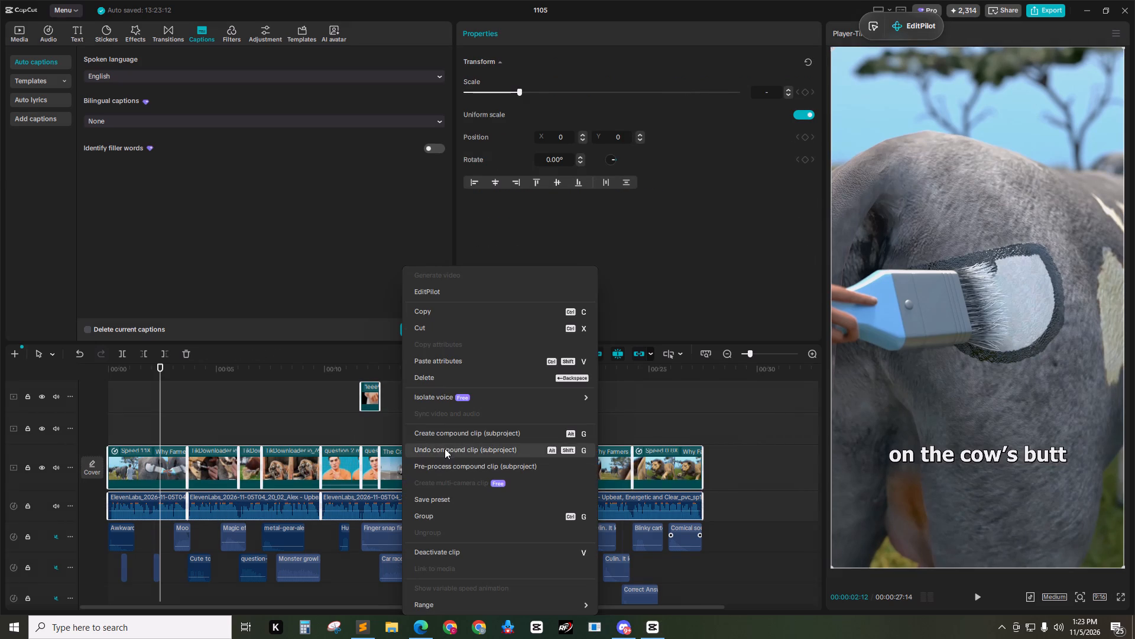
left_click(445, 436)
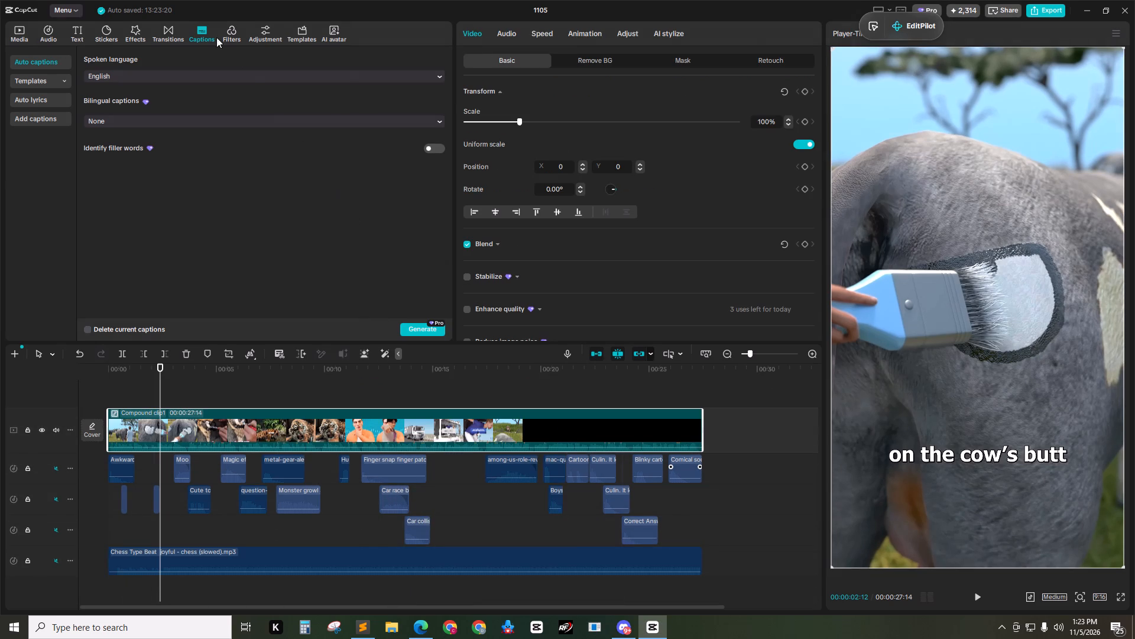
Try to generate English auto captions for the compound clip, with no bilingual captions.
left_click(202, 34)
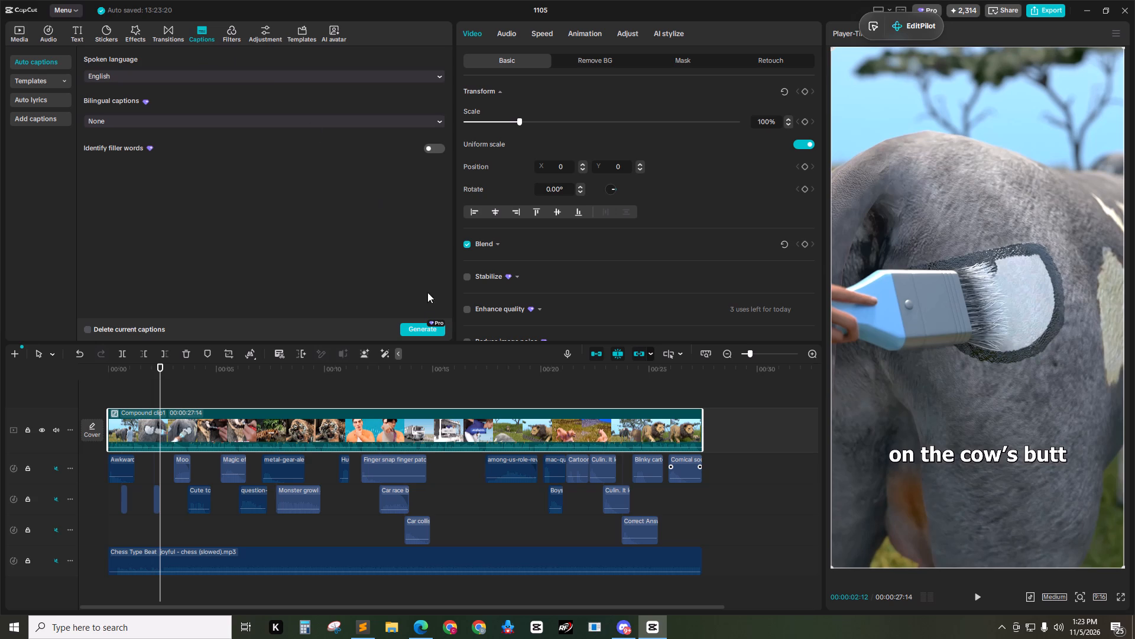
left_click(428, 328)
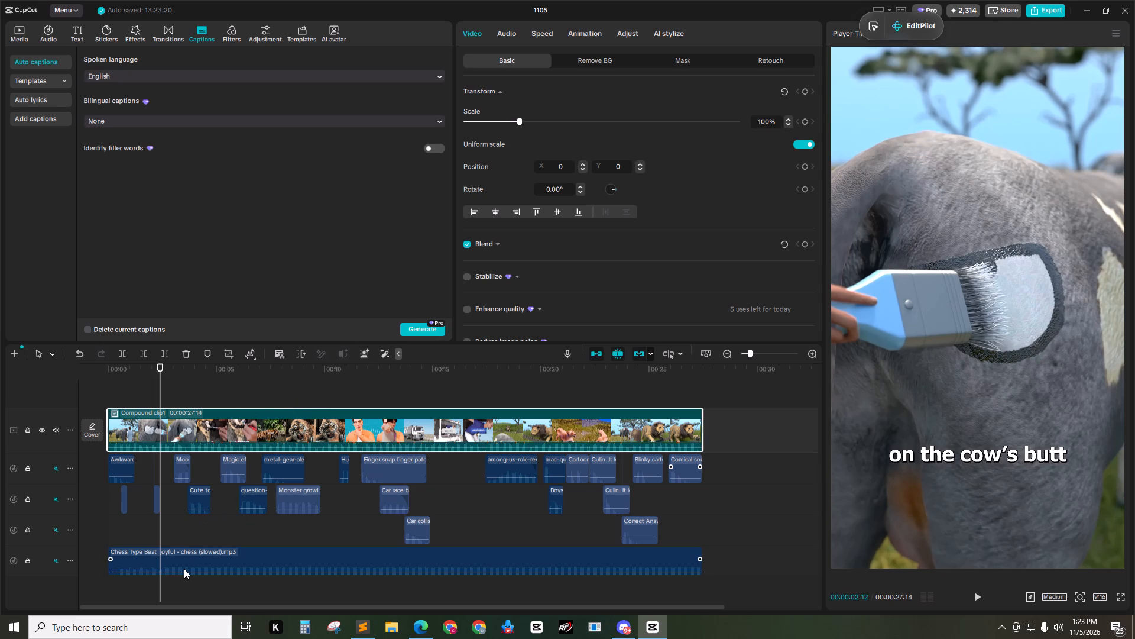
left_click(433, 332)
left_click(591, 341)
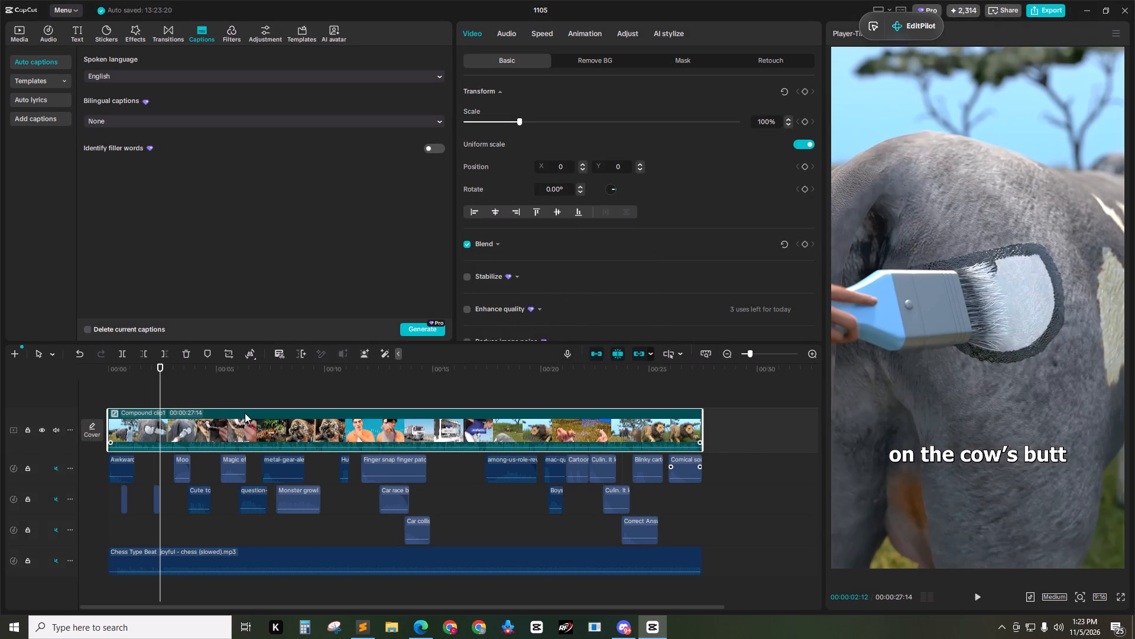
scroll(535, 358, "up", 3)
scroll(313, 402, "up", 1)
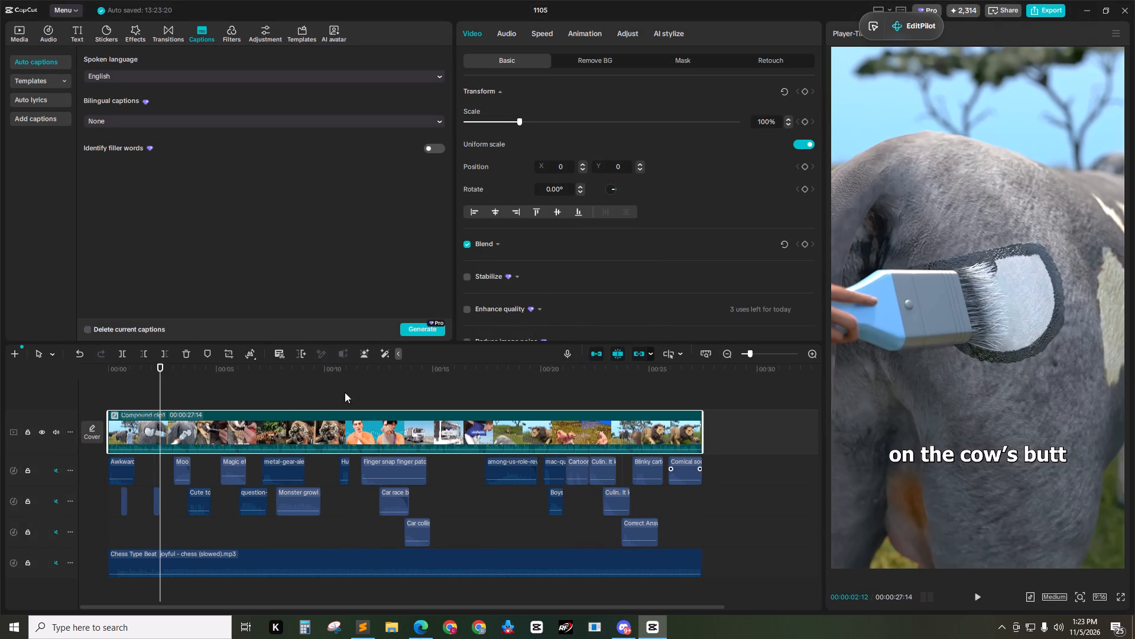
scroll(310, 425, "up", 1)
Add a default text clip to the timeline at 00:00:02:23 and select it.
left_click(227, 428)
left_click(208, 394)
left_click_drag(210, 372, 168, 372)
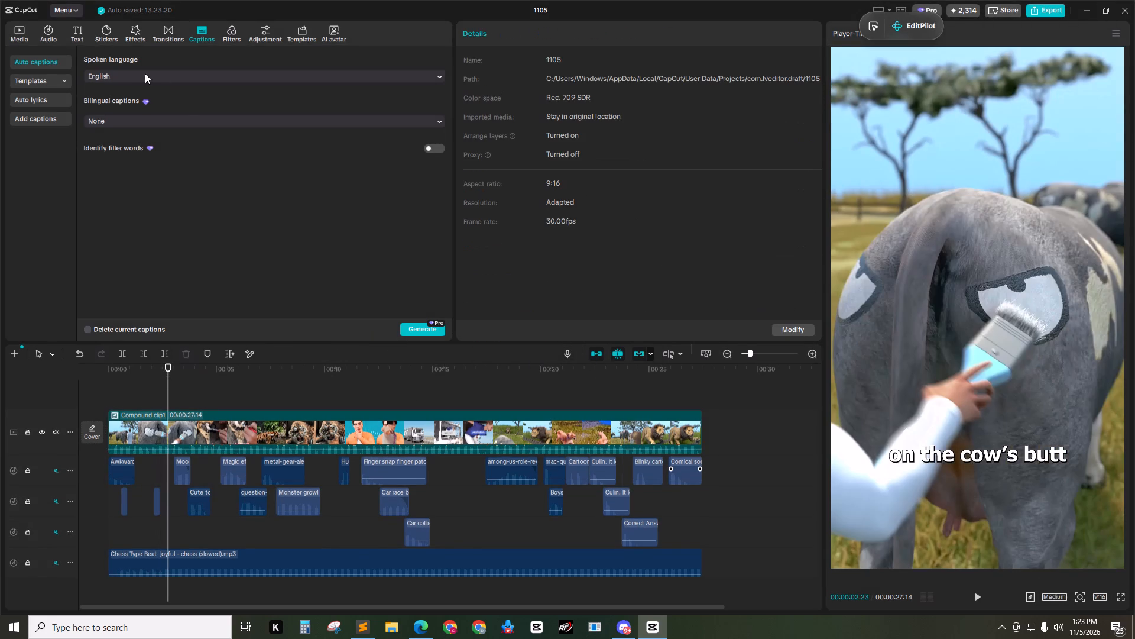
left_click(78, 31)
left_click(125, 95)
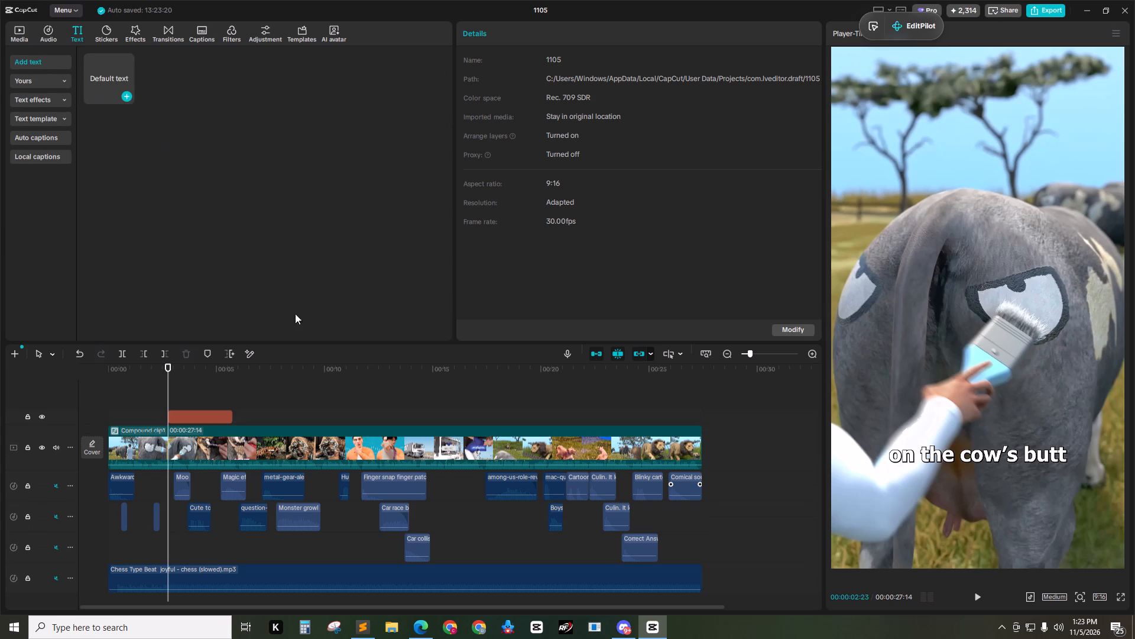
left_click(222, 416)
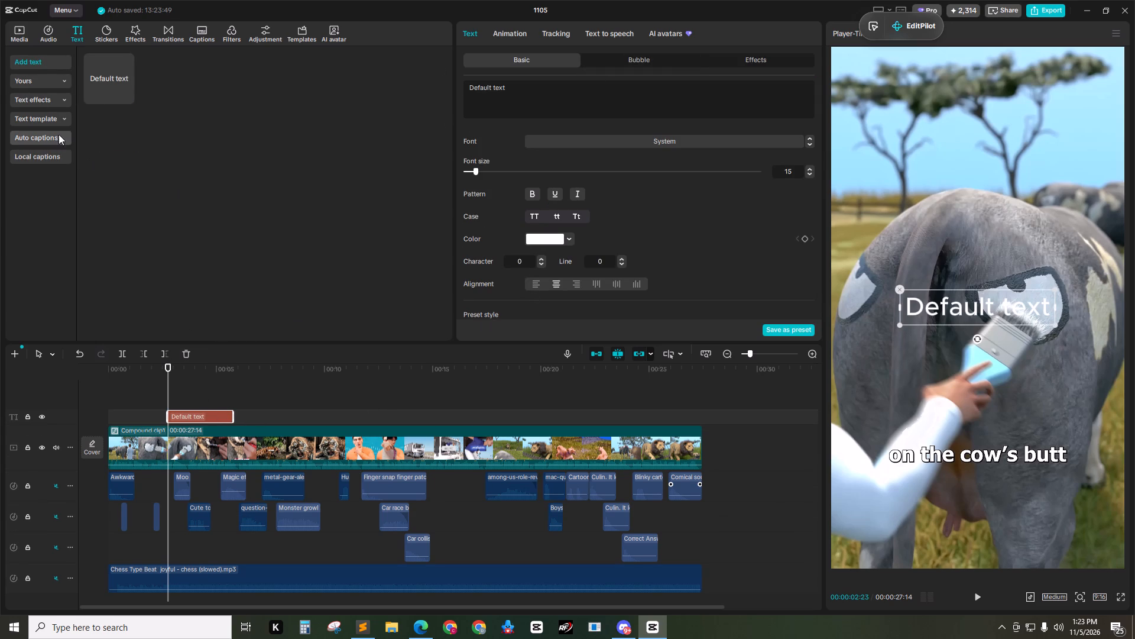
Check the text templates and the caption templates for available caption styles.
left_click(50, 119)
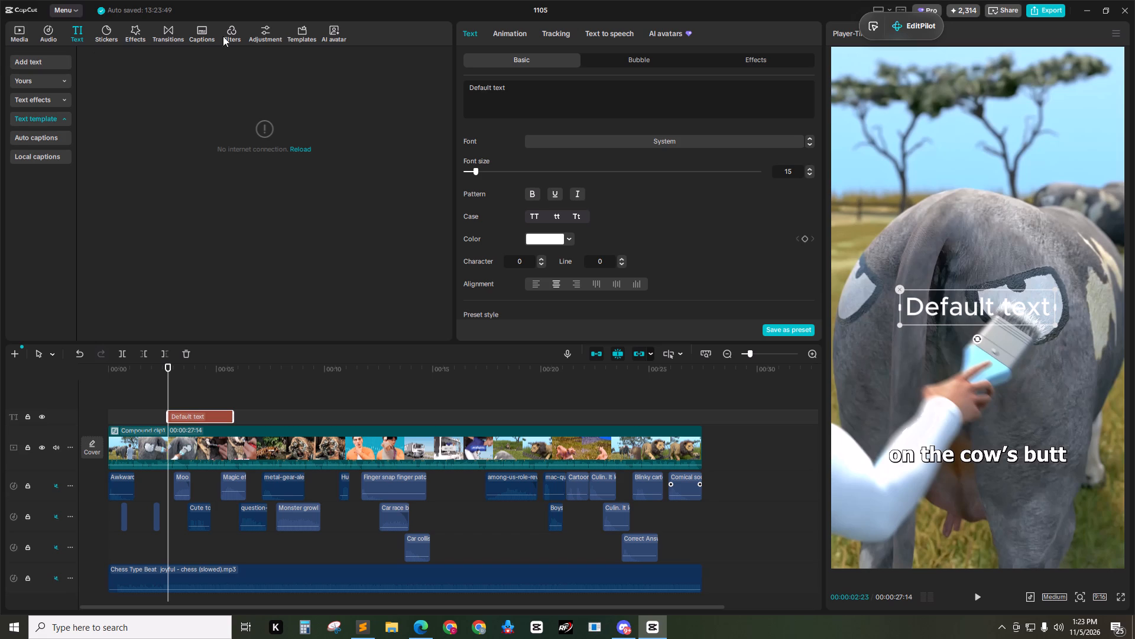
left_click(195, 34)
left_click(50, 79)
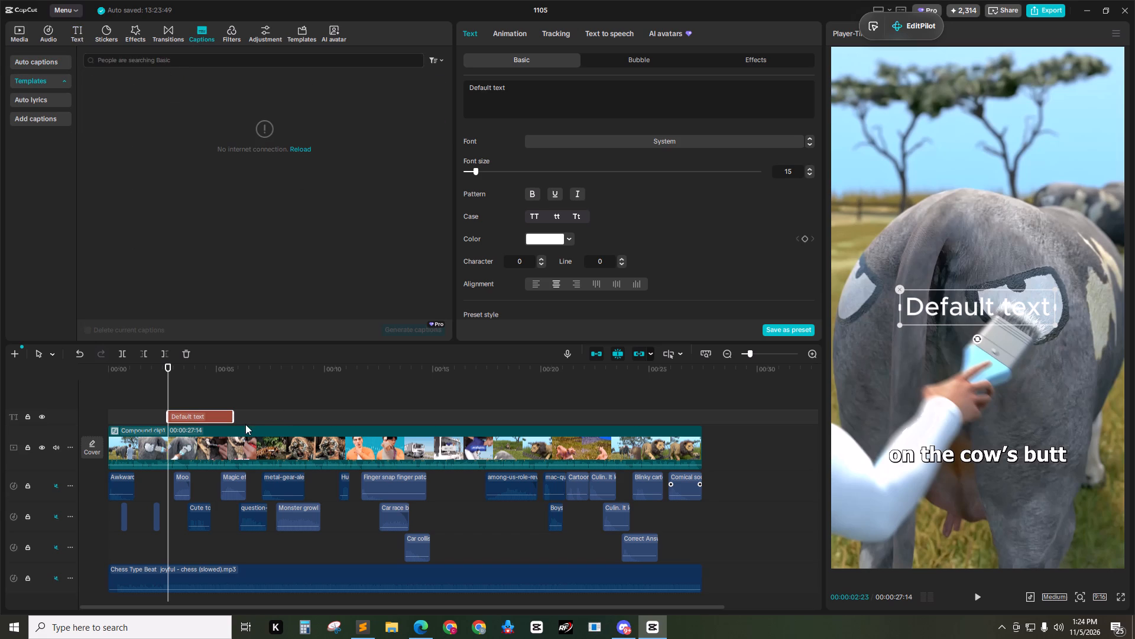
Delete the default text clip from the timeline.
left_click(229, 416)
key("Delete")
Open the caption template search.
left_click(127, 61)
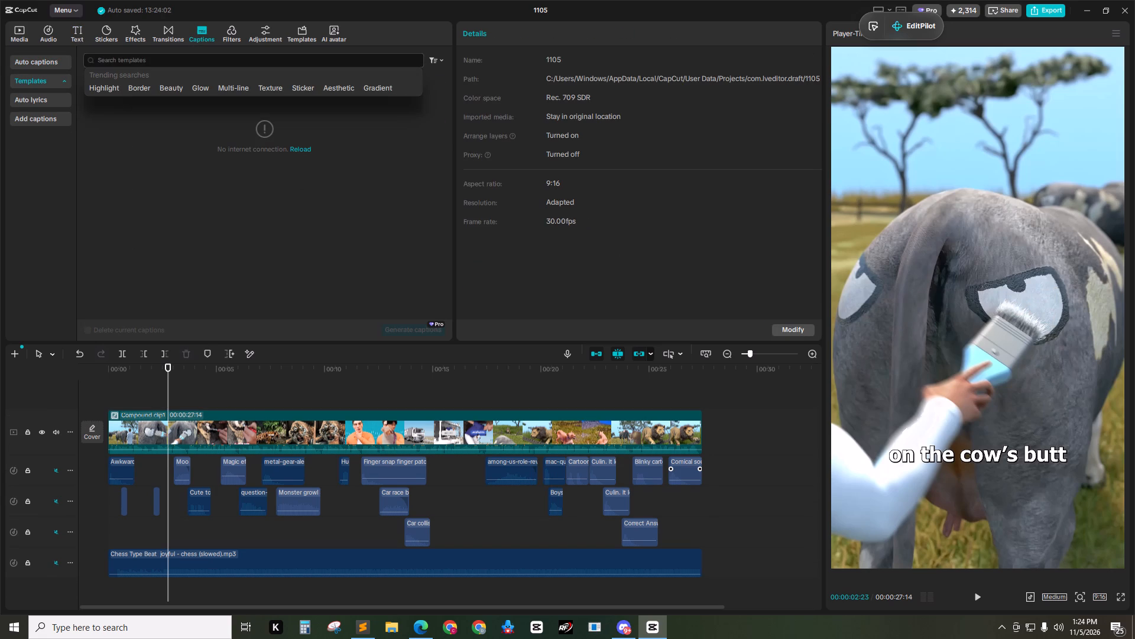
left_click(127, 61)
left_click(157, 62)
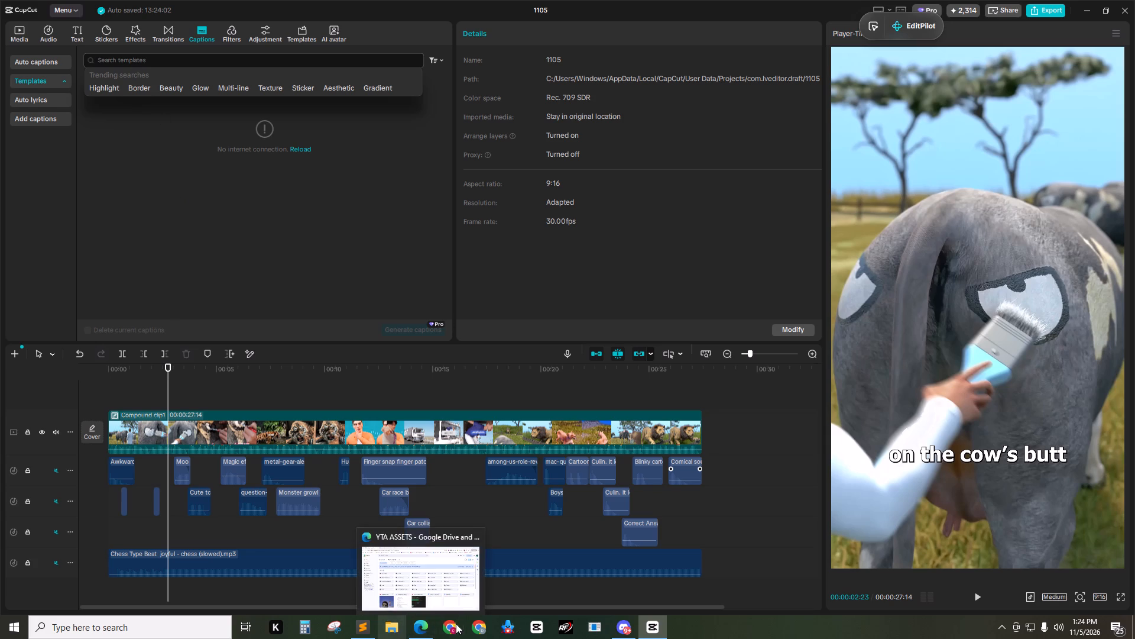
Switch to File Explorer, reopen the throat video from Downloads and pause it near its start.
left_click(394, 624)
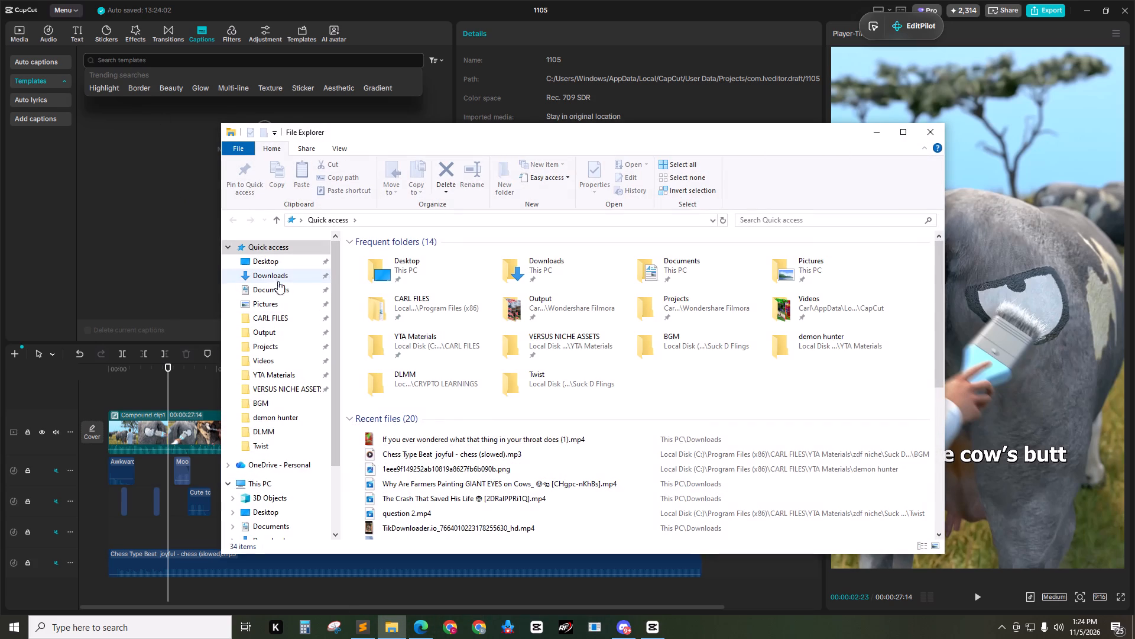
left_click(276, 272)
scroll(531, 324, "down", 2)
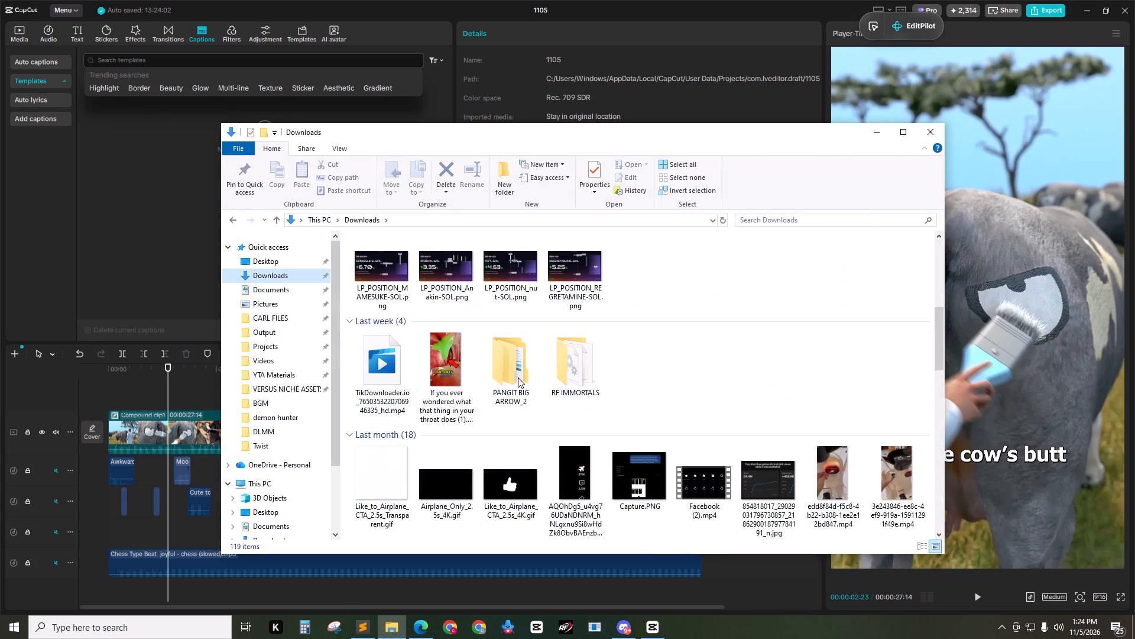
double_click(453, 371)
left_click(572, 608)
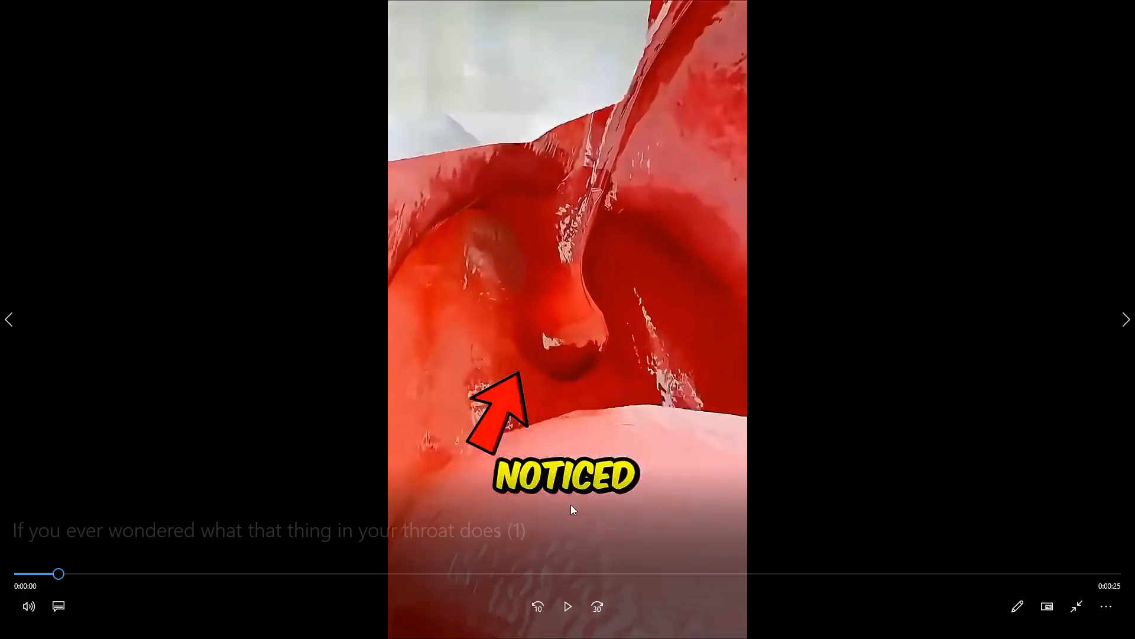
Scrub through the first few seconds of the throat video to examine its word-by-word caption style.
left_click(43, 570)
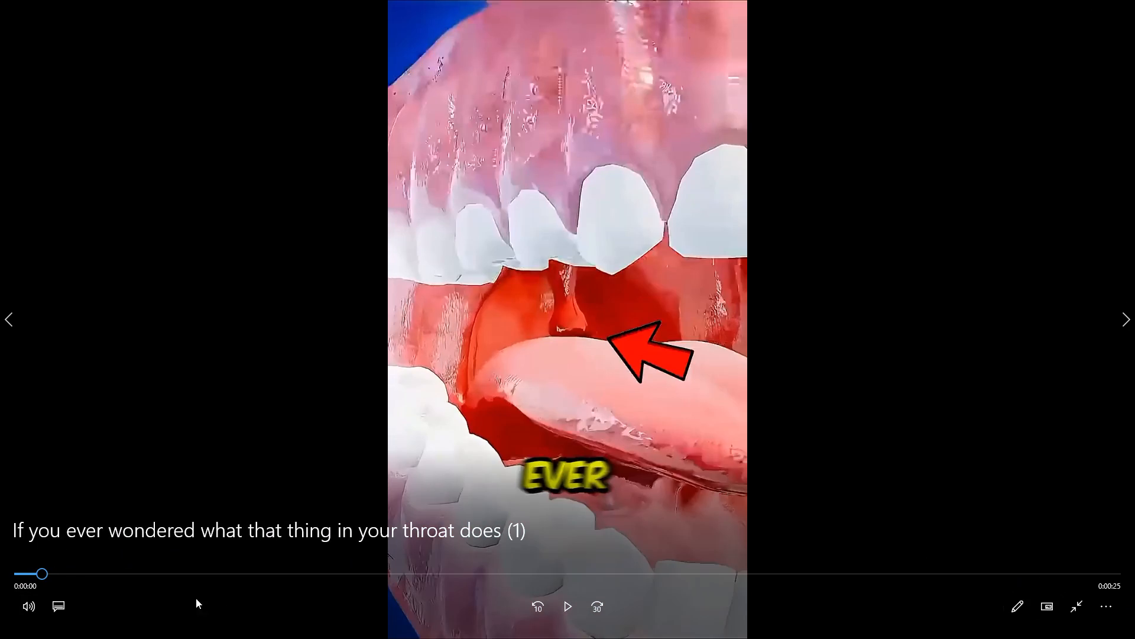
left_click(170, 582)
left_click(174, 577)
left_click_drag(176, 577, 189, 576)
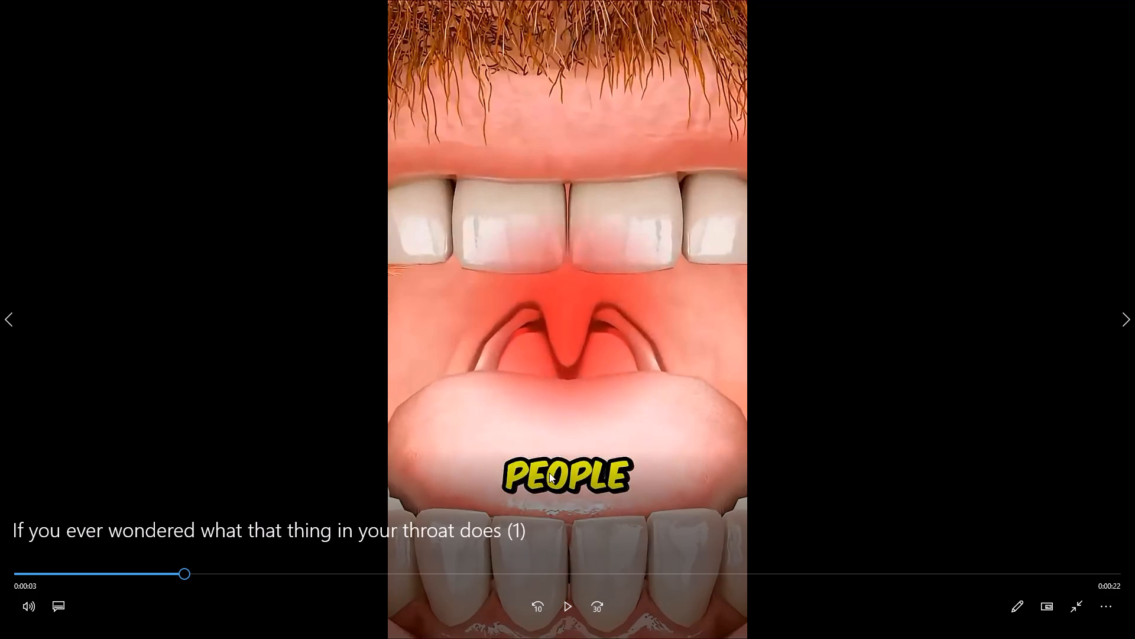
left_click_drag(183, 574, 203, 576)
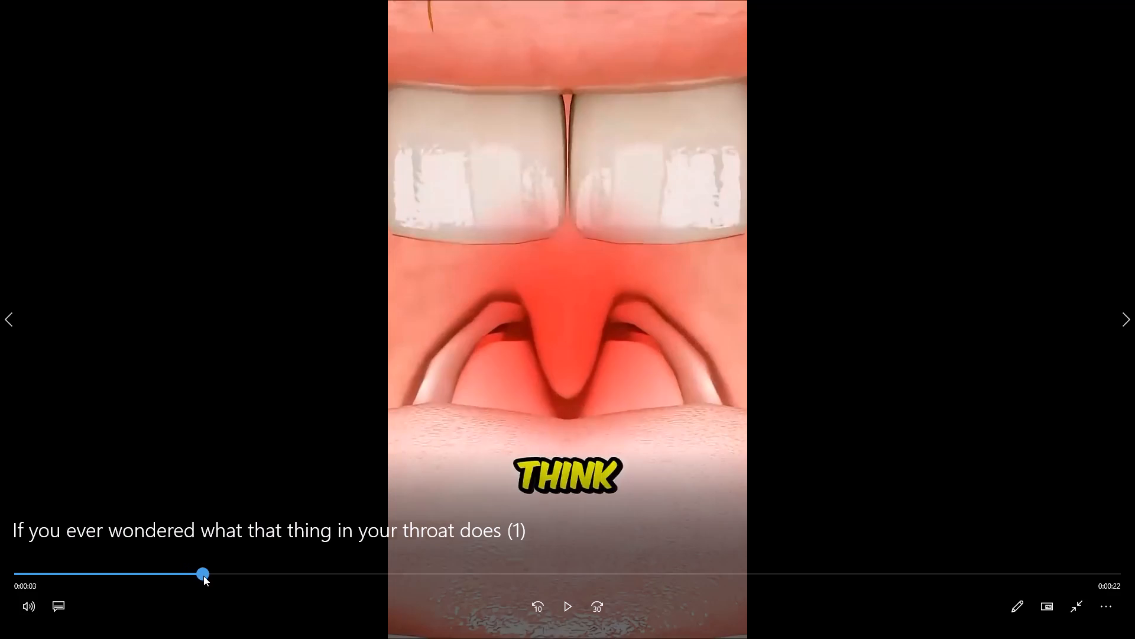
left_click_drag(203, 576, 199, 576)
left_click_drag(193, 576, 202, 576)
left_click_drag(202, 576, 231, 578)
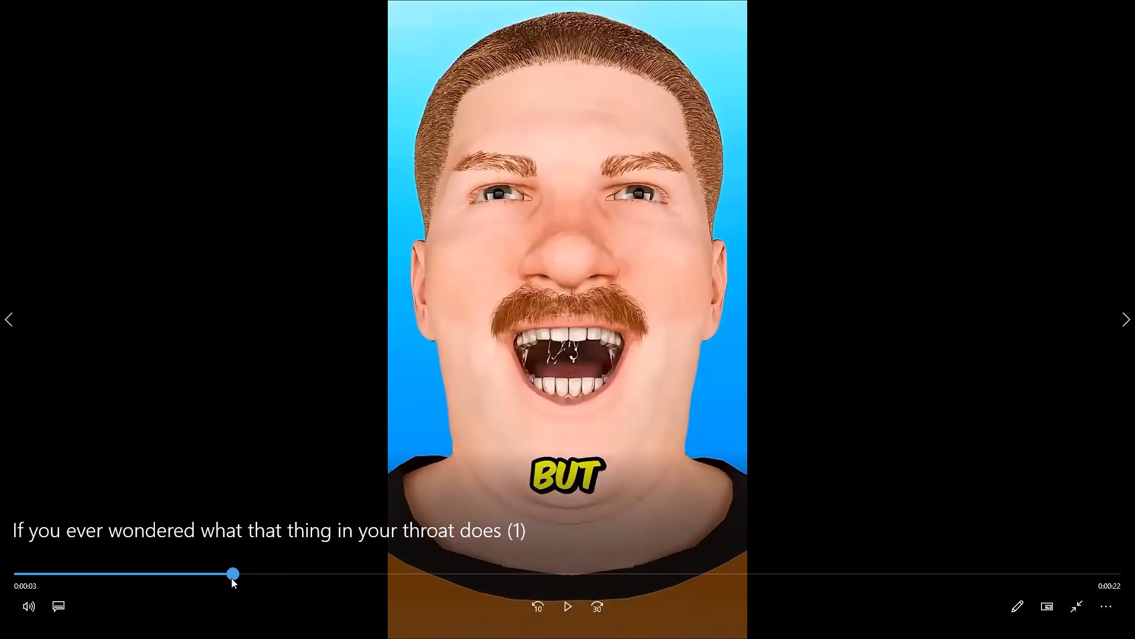
left_click_drag(231, 578, 218, 573)
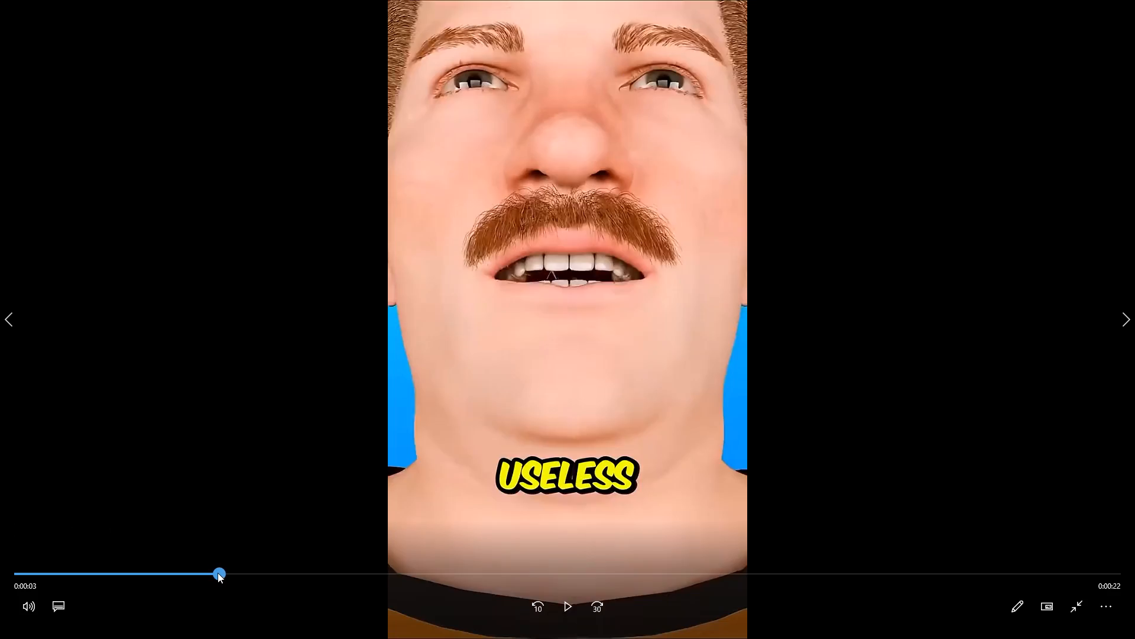
left_click_drag(218, 573, 231, 573)
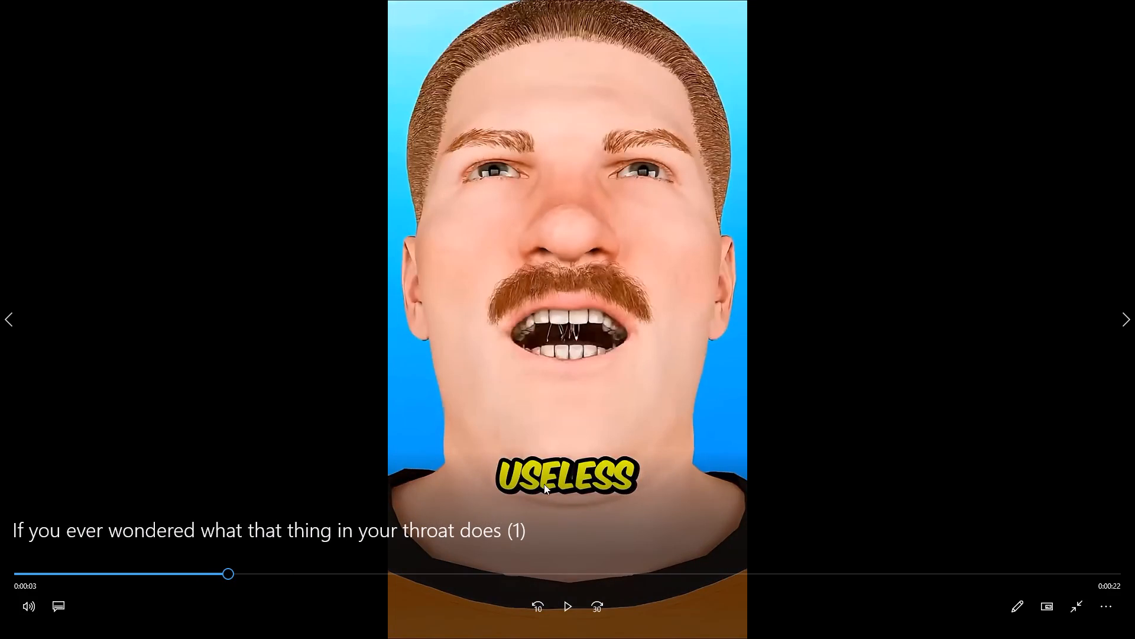
Exit the throat video's full-screen view and switch back to CapCut.
key("Escape")
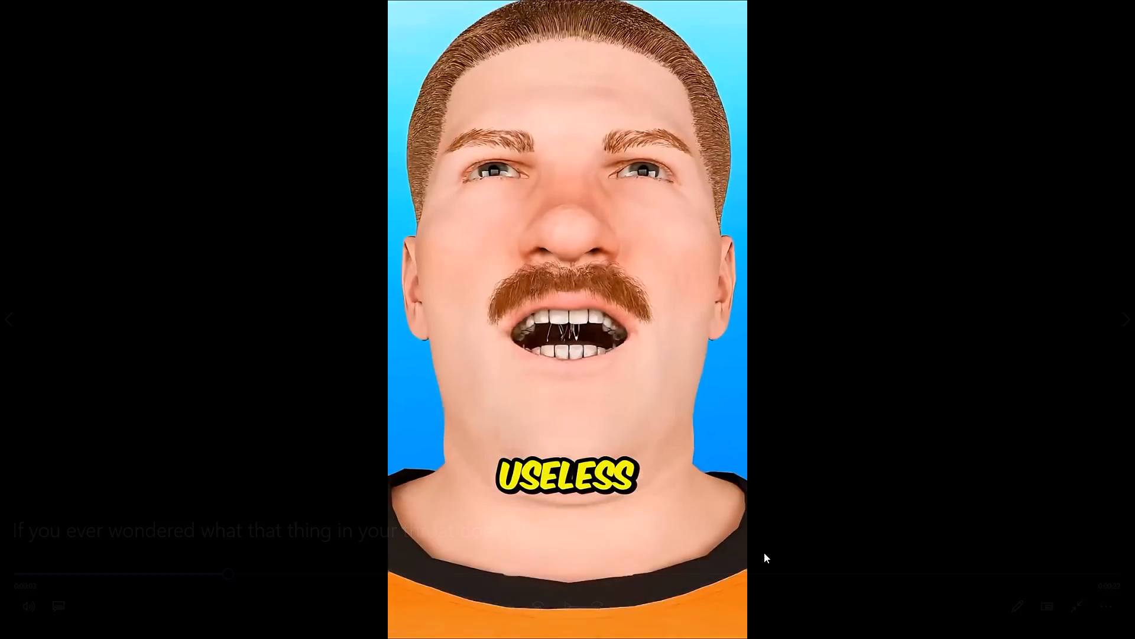
left_click(1079, 608)
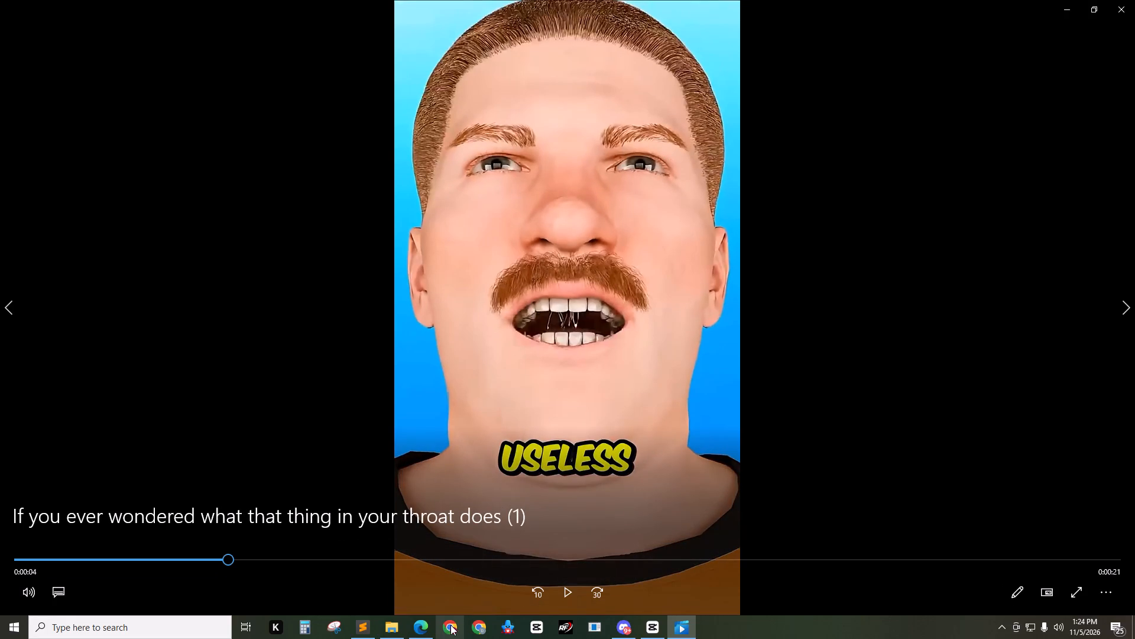
left_click(651, 627)
Add a default text clip to the timeline above the compound clip, starting at 00:00:03:25.
scroll(222, 428, "up", 1)
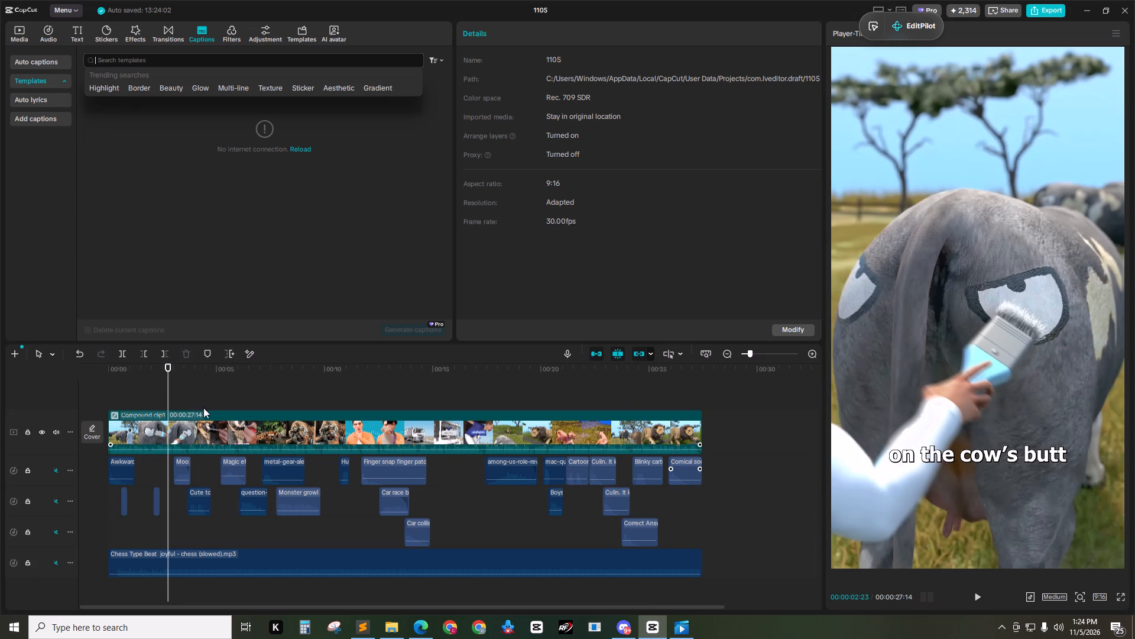
left_click(190, 401)
left_click(77, 31)
left_click(43, 57)
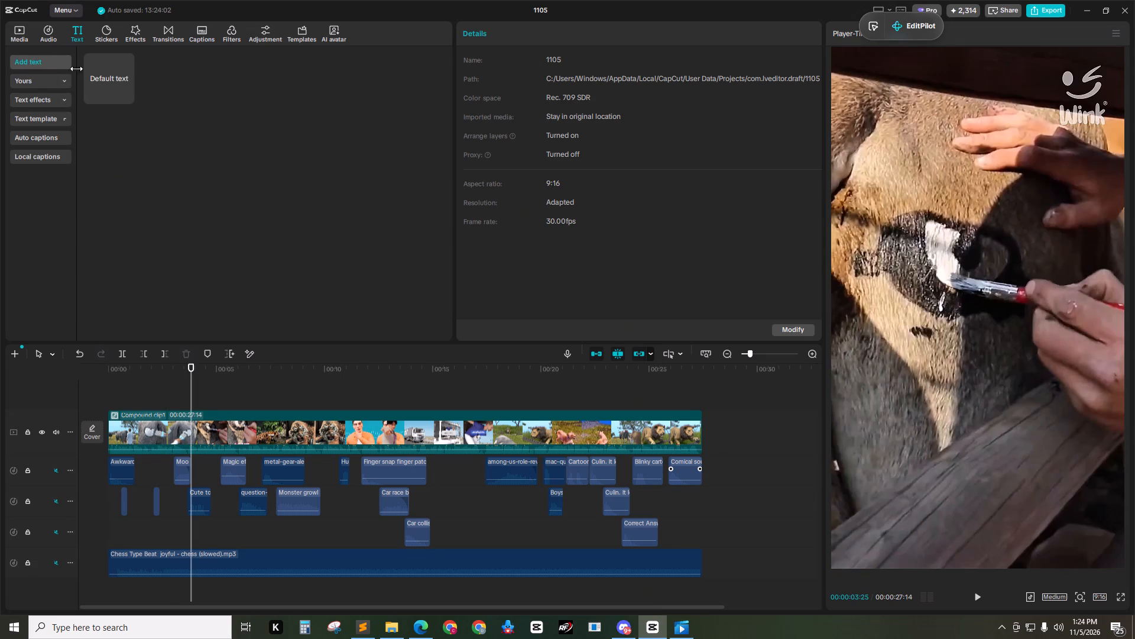
left_click(122, 96)
left_click(217, 414)
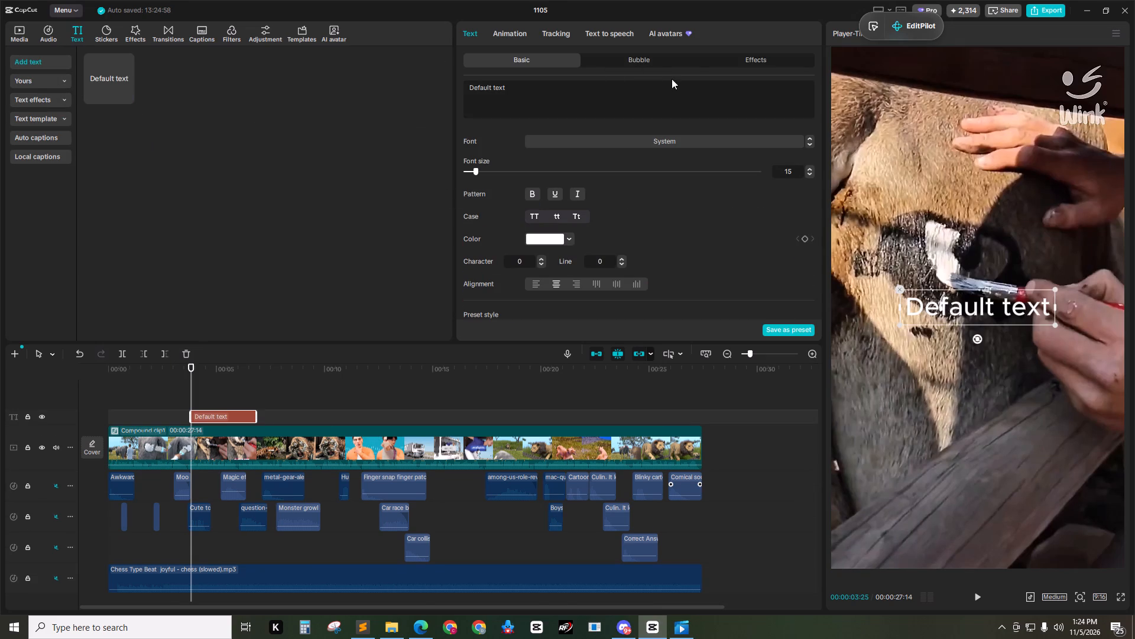
Open the font choices for the default text clip.
left_click(690, 145)
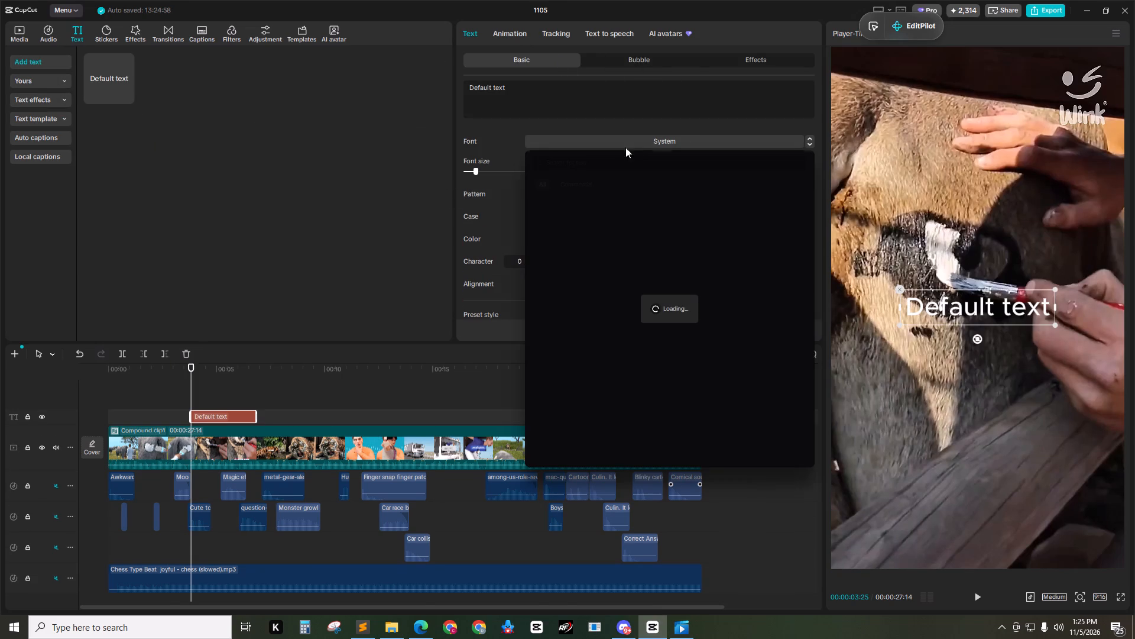
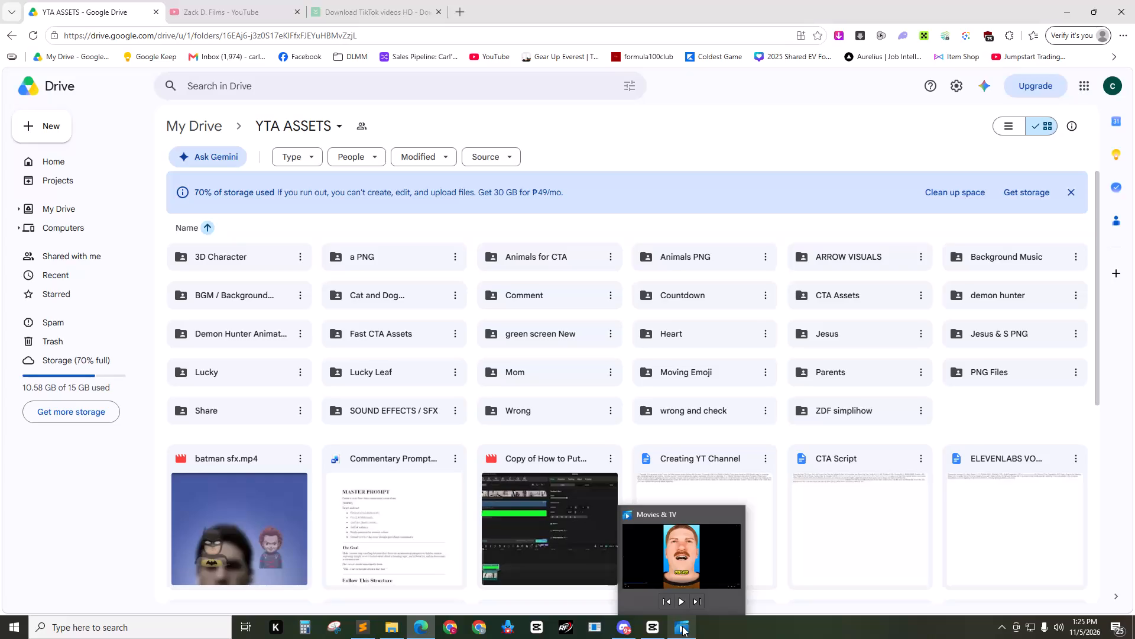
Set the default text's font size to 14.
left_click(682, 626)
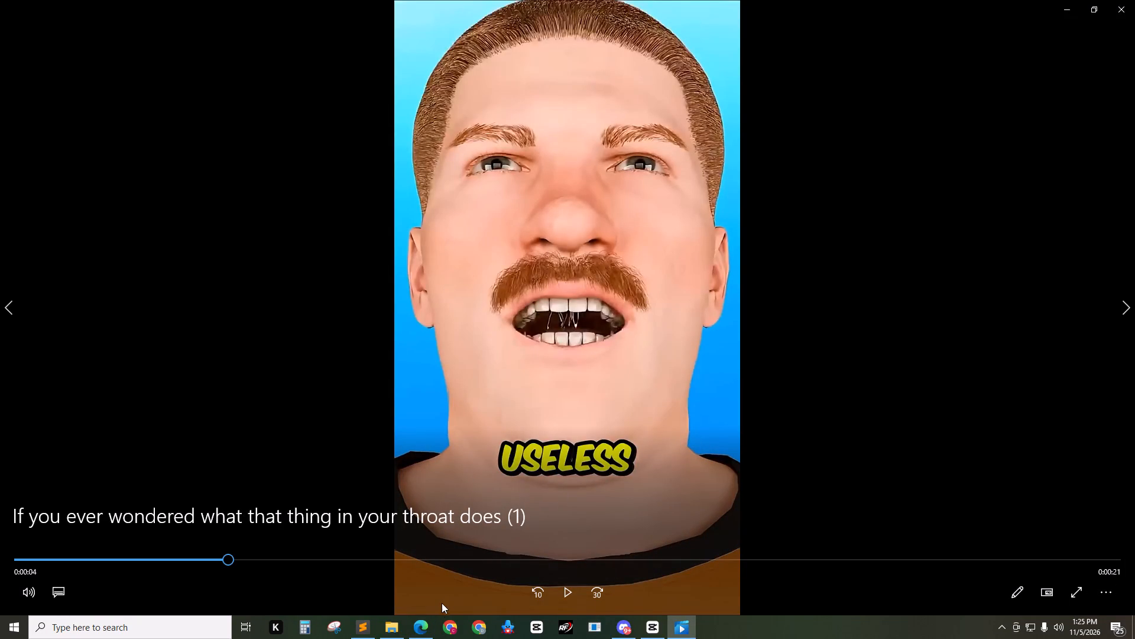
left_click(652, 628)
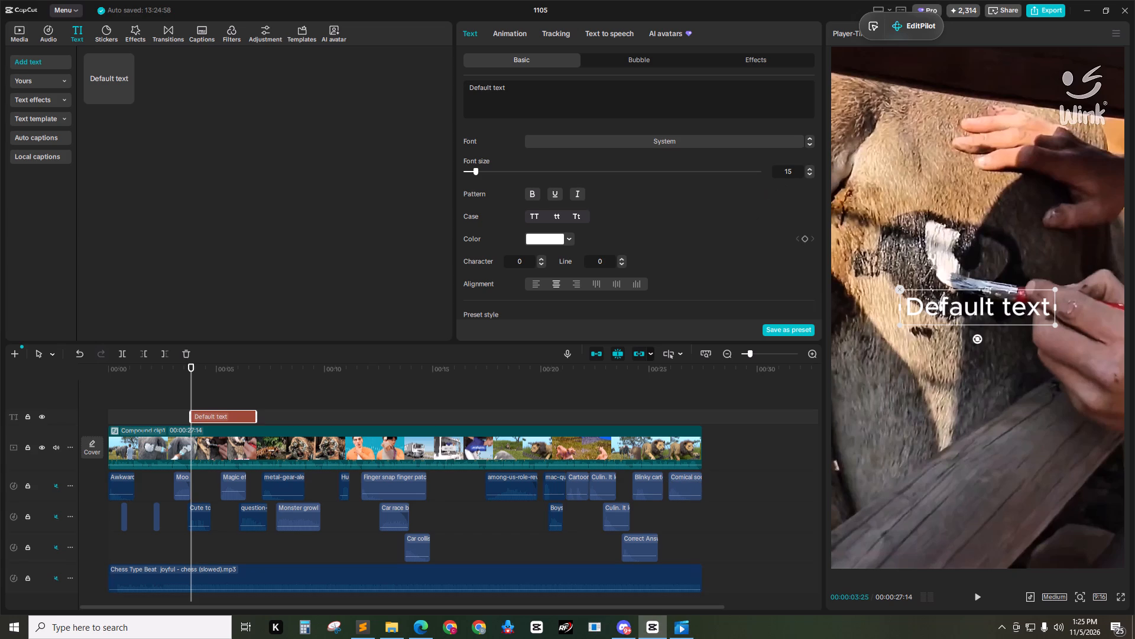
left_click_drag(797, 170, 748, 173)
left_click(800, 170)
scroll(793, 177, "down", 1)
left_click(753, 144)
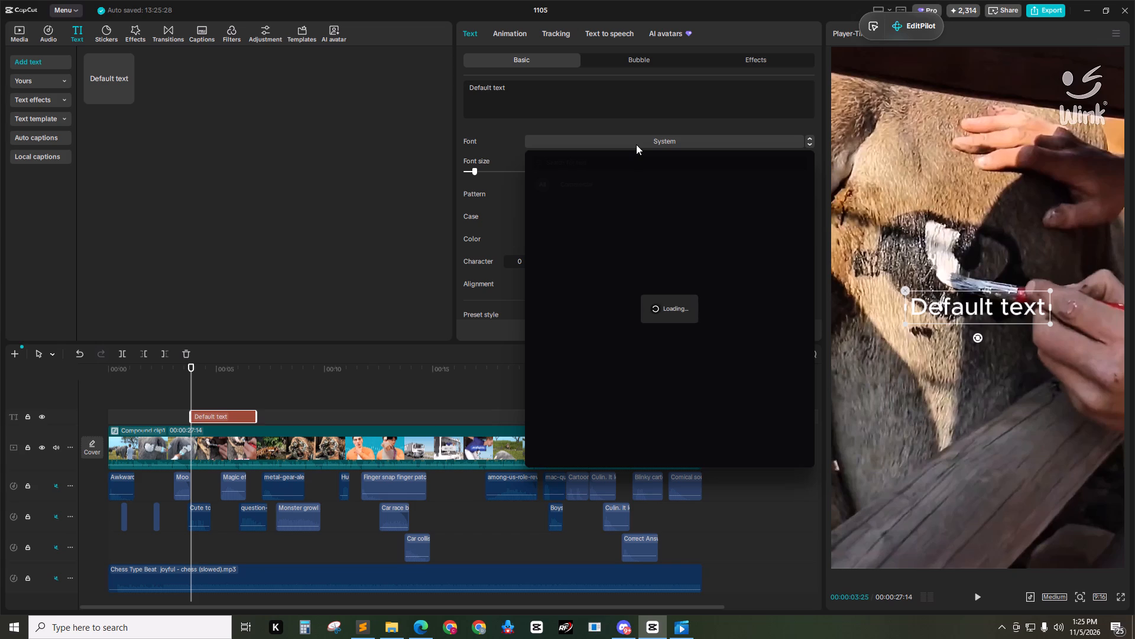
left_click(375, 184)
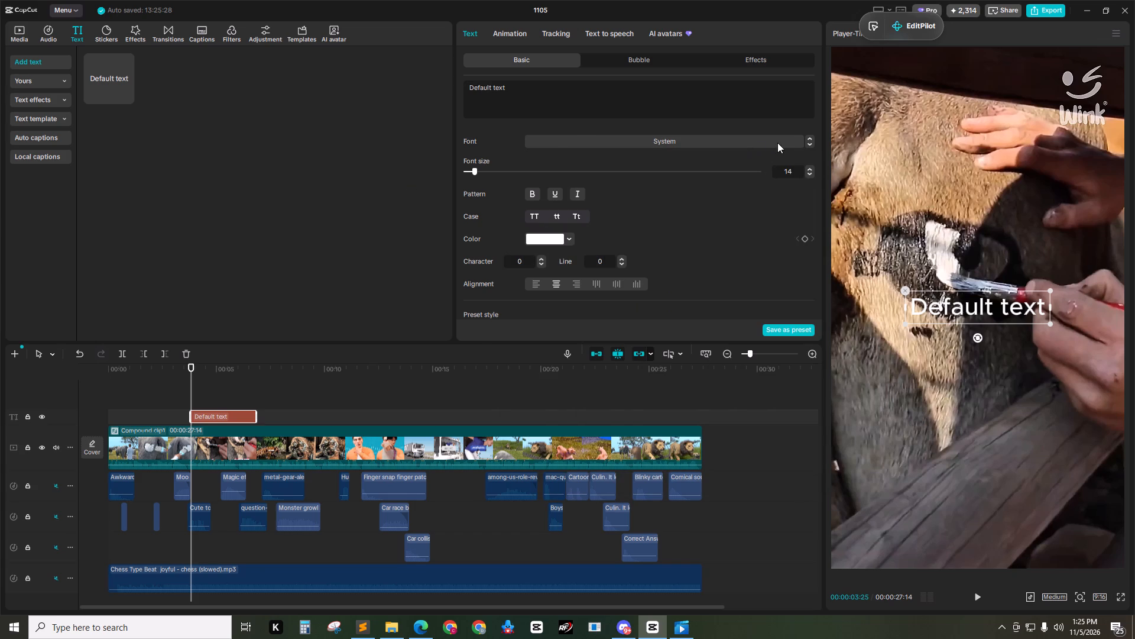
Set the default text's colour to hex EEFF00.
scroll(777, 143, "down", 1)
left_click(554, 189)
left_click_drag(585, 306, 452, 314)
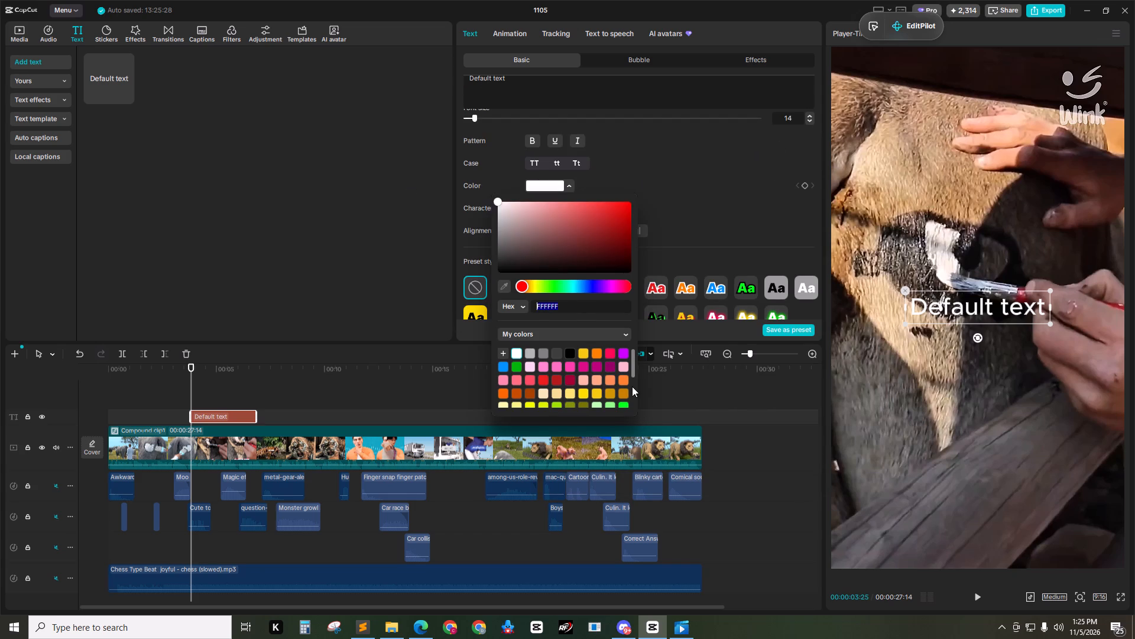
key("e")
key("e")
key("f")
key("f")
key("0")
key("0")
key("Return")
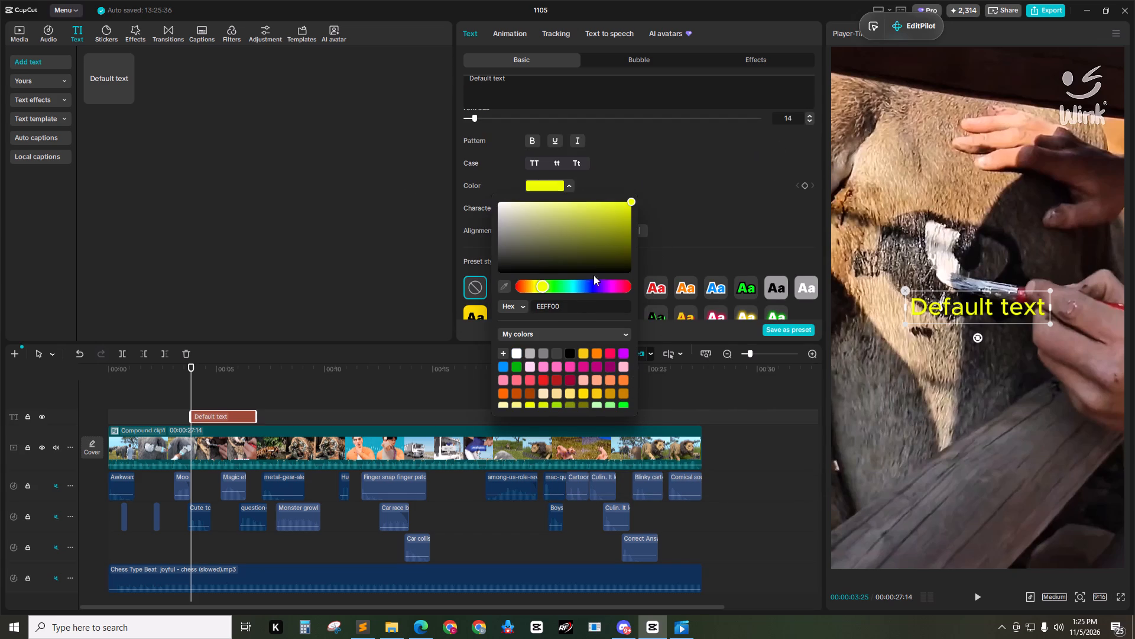
Check the throat video's caption style against the default text's font and colour choices in CapCut.
left_click(682, 619)
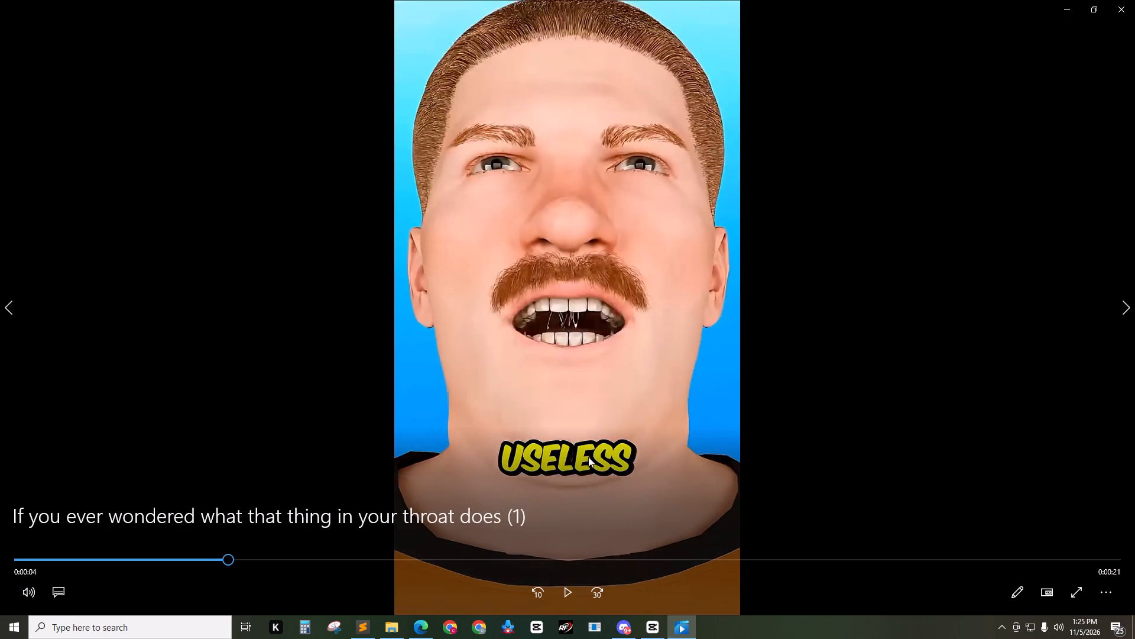
left_click(656, 626)
scroll(627, 145, "up", 1)
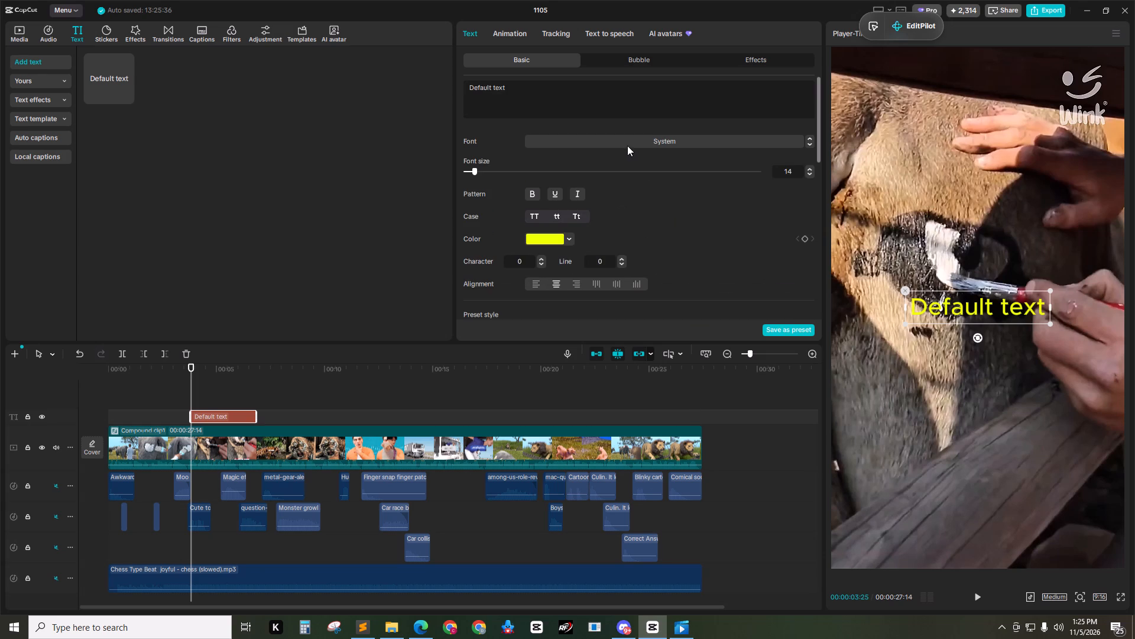
scroll(627, 146, "up", 1)
left_click(661, 143)
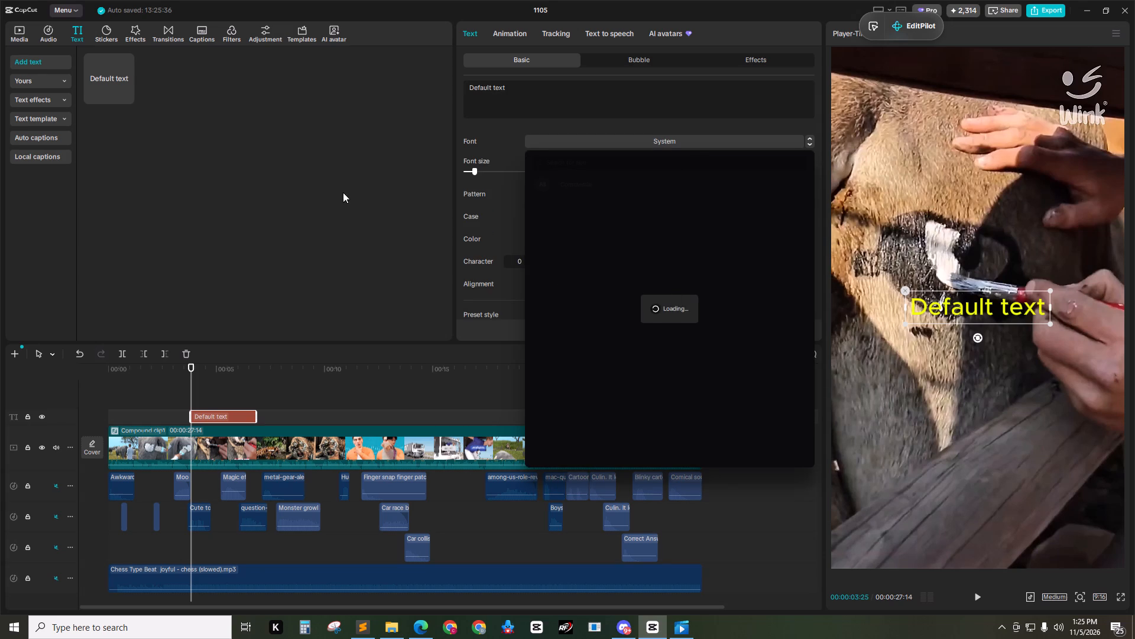
left_click(373, 188)
scroll(626, 249, "down", 1)
left_click(566, 186)
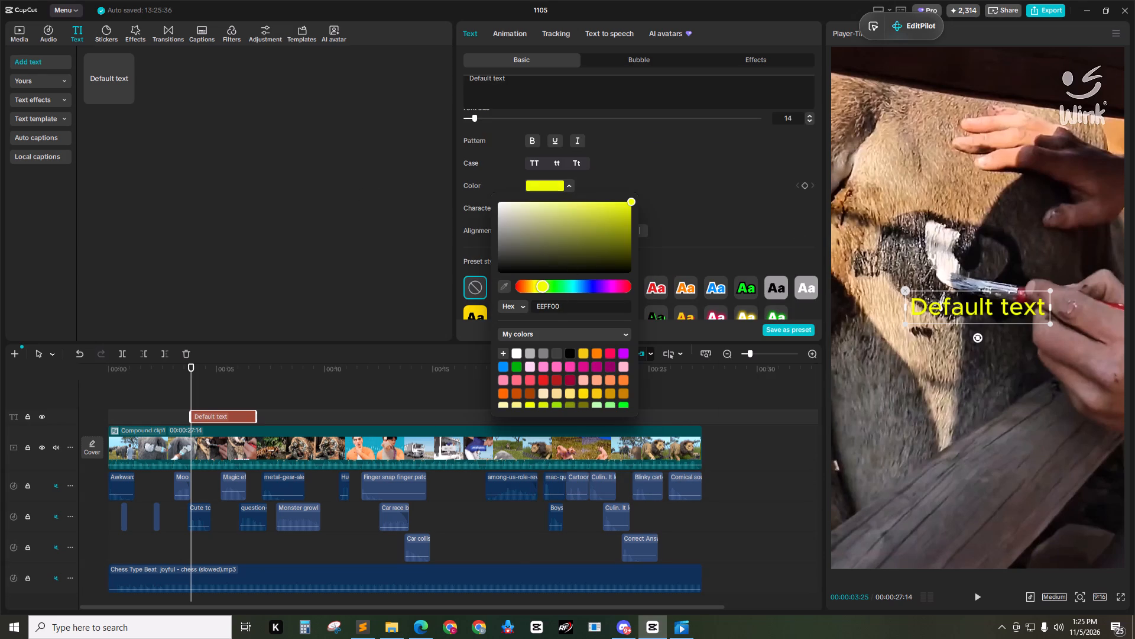
left_click(379, 244)
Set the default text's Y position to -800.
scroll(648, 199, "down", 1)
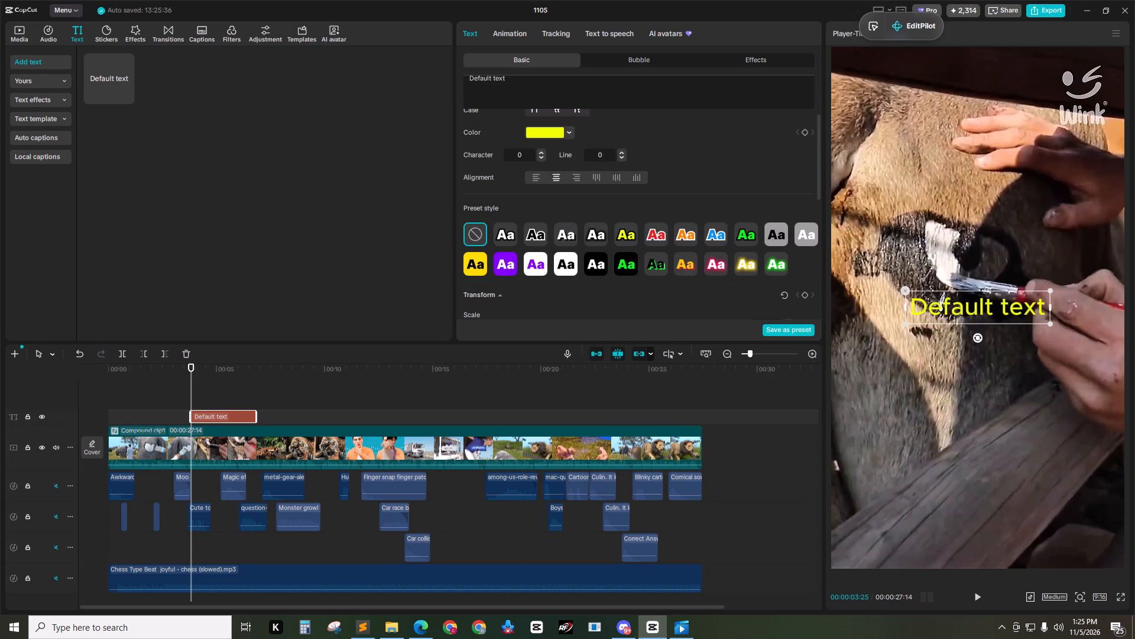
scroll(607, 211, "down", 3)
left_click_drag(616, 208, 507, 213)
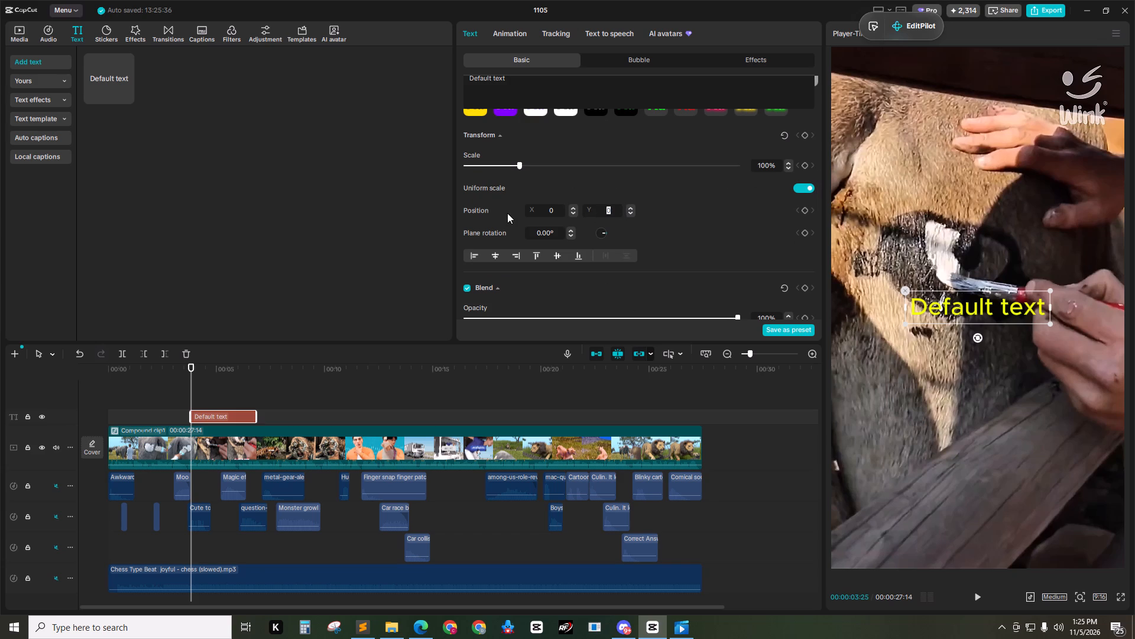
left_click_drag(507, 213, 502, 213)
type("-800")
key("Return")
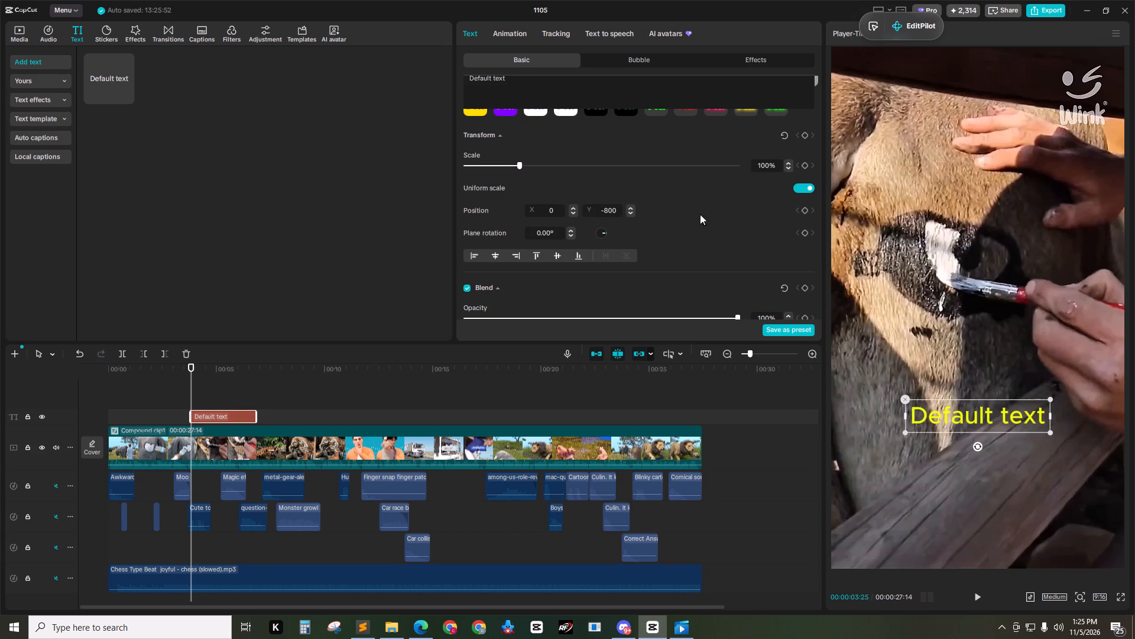
Recheck the throat video's caption, and look through the default text's blend, stroke, background, glow and shadow settings in CapCut.
left_click(689, 627)
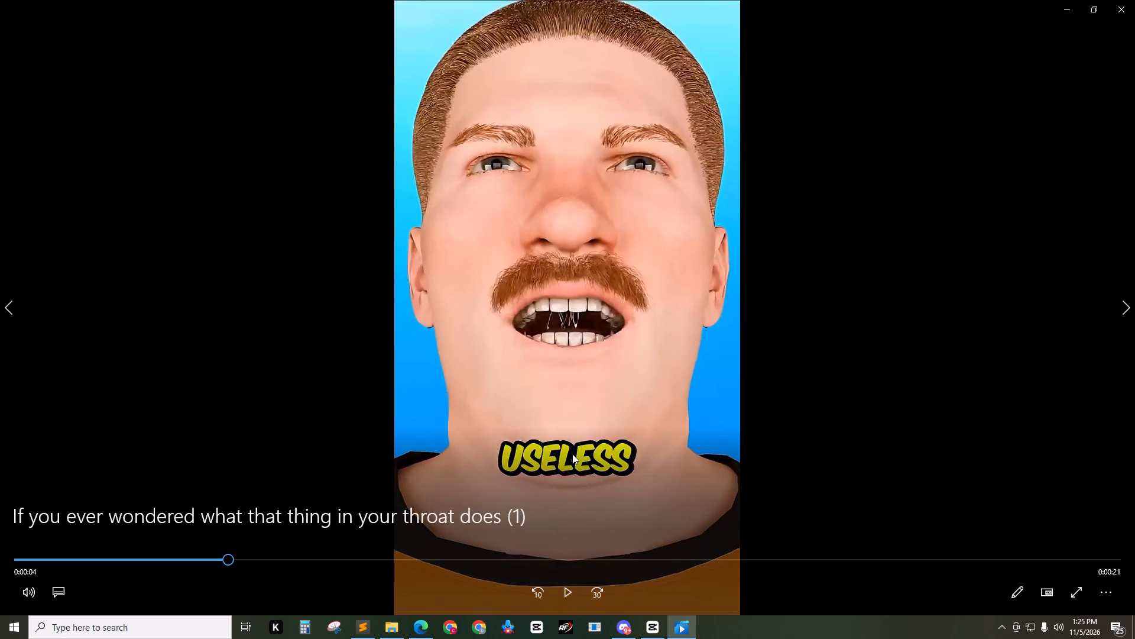
left_click(660, 626)
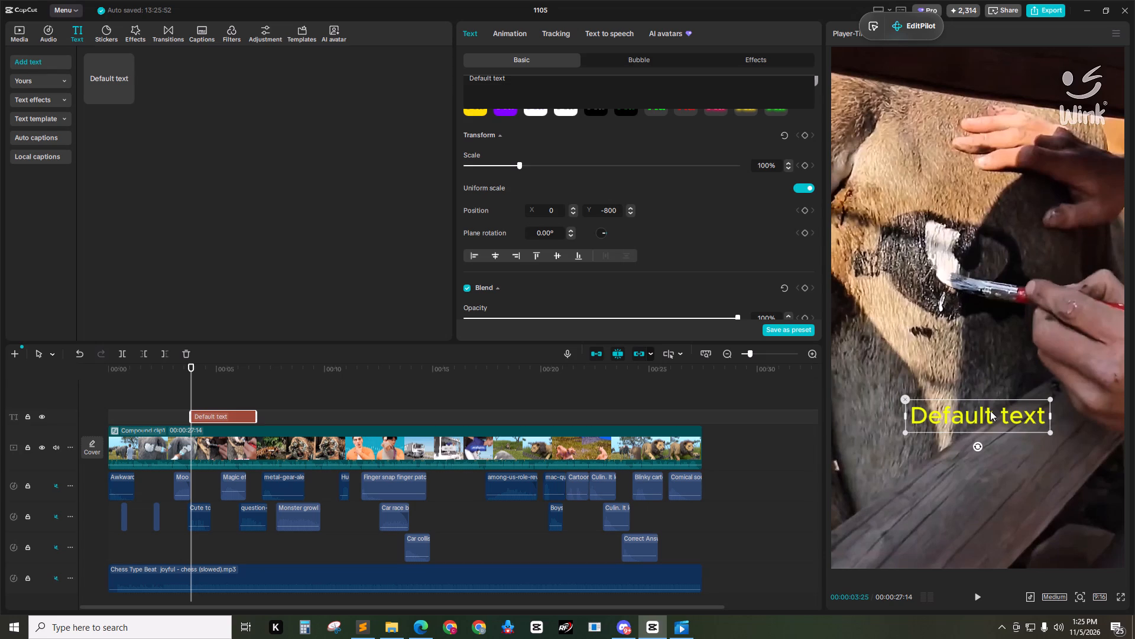
scroll(661, 266, "down", 3)
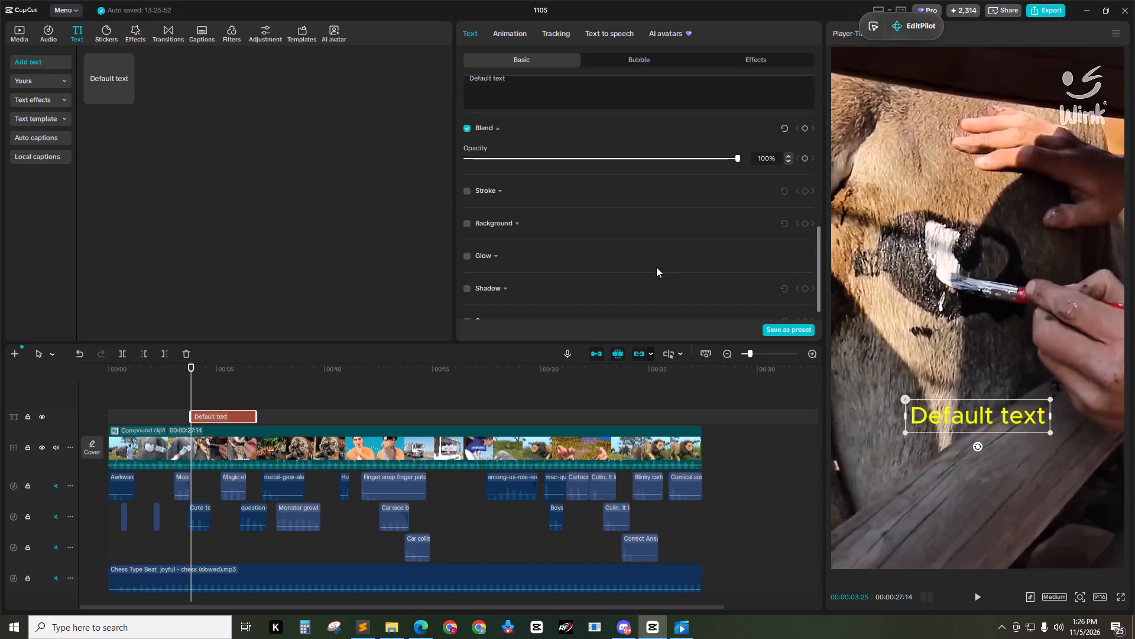
scroll(647, 267, "down", 1)
scroll(646, 267, "up", 2)
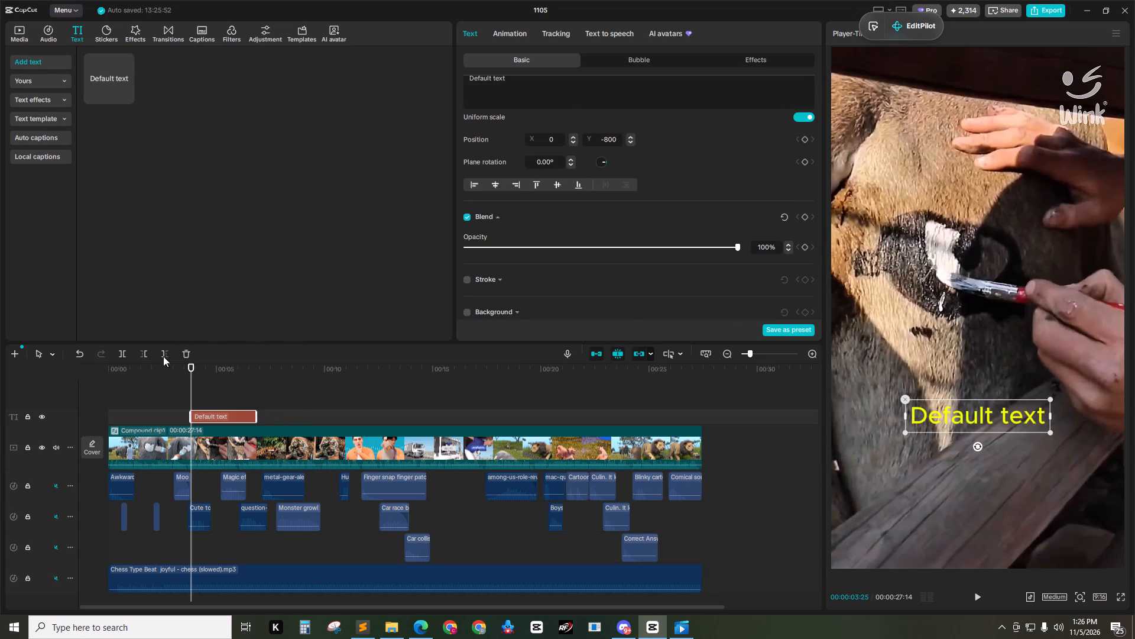
Unmute all four audio tracks below the compound clip.
left_click(54, 579)
left_click(57, 545)
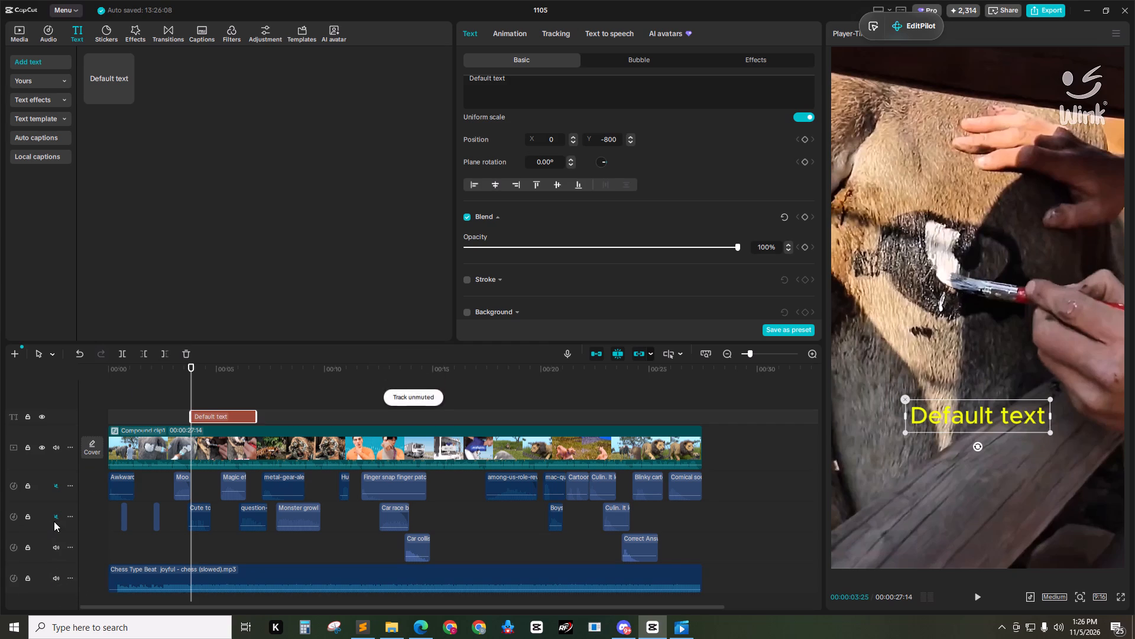
left_click(54, 521)
left_click(53, 489)
Move the playhead to 00:00:05:00 to compare the default text with the caption already in the compound clip.
left_click(201, 398)
left_click(215, 377)
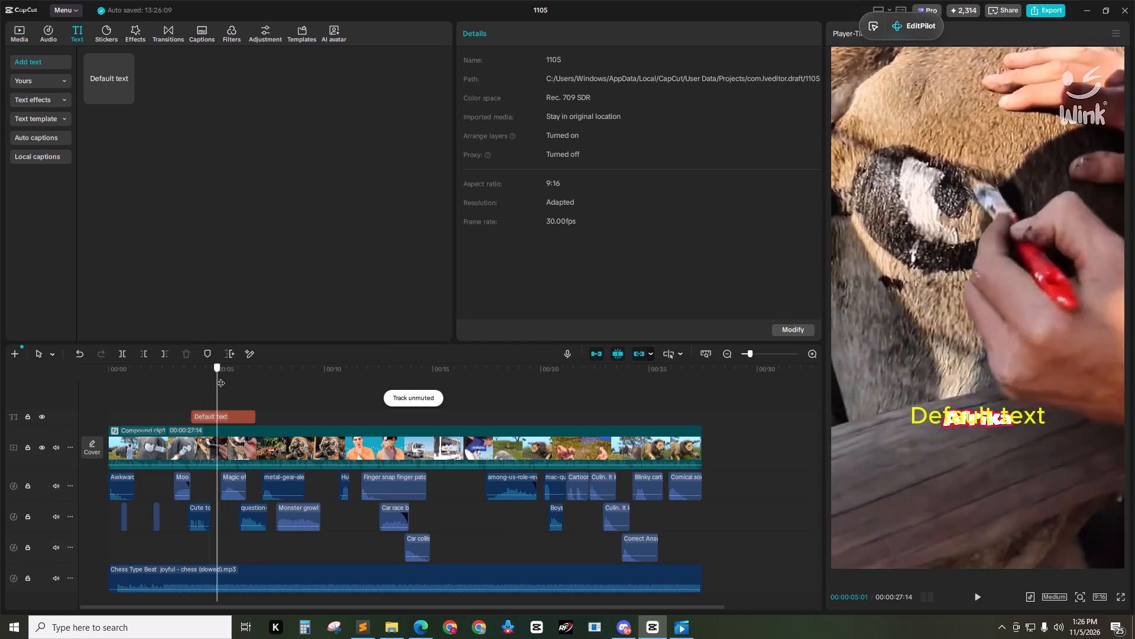
left_click(237, 412)
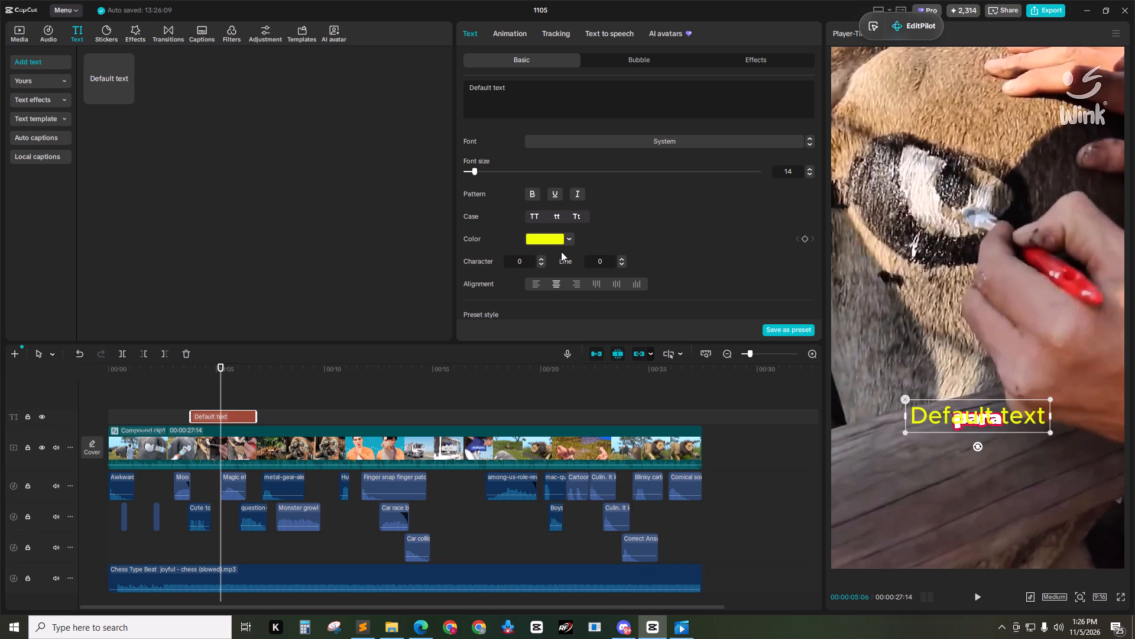
left_click(216, 373)
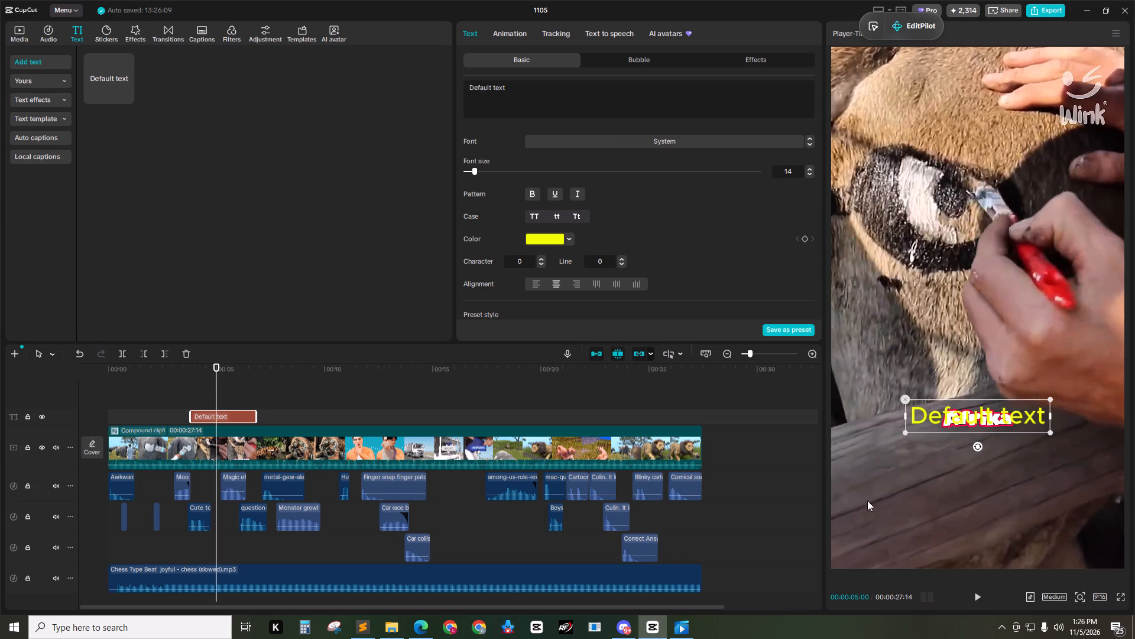
Switch to the throat video and rewind it to the beginning to examine its opening caption's lettering and placement.
left_click(686, 627)
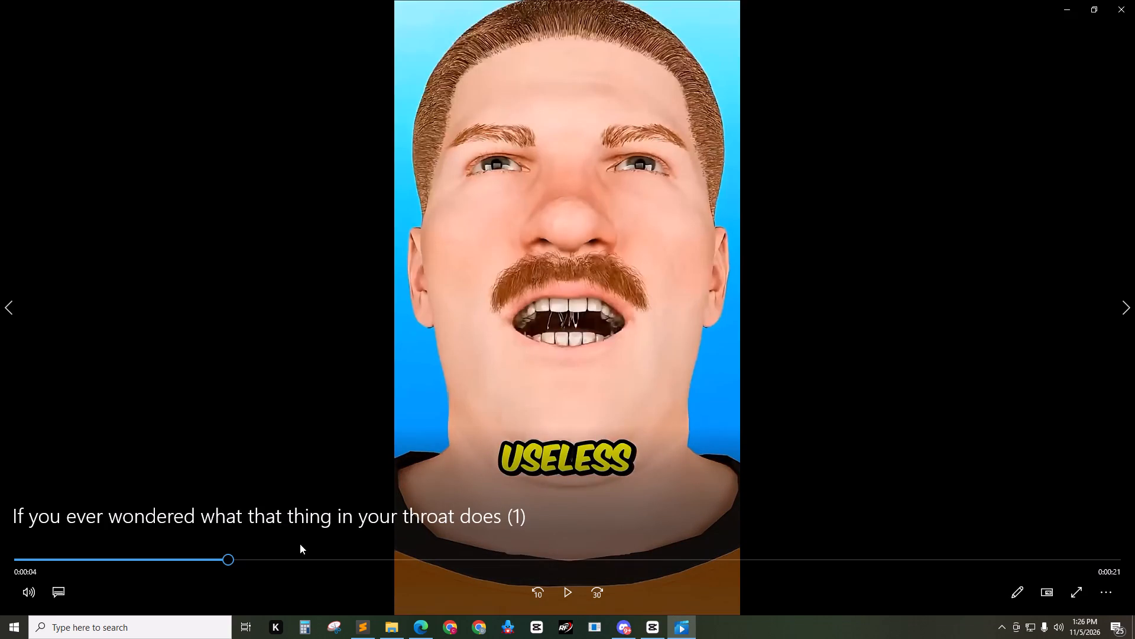
left_click_drag(228, 563, 186, 565)
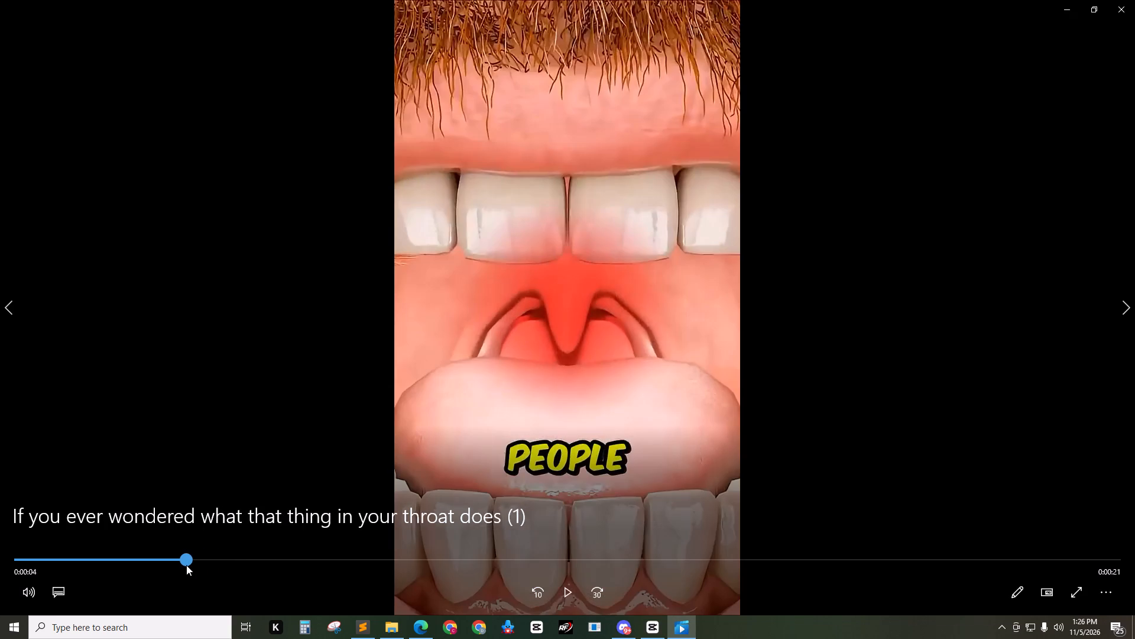
left_click_drag(186, 565, 0, 567)
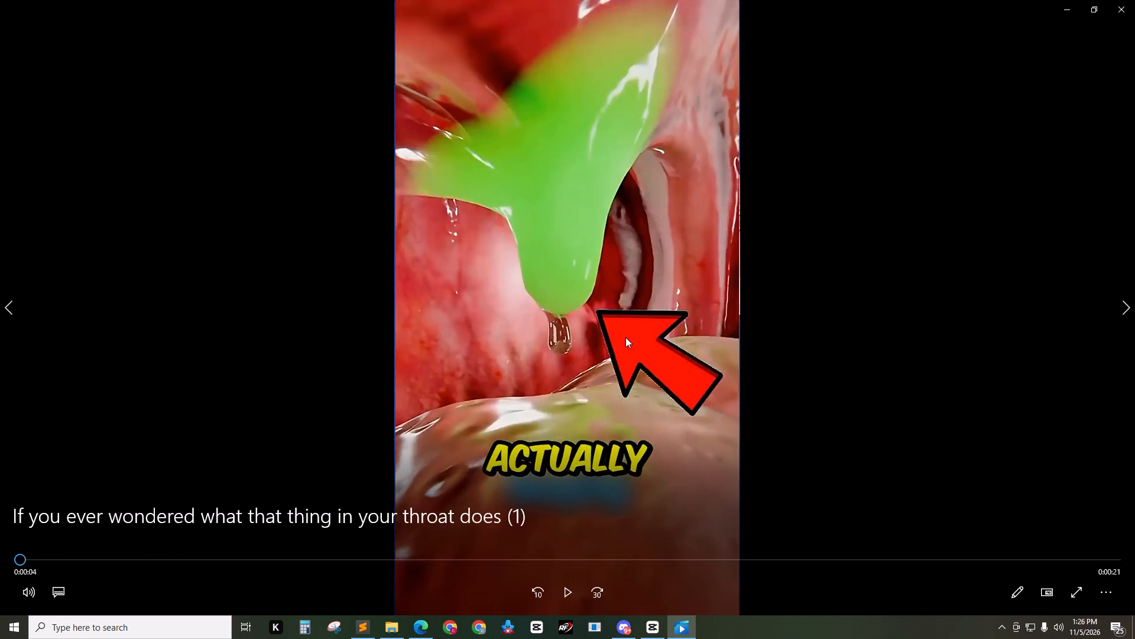
left_click(562, 456)
left_click(586, 467)
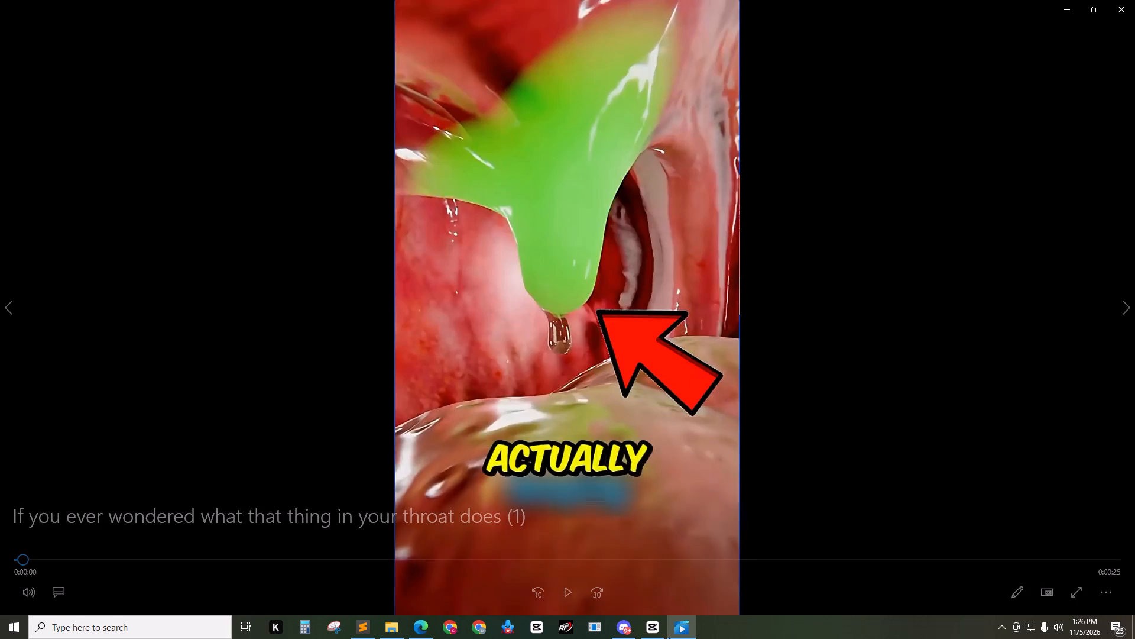
left_click(602, 467)
left_click(531, 463)
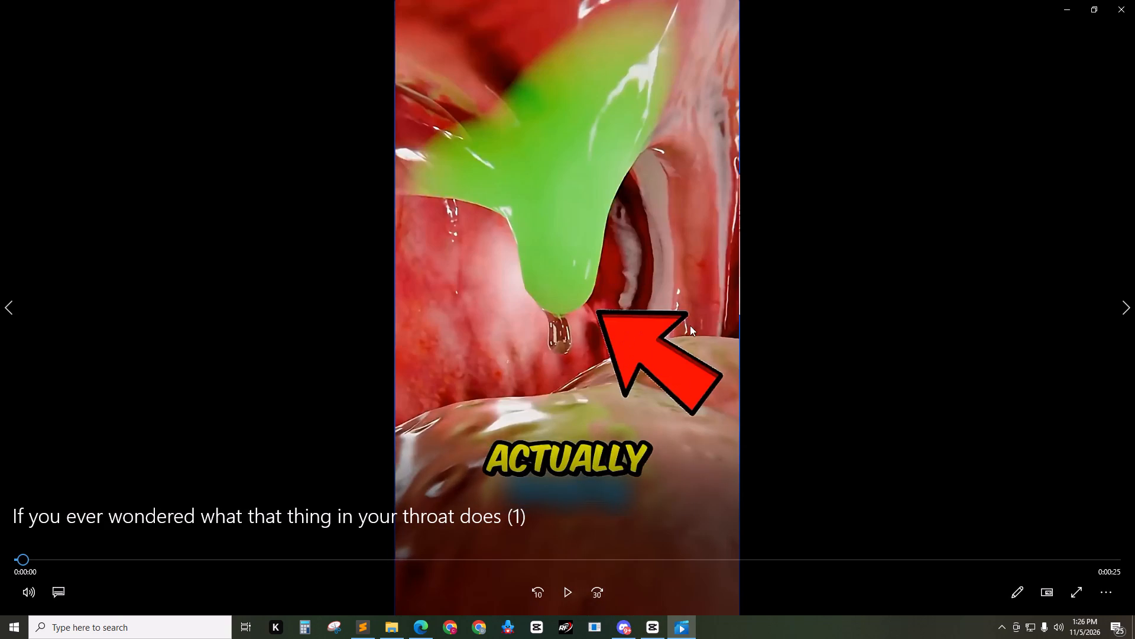
double_click(667, 314)
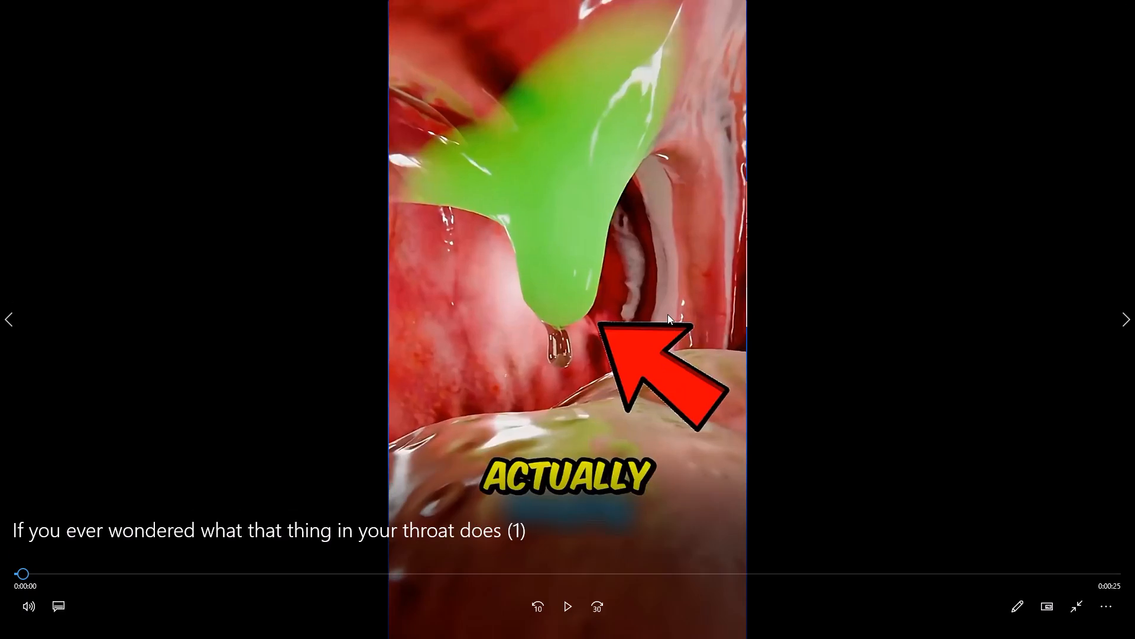
double_click(667, 314)
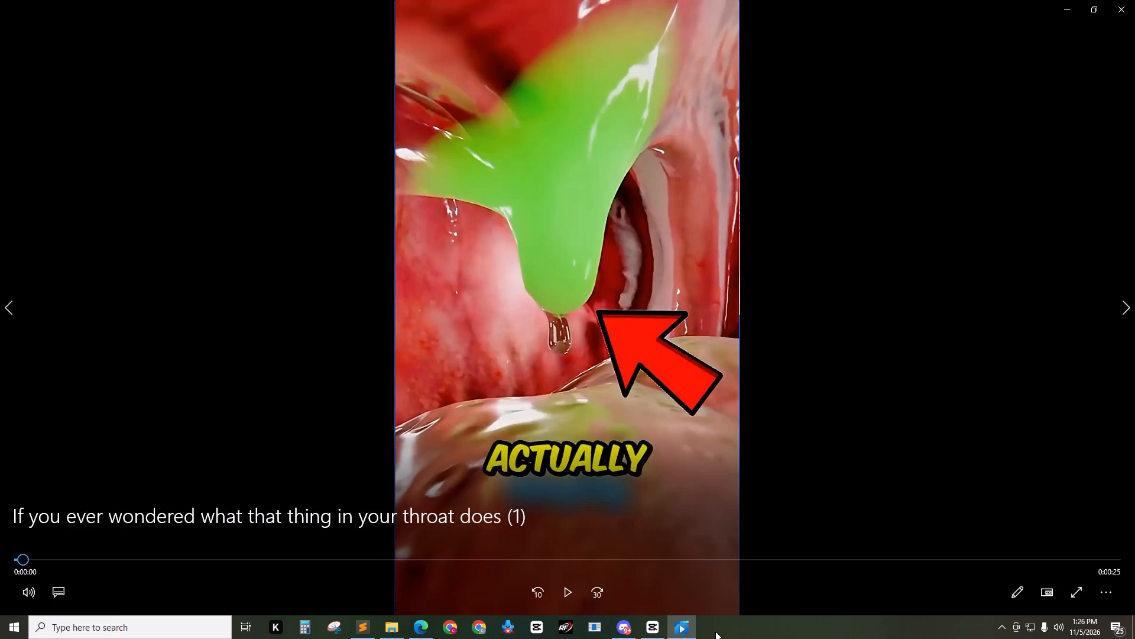
Switch back to CapCut and delete the default text clip above the compound clip.
left_click(660, 626)
left_click(243, 415)
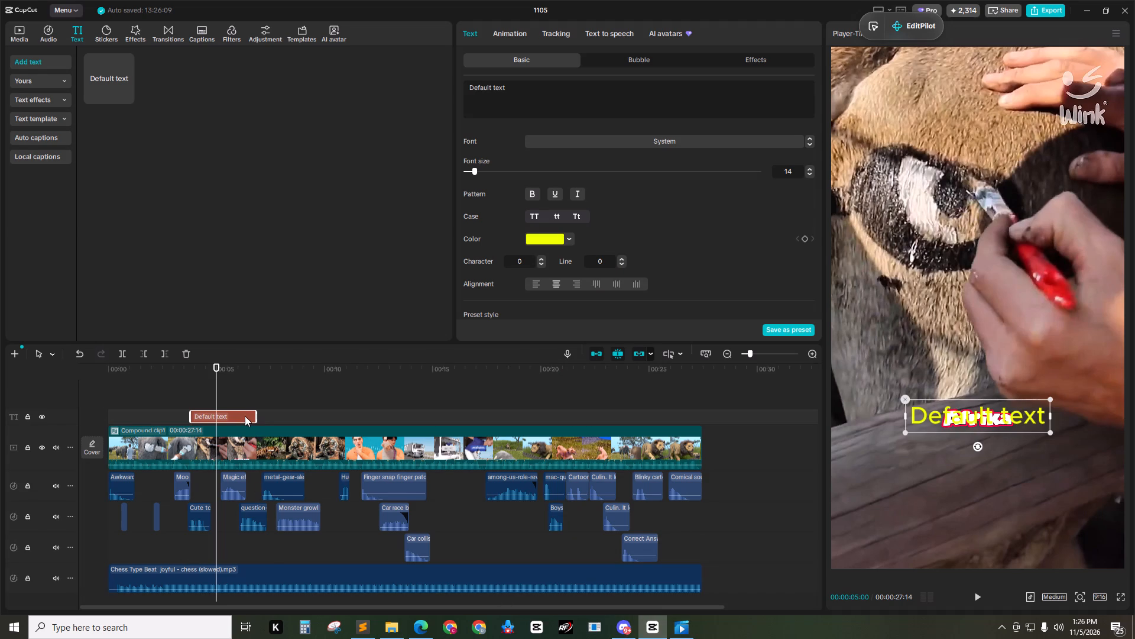
key("Delete")
Scrub through the edit from the opening cow shots to the "But the painted eyes" scene, examining its captions and visuals.
scroll(178, 467, "up", 1)
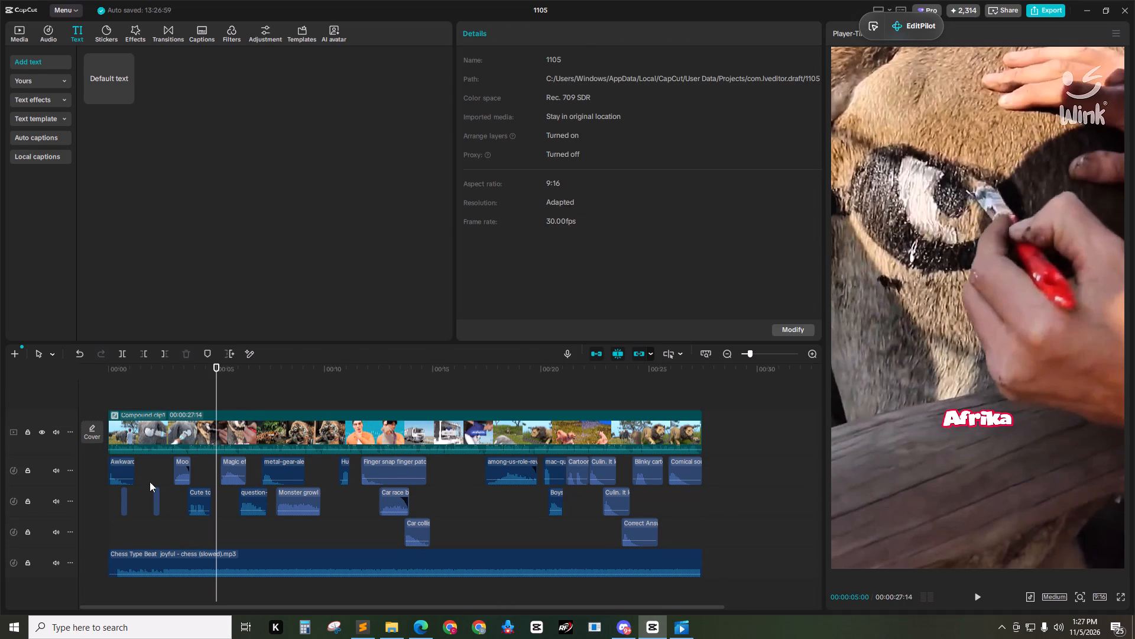
scroll(150, 482, "up", 1)
scroll(73, 452, "up", 2)
left_click(190, 390)
left_click_drag(206, 369, 169, 369)
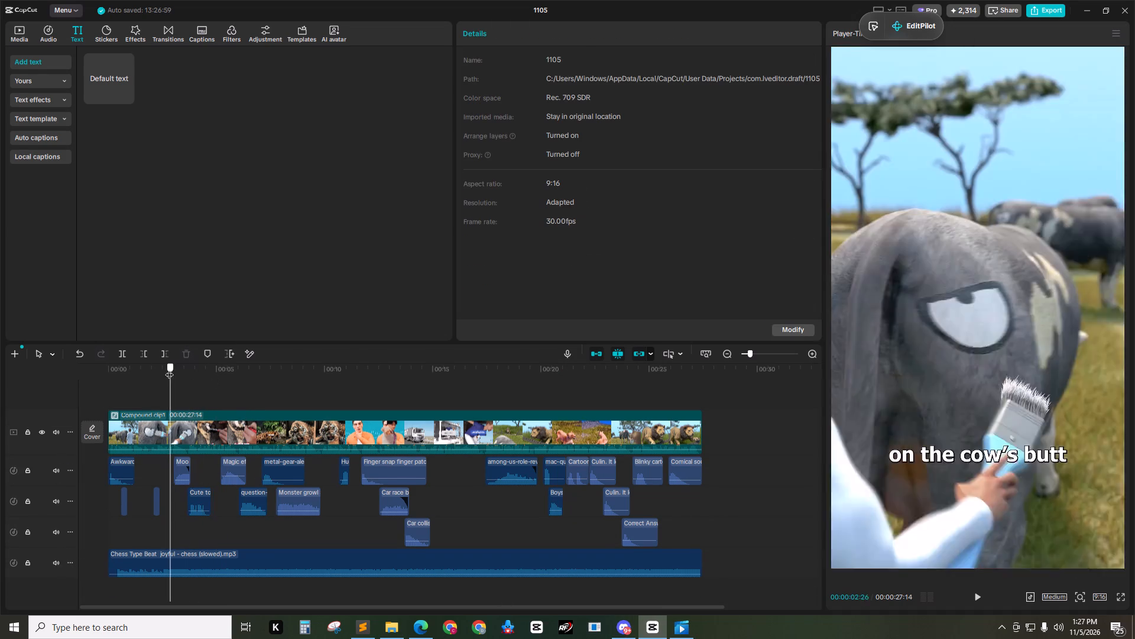
left_click_drag(169, 369, 268, 372)
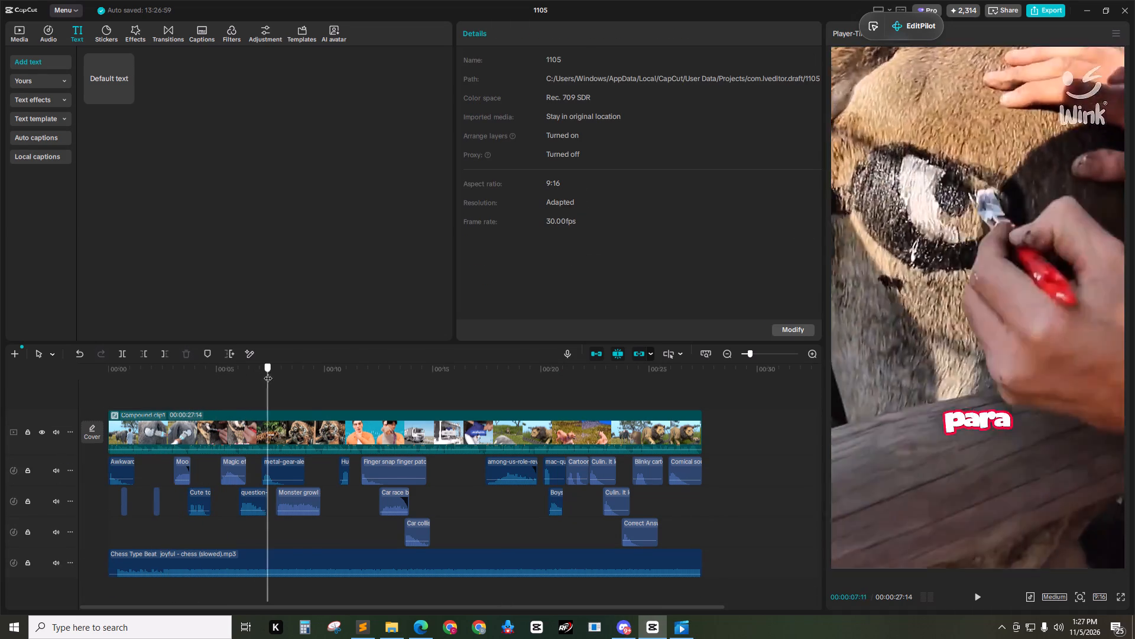
left_click_drag(268, 372, 524, 382)
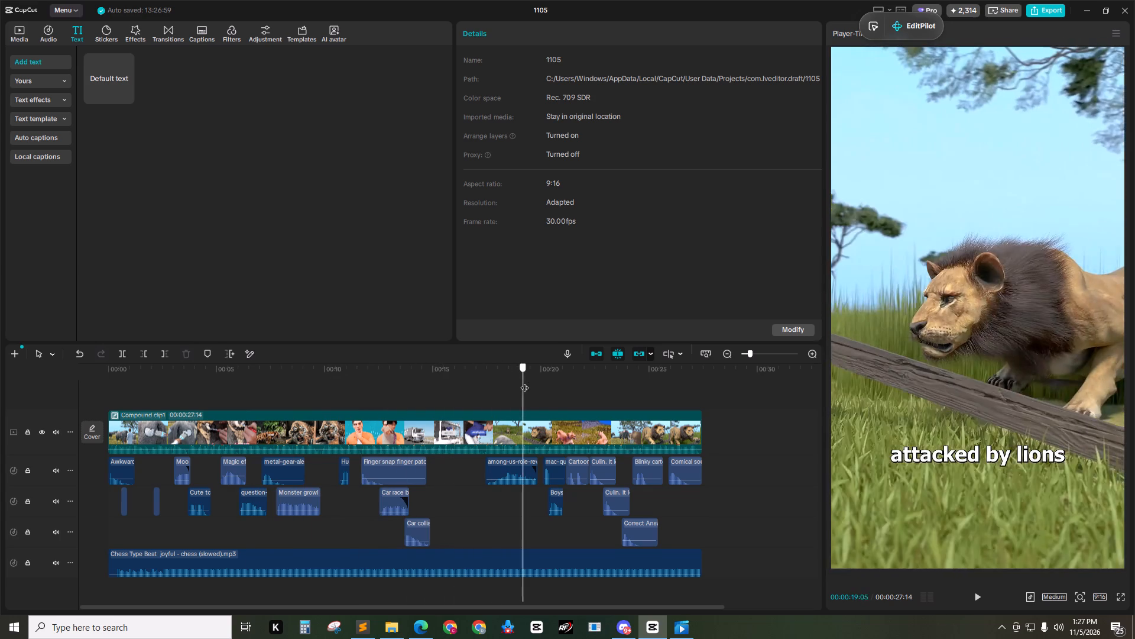
left_click_drag(524, 382, 531, 388)
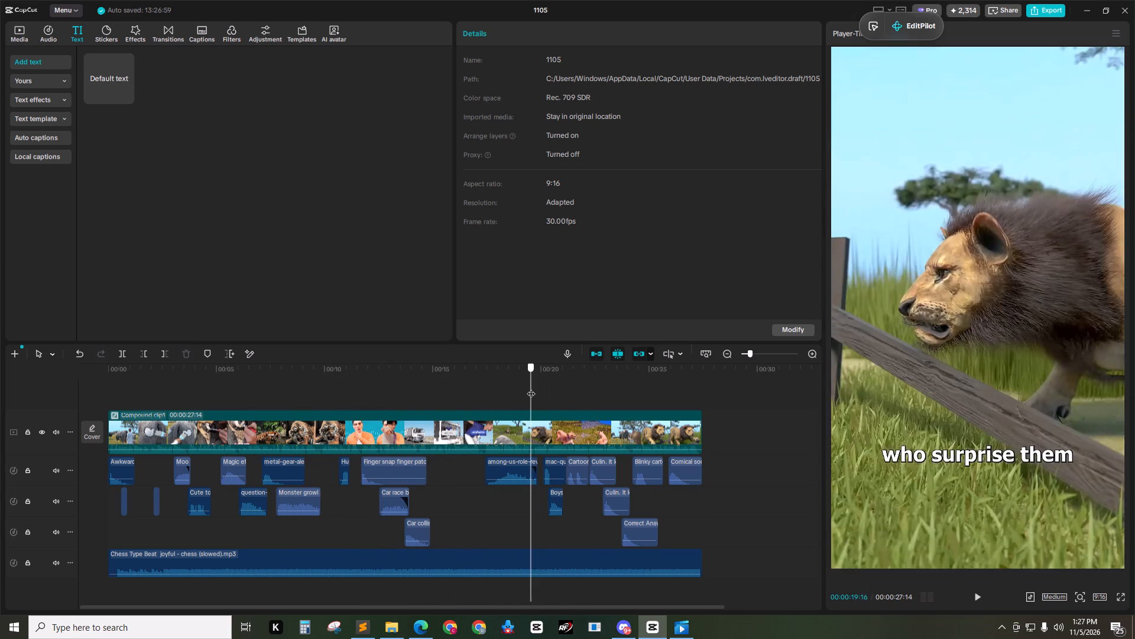
left_click_drag(531, 388, 604, 380)
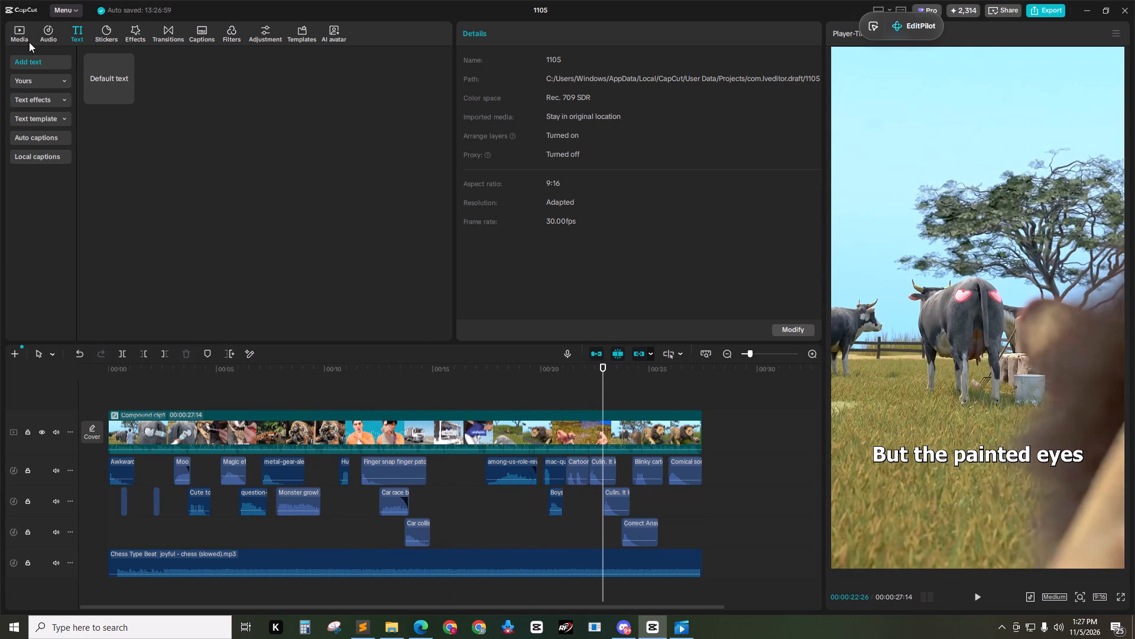
Import yellow arrow2.png from the Arrow Visuals folder in YTA Materials into the project media.
left_click(21, 35)
left_click(417, 153)
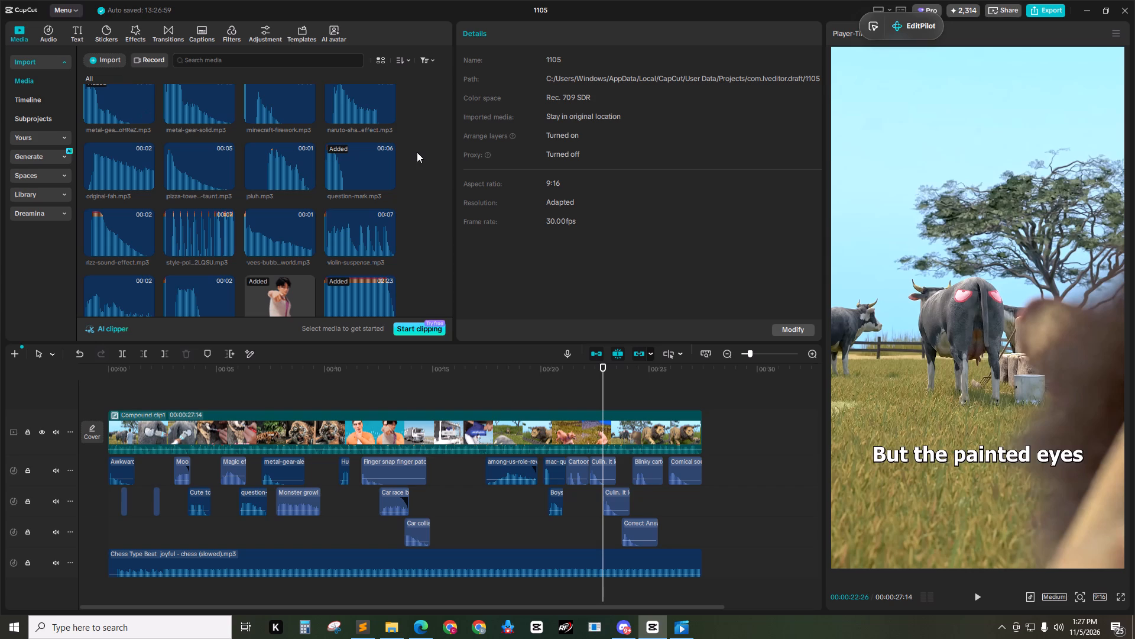
key("ctrl+i")
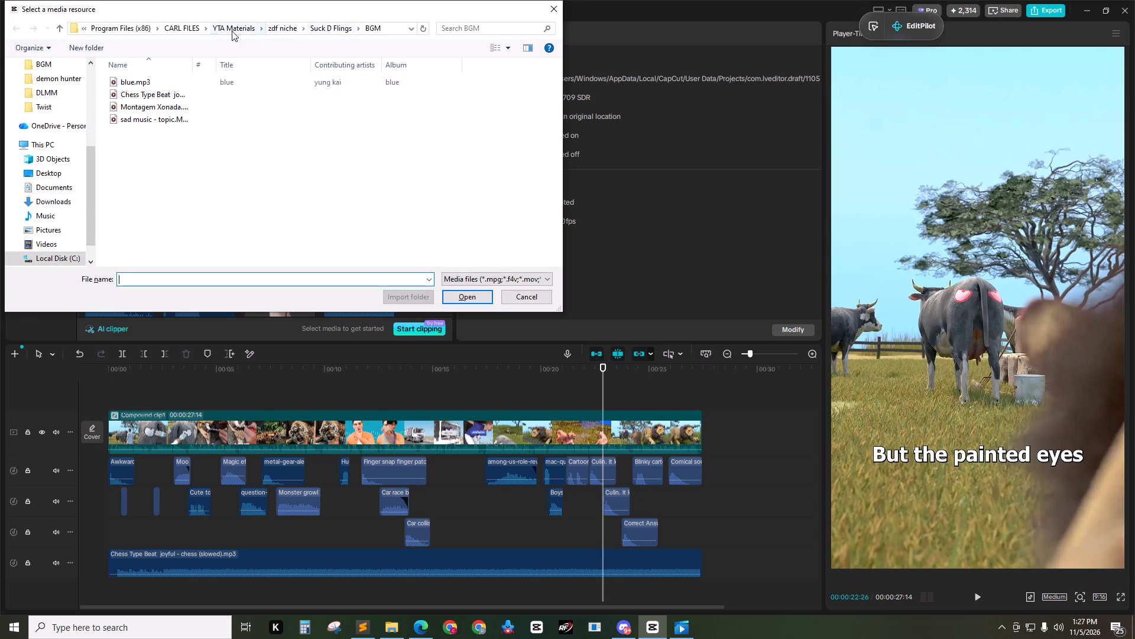
left_click(232, 31)
scroll(430, 128, "up", 5)
double_click(440, 101)
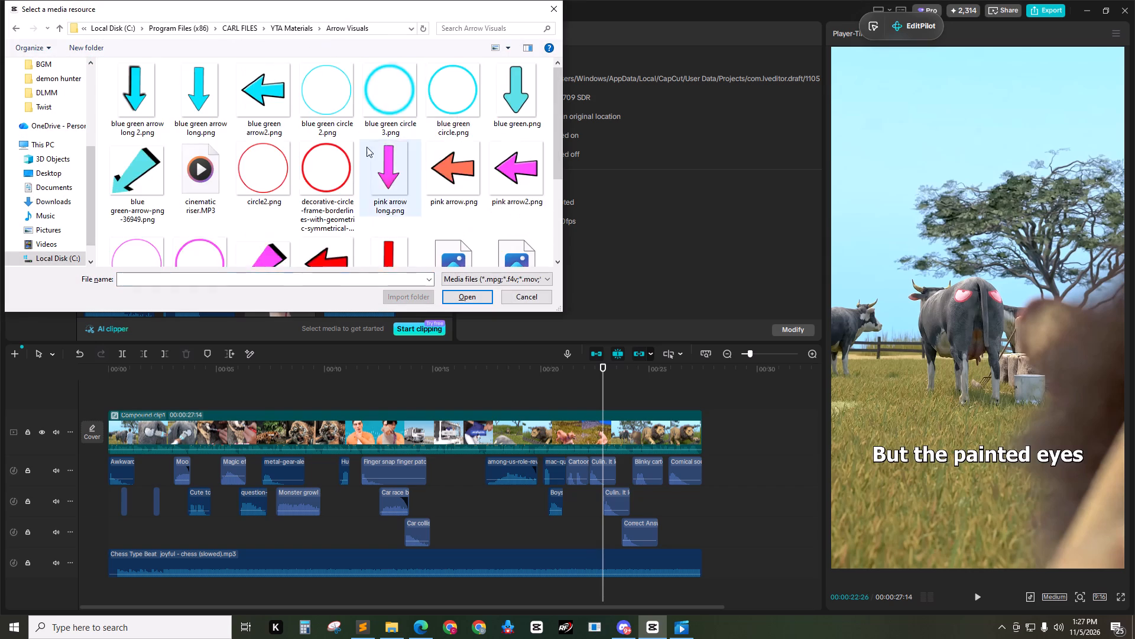
scroll(327, 164, "down", 4)
left_click(248, 217)
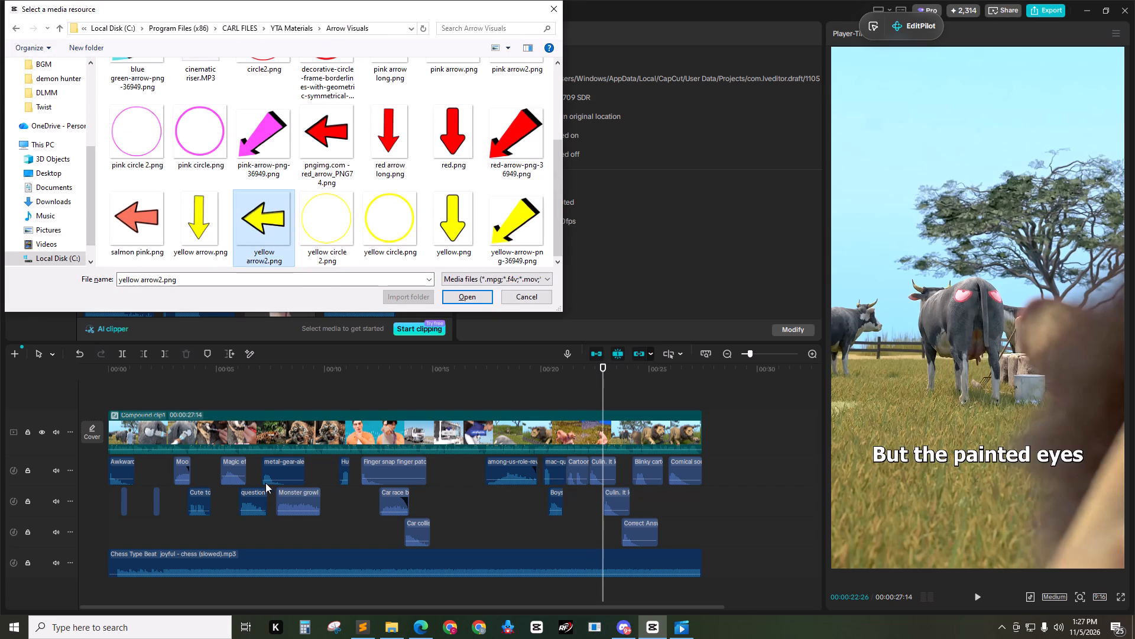
left_click(474, 301)
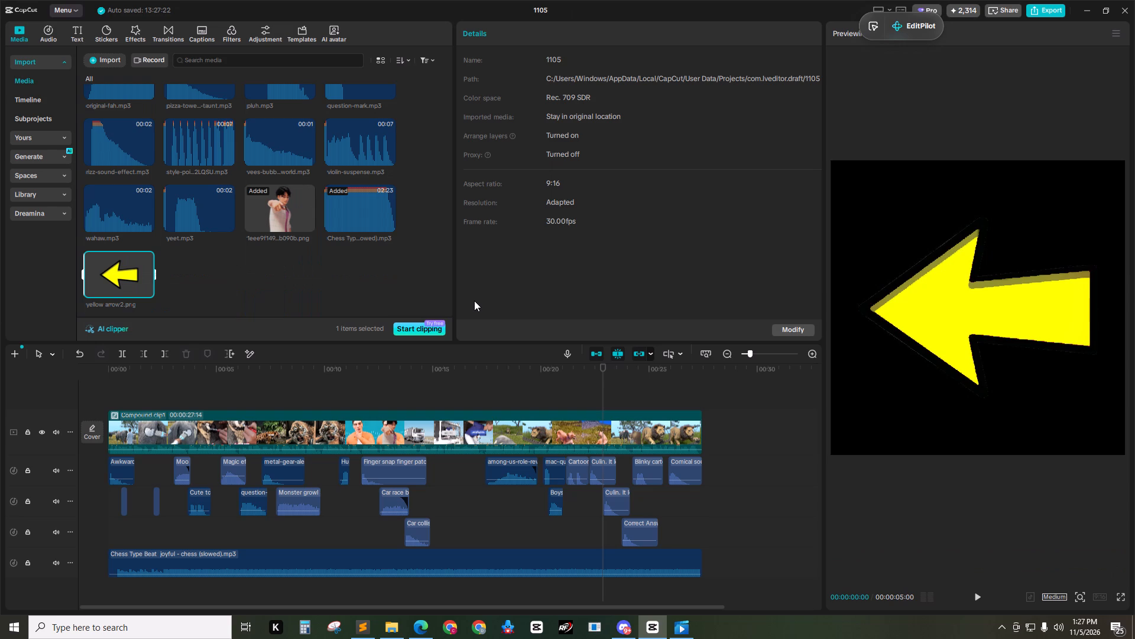
Place the yellow arrow above the compound clip at 00:00:22:26 and scale it to 50%.
left_click_drag(111, 268, 299, 295)
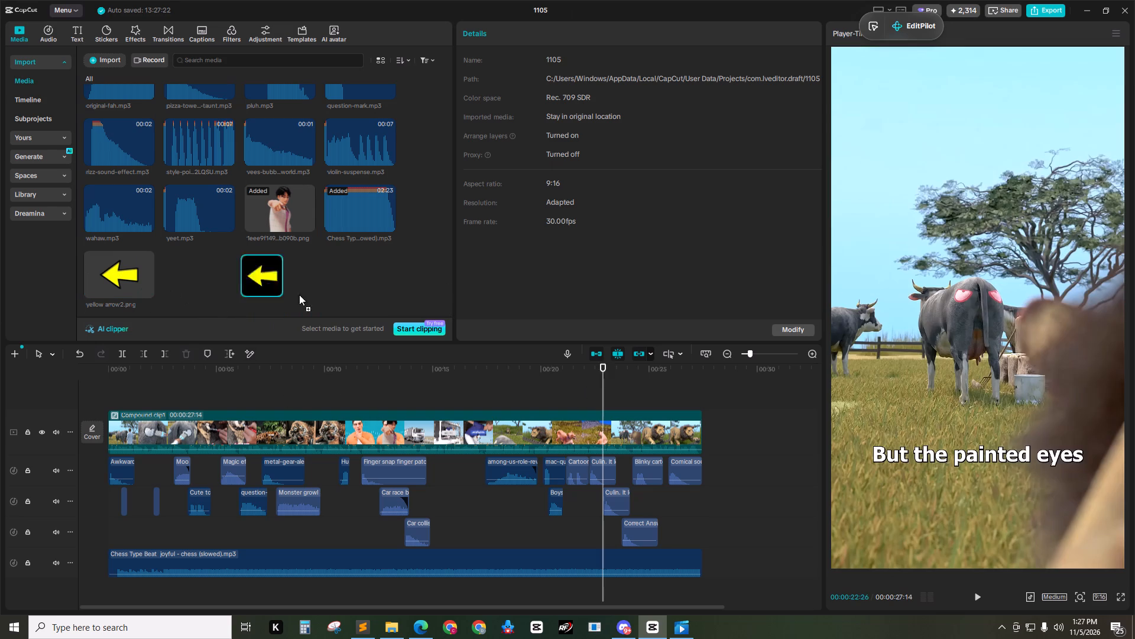
left_click_drag(299, 295, 604, 393)
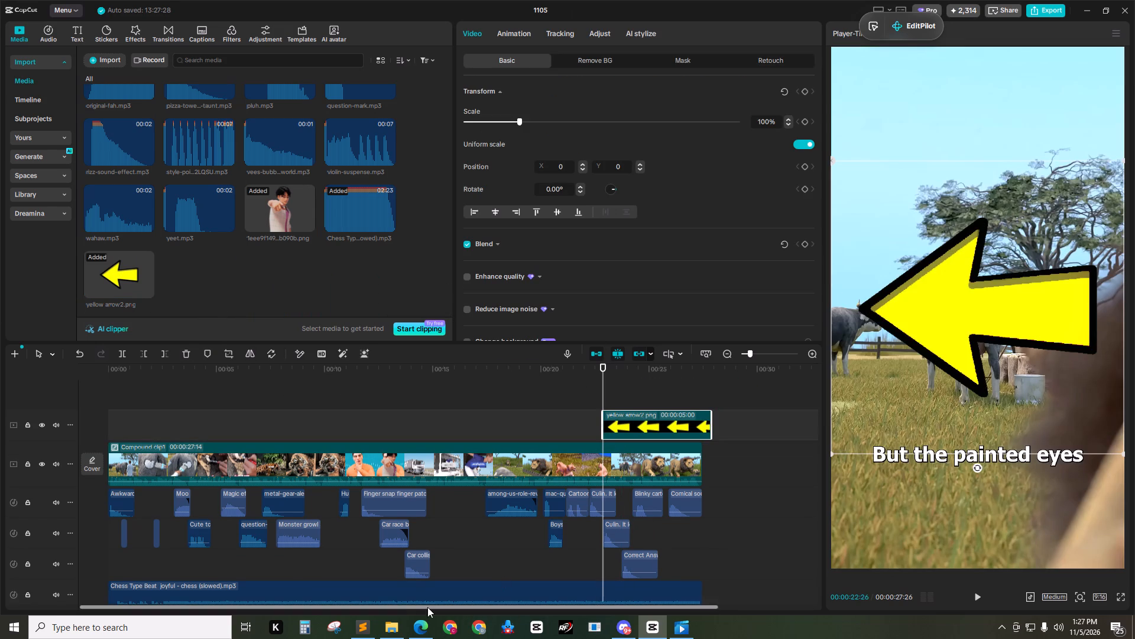
left_click_drag(418, 608, 515, 603)
left_click(770, 120)
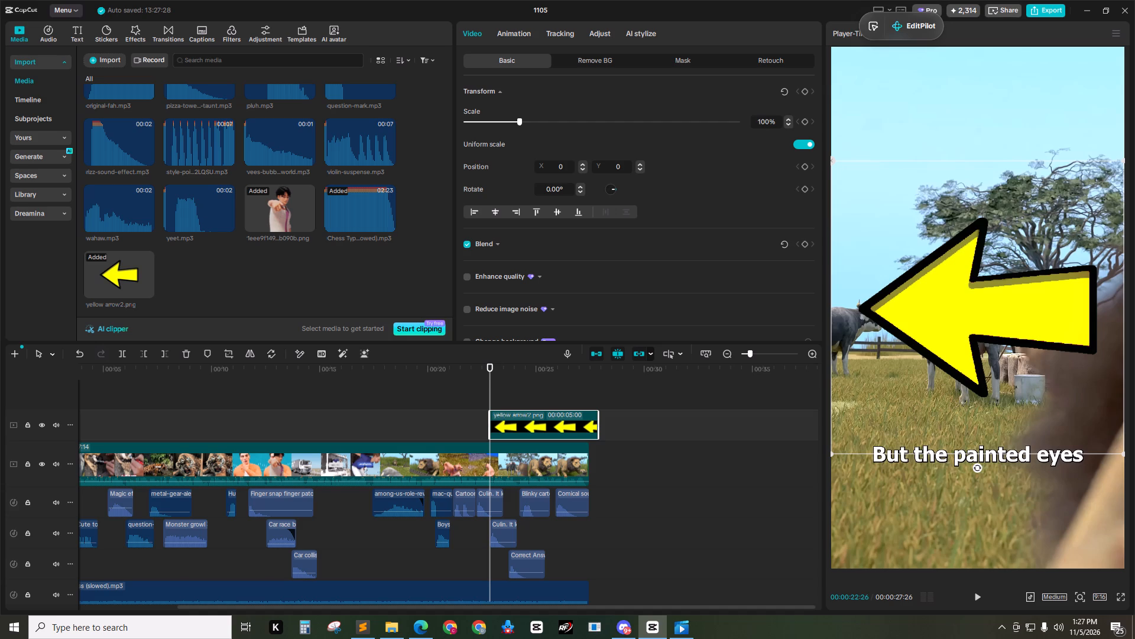
key("ctrl+a")
key("5")
key("0")
key("Return")
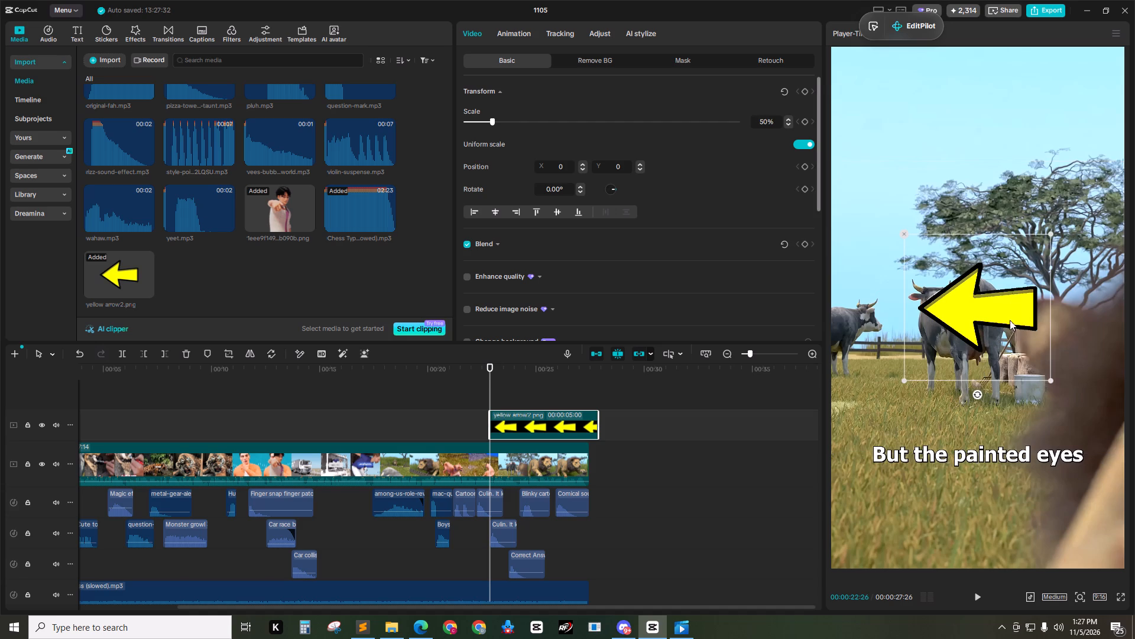
Rotate the arrow to about -71° and move it to about X 89, Y 660, pointing down at the cow's rump, and deselect it.
left_click_drag(974, 398, 1065, 353)
left_click_drag(994, 375, 1017, 286)
left_click_drag(1076, 253, 1082, 249)
left_click_drag(1014, 251, 1004, 253)
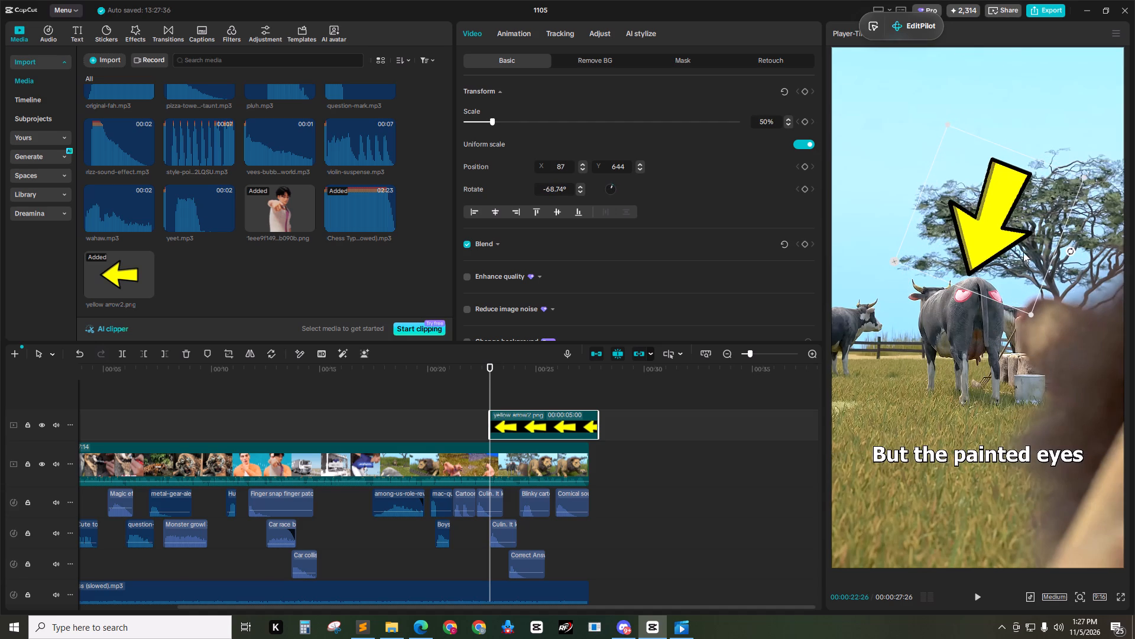
left_click_drag(1075, 251, 1066, 244)
left_click(999, 254)
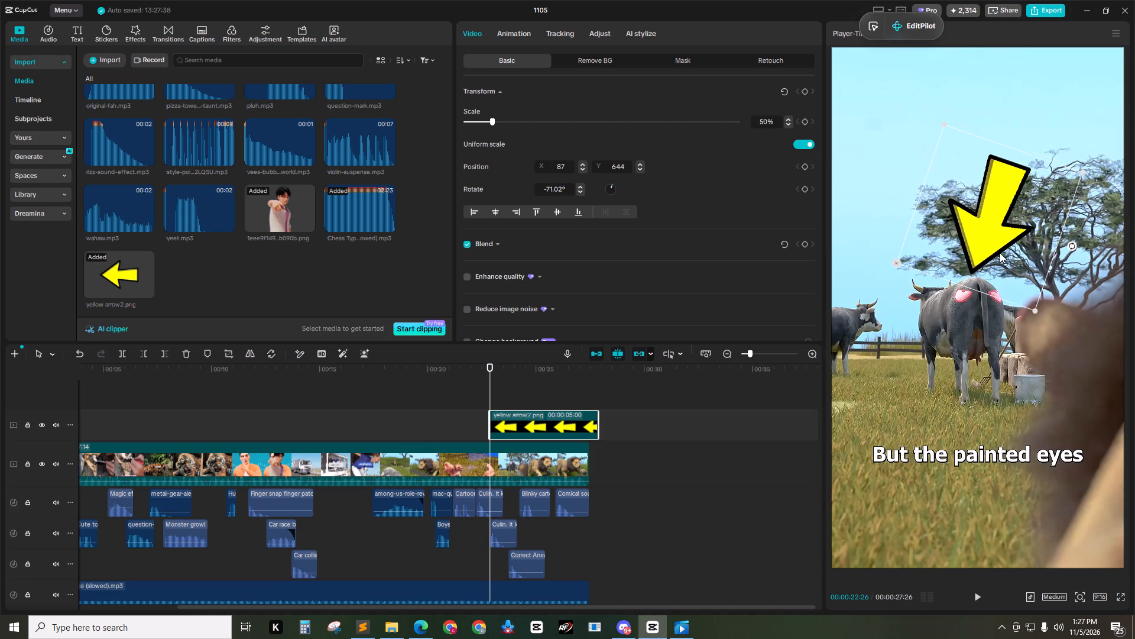
left_click(499, 535)
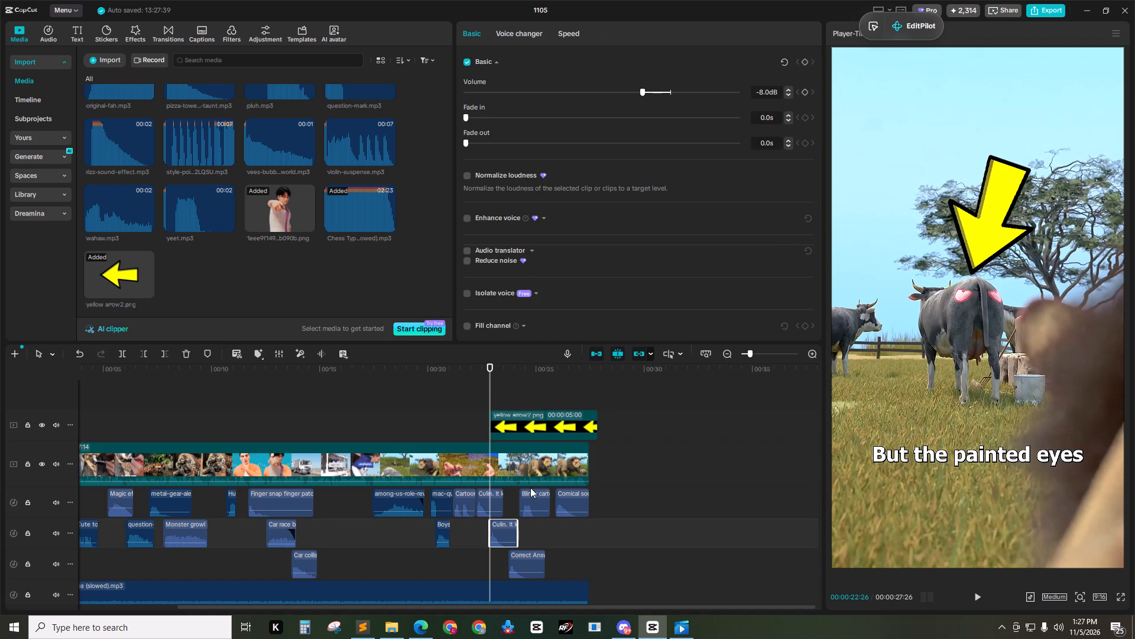
Capture the full preview frame showing the arrow and painted cow with Snipping Tool.
left_click(327, 627)
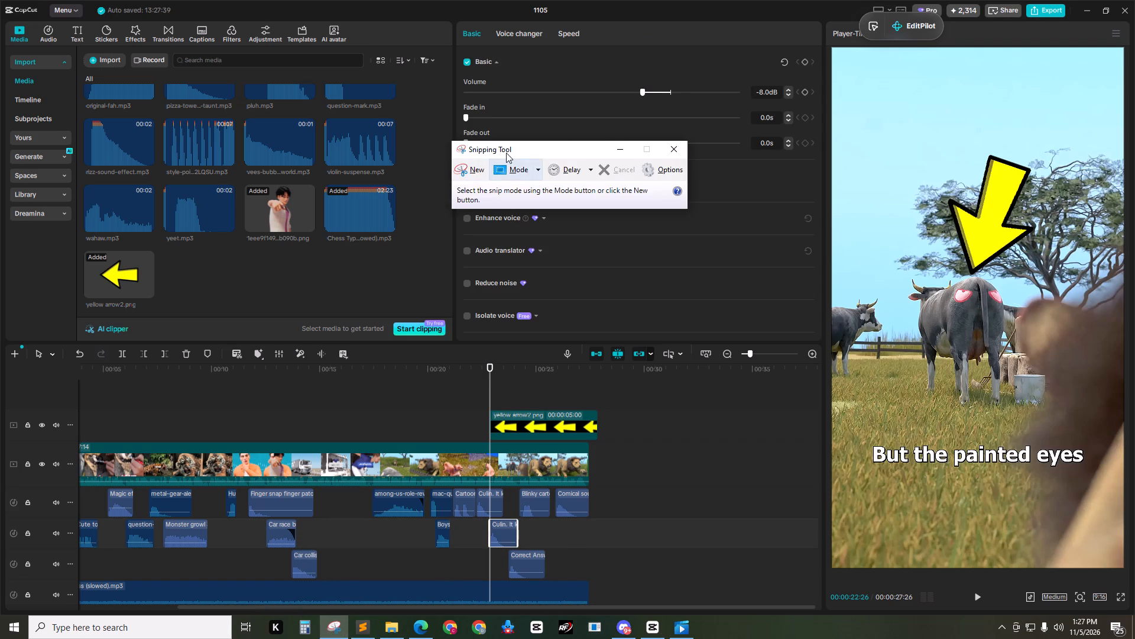
left_click_drag(511, 153, 485, 164)
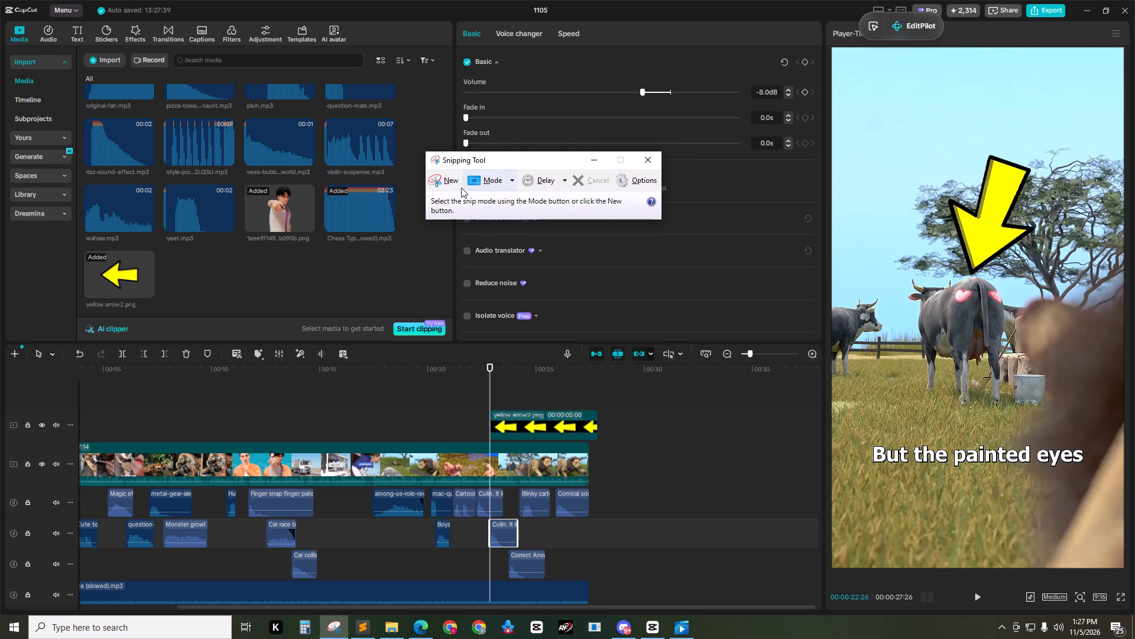
left_click(457, 184)
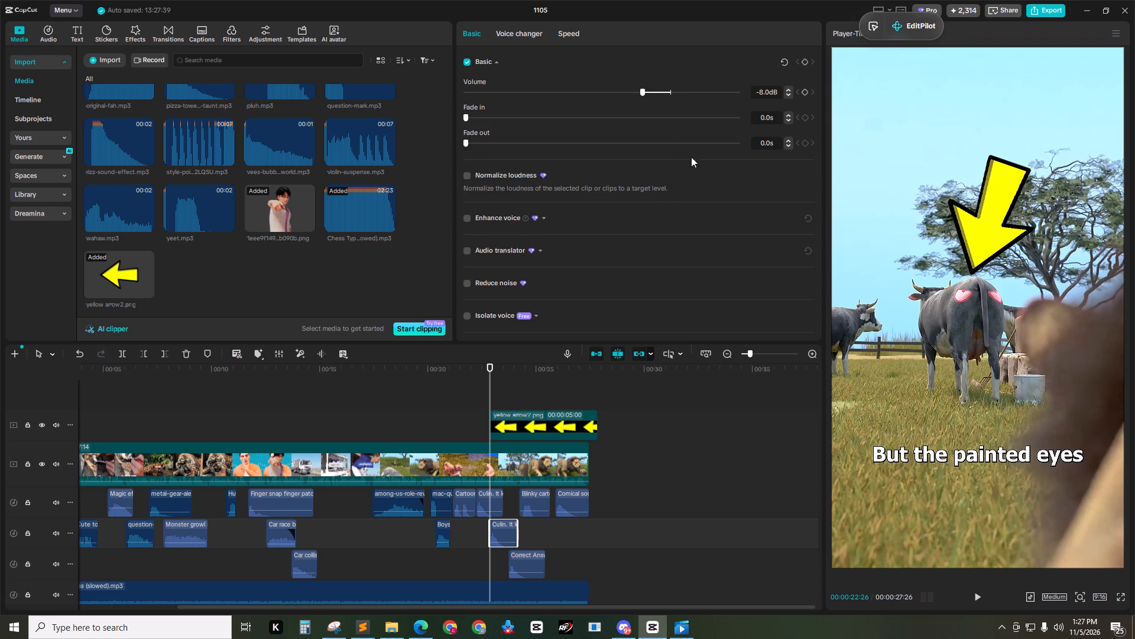
left_click_drag(833, 47, 1107, 531)
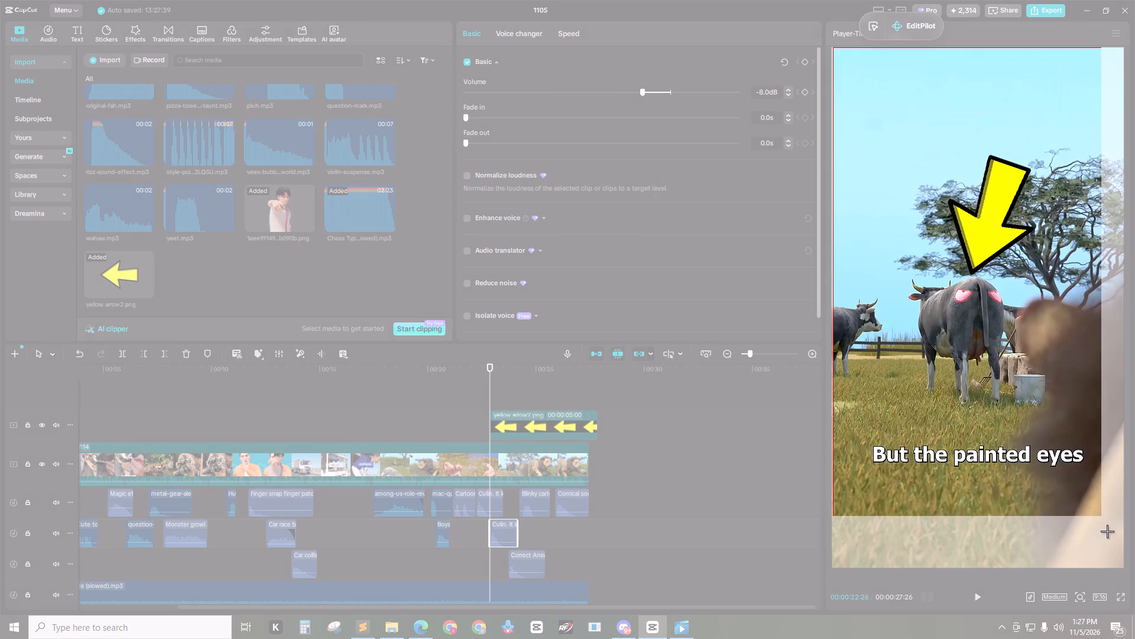
left_click_drag(1107, 531, 1124, 566)
right_click(914, 279)
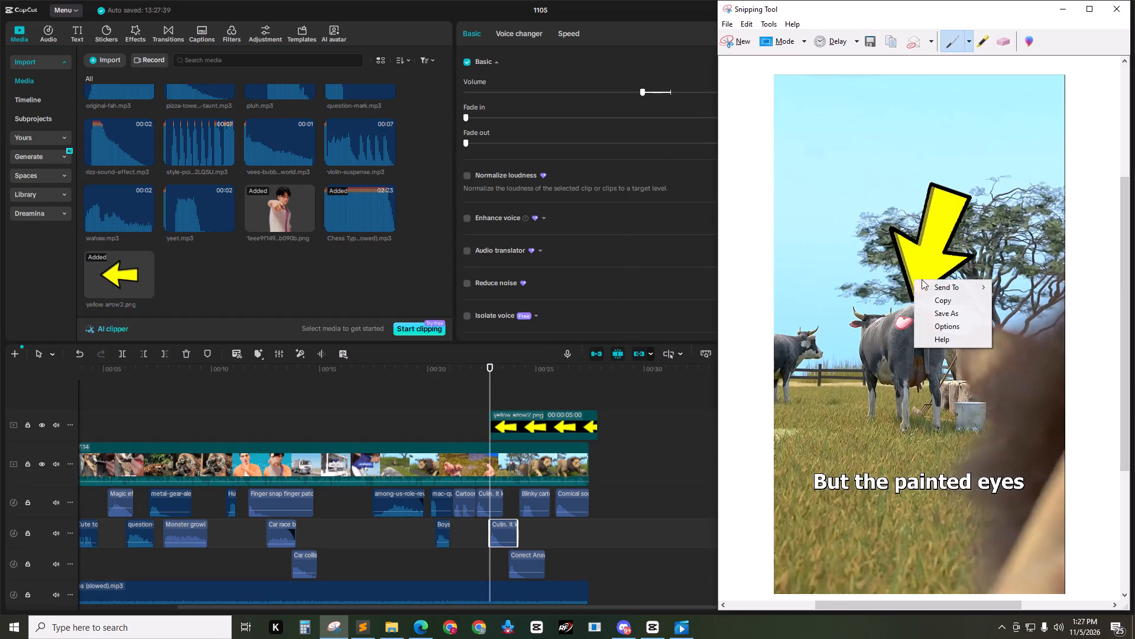
left_click(899, 14)
left_click_drag(916, 14, 417, 17)
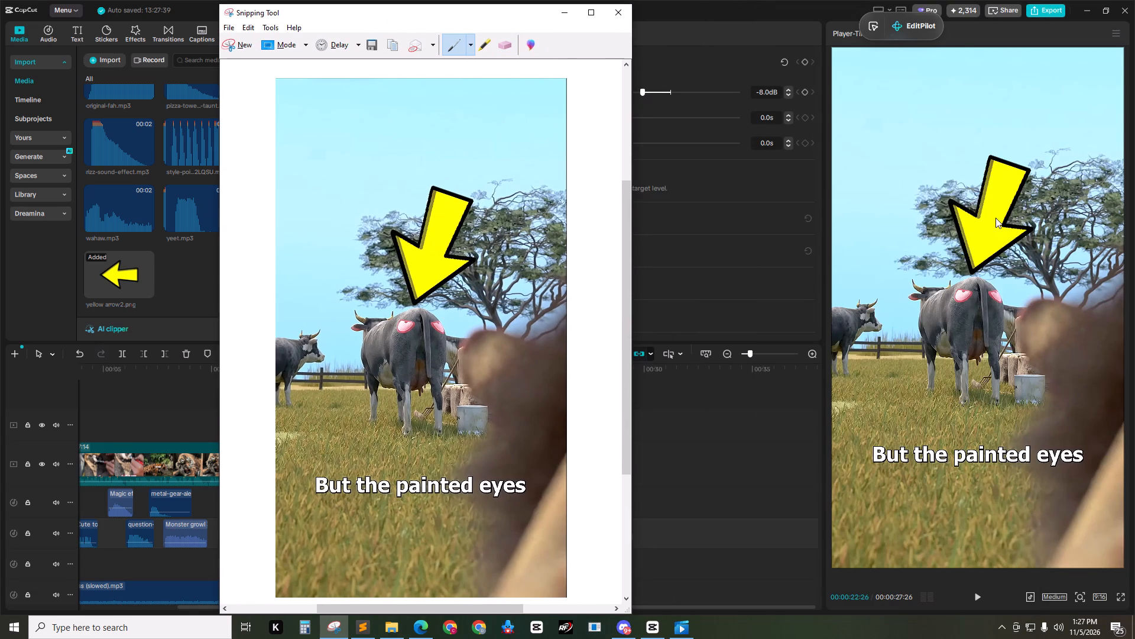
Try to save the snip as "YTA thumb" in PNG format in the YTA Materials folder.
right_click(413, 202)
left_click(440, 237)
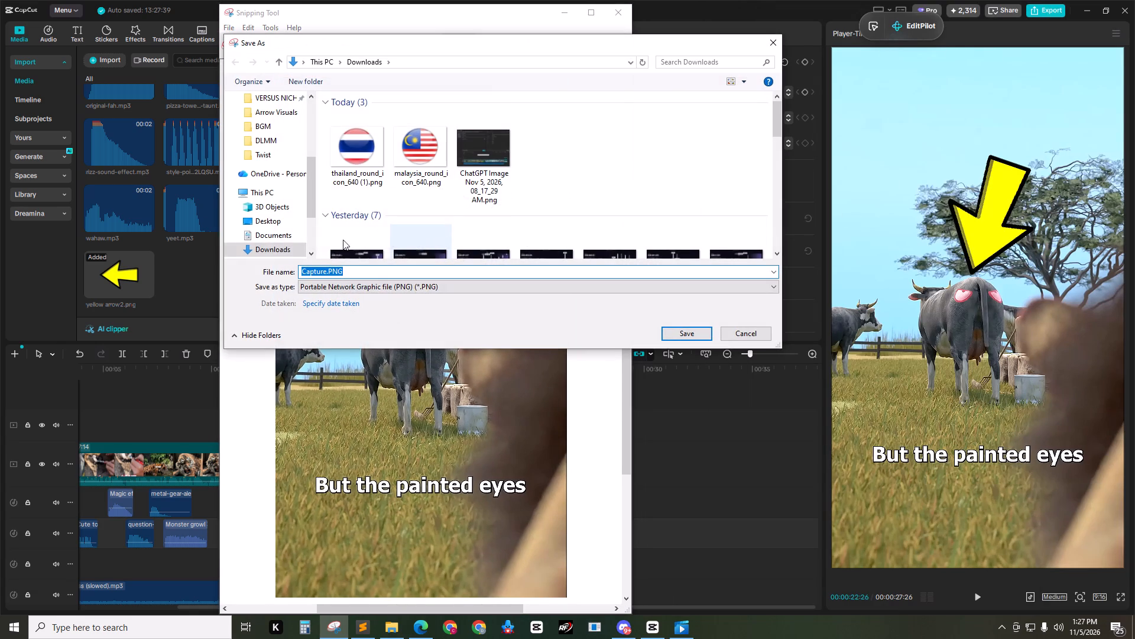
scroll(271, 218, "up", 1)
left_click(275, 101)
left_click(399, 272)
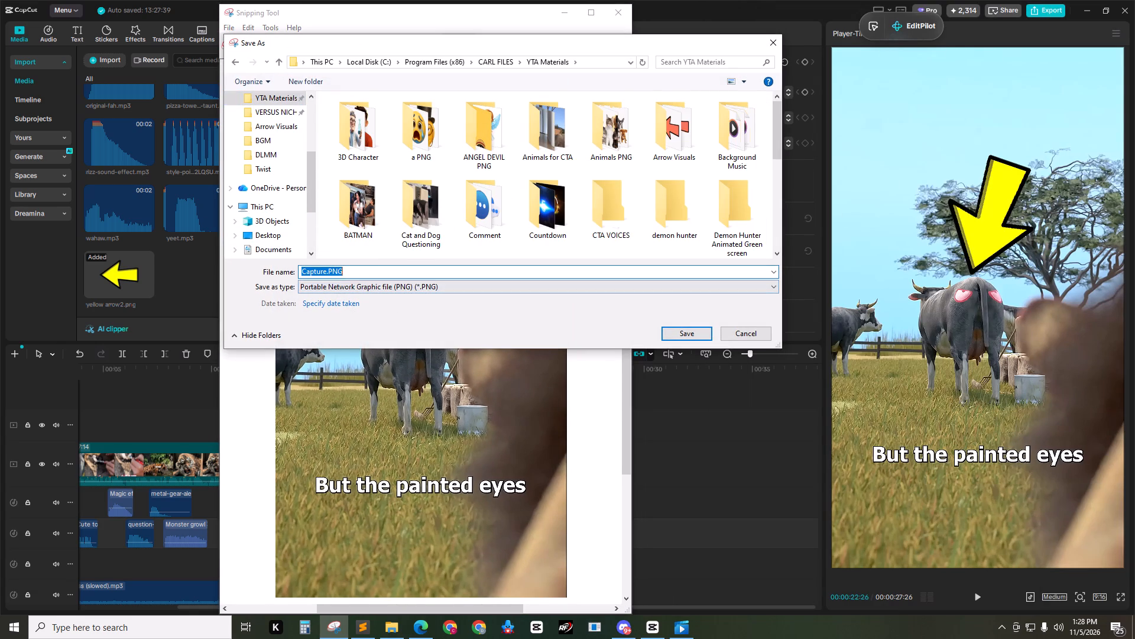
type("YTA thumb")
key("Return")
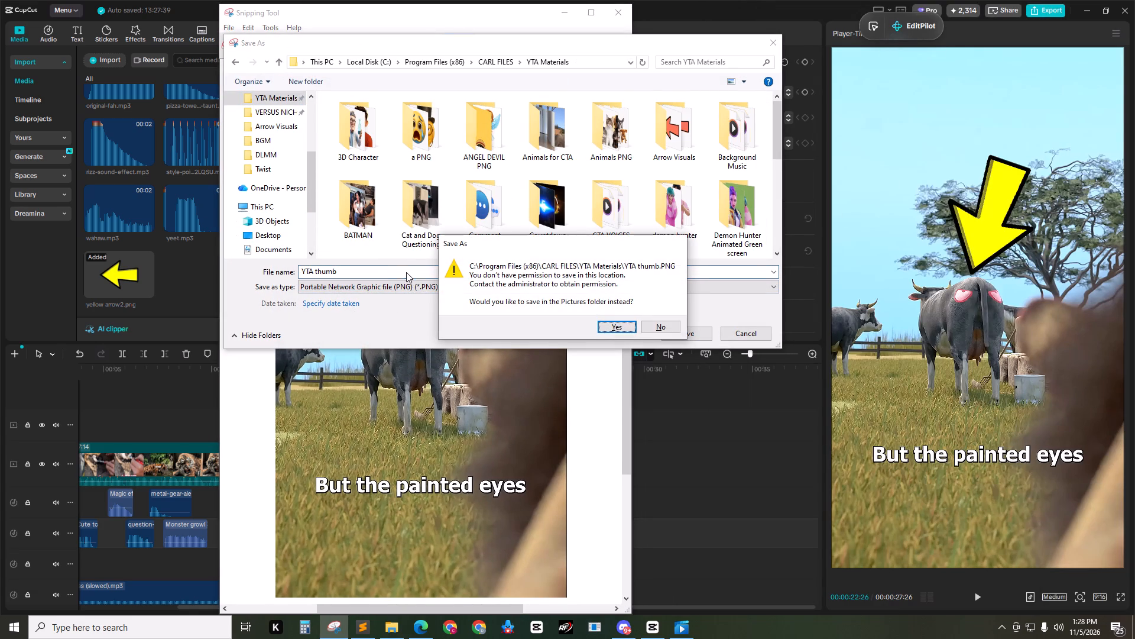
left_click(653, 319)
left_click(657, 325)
Save the snip as "YTA thum" in the Videos folder and close Snipping Tool.
scroll(275, 135, "up", 3)
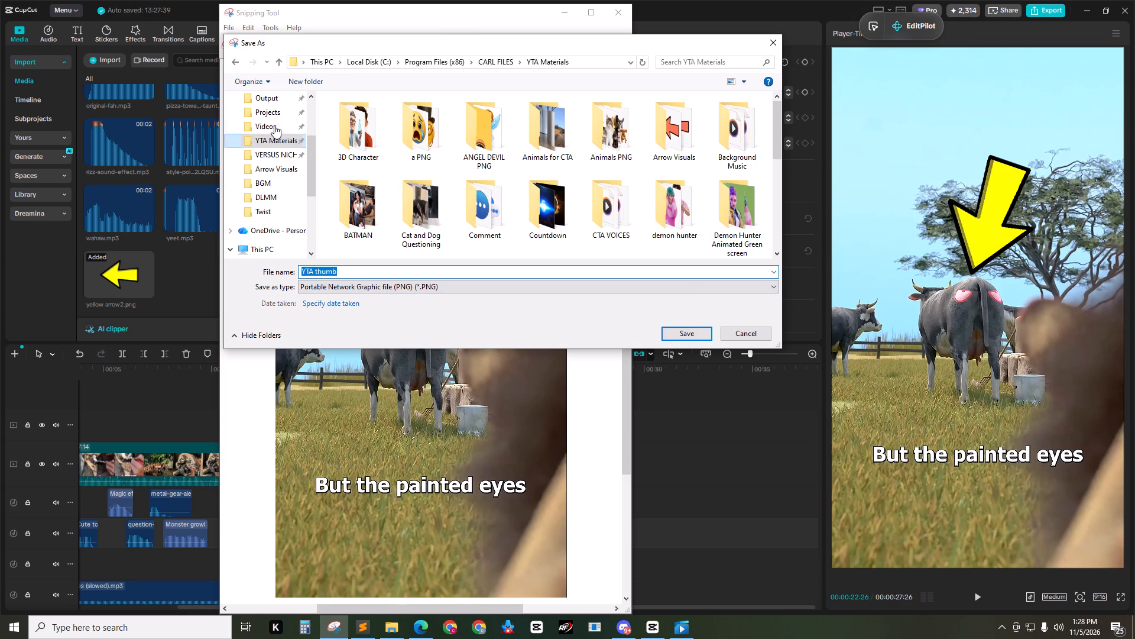
left_click(274, 125)
left_click(390, 269)
type("YTA thum")
key("Return")
left_click(621, 11)
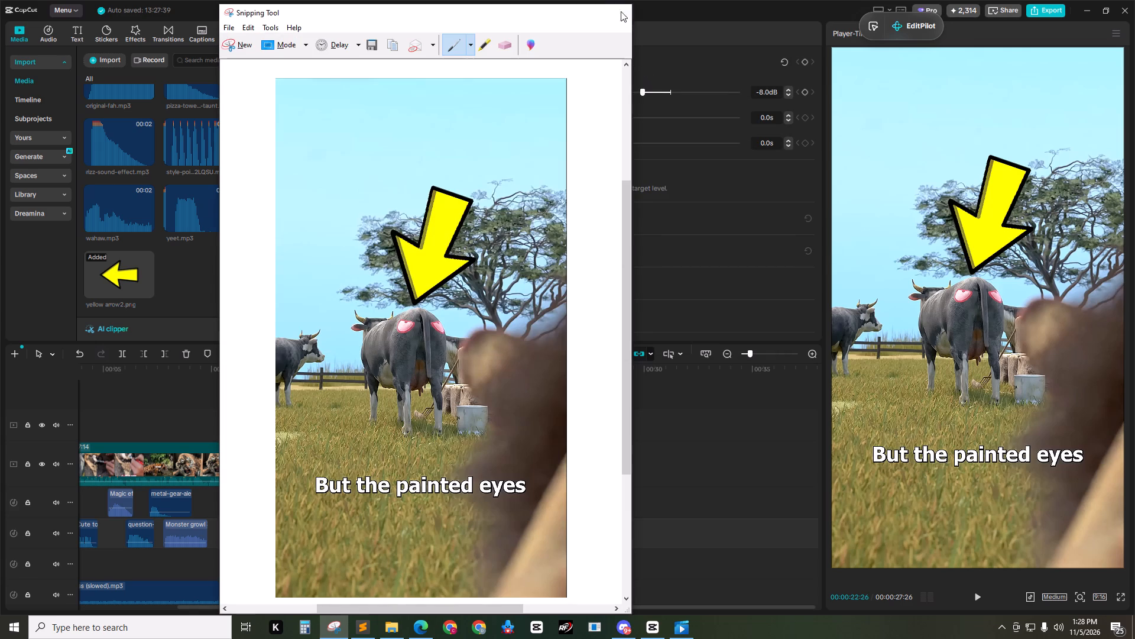
Delete the yellow arrow clip above the compound clip at the "But the painted eyes" scene.
left_click(533, 430)
left_click(556, 430)
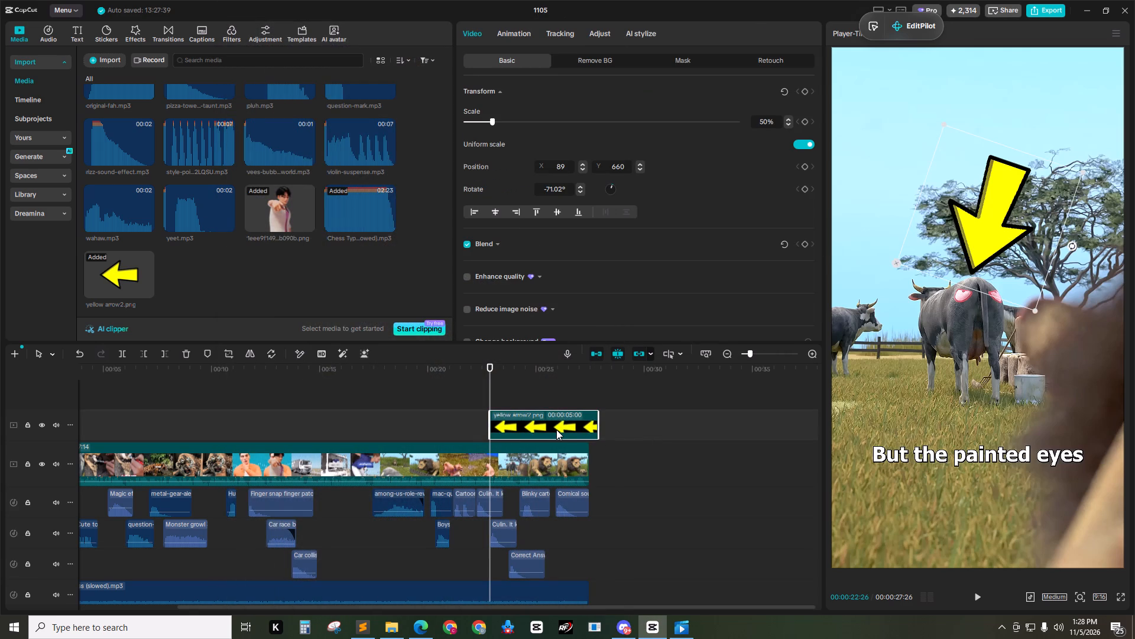
key("Delete")
Place the yellow arrow above the compound clip at 00:00:00:18, over the "They painted" shot, and scale it to 30%.
left_click(462, 398)
left_click_drag(481, 374, 0, 401)
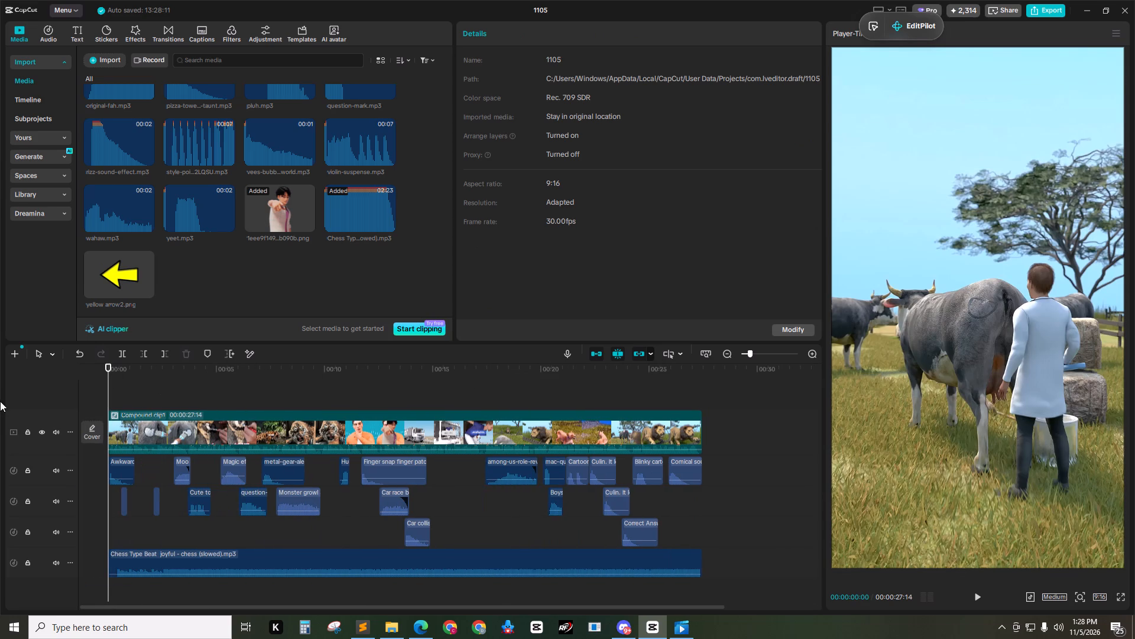
left_click(121, 364)
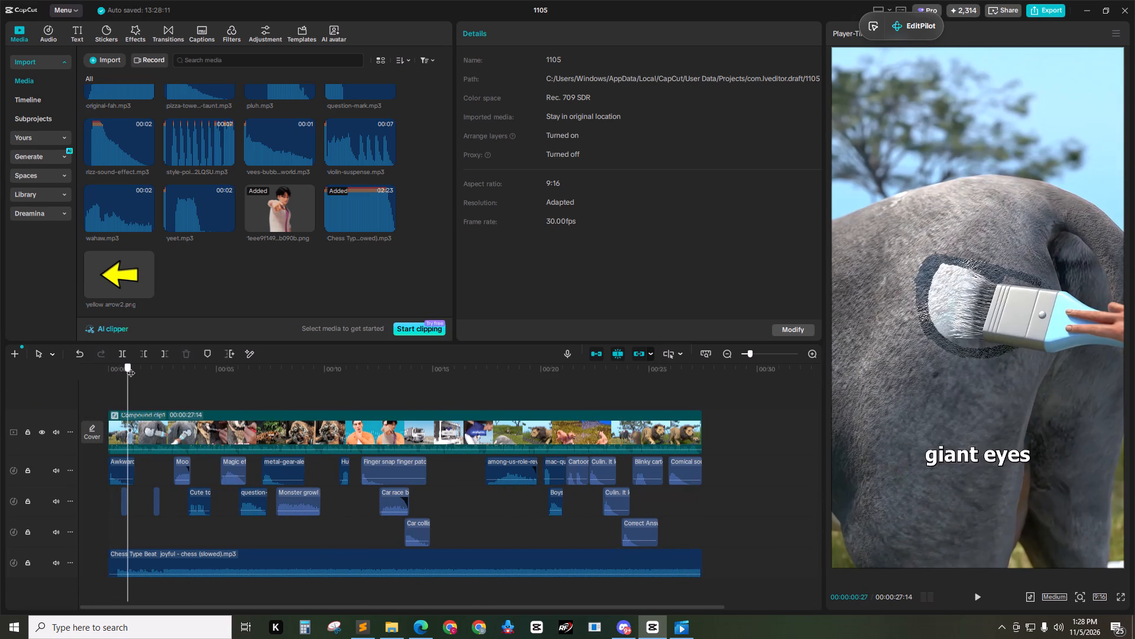
left_click_drag(112, 278, 170, 335)
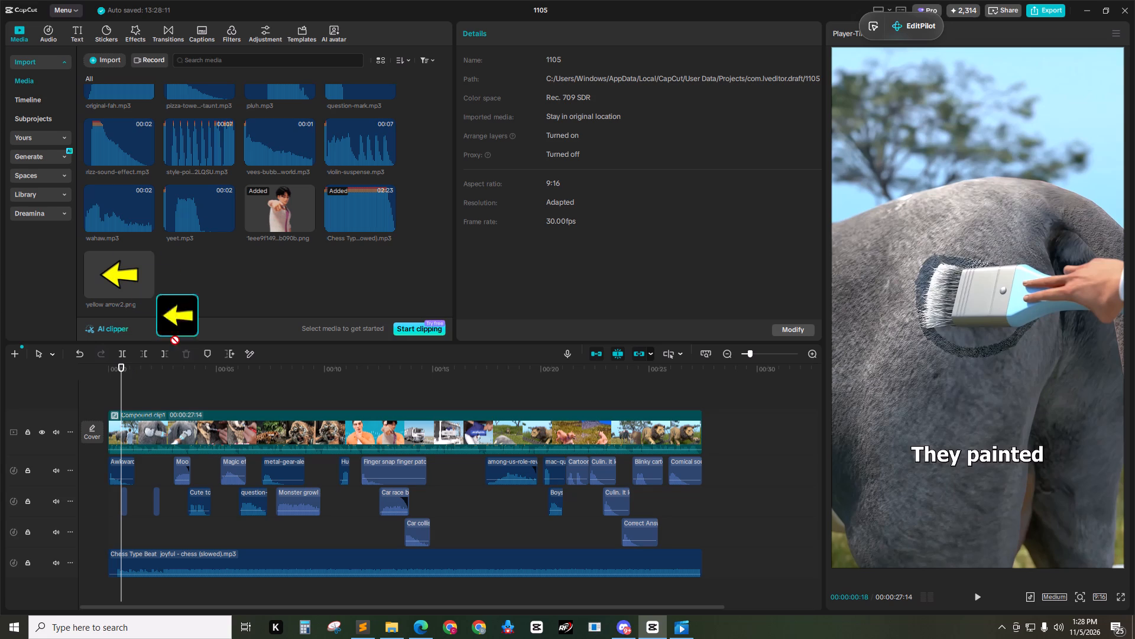
left_click_drag(170, 335, 118, 395)
left_click(758, 122)
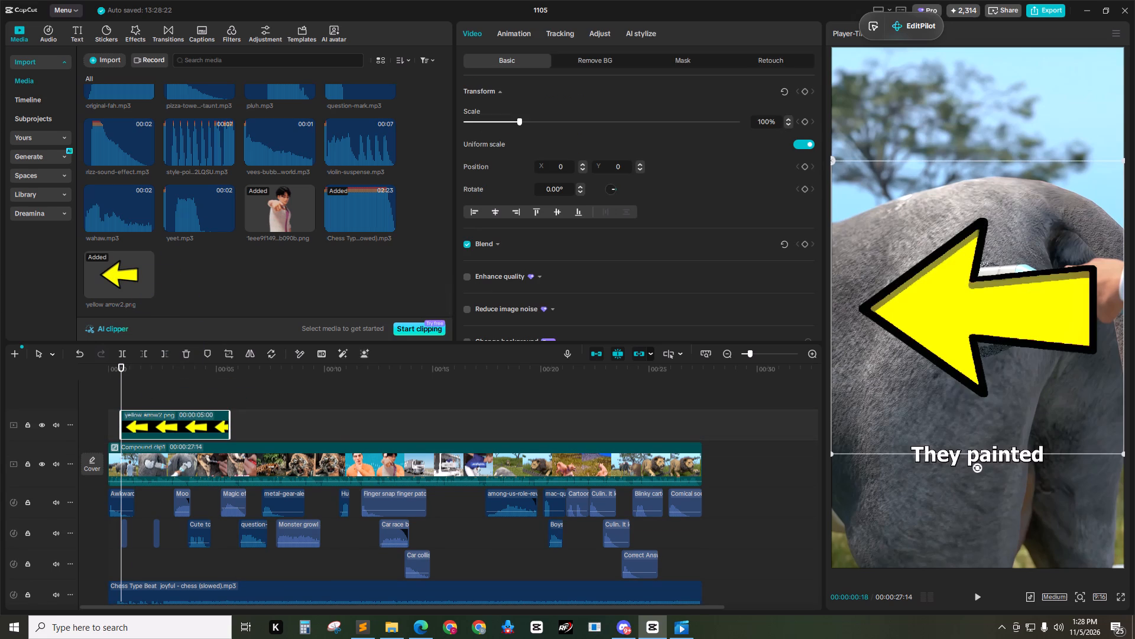
key("ctrl+a")
key("3")
key("0")
key("Return")
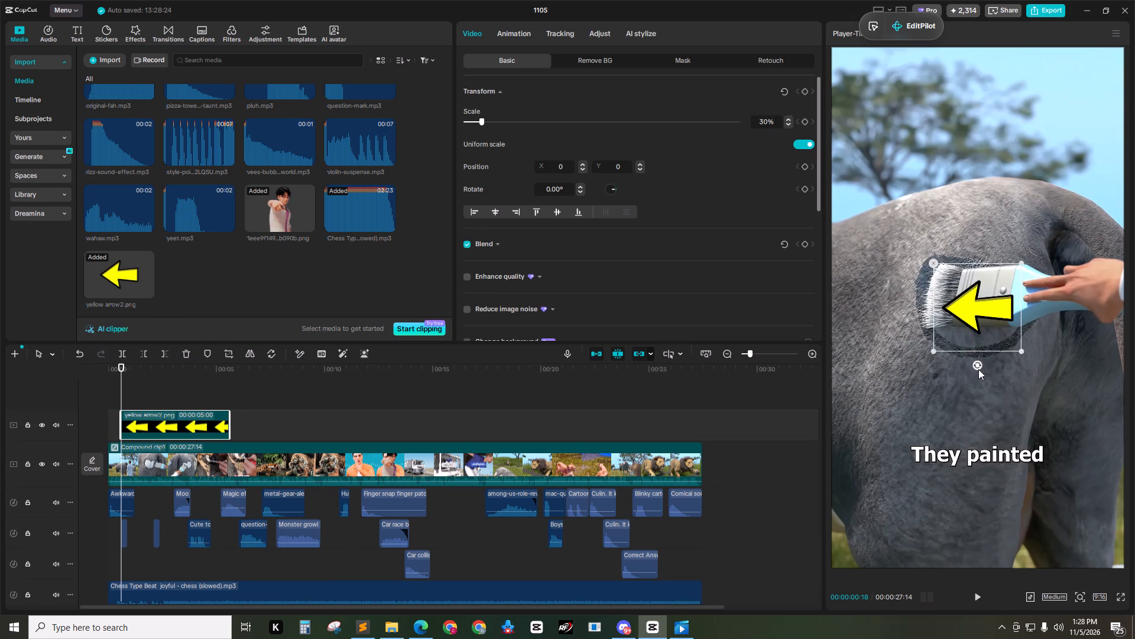
Move the yellow arrow to about X -649, Y 592 and rotate it to about -133° so it points at the painted eye.
left_click_drag(978, 366, 1087, 231)
left_click_drag(1001, 294, 919, 217)
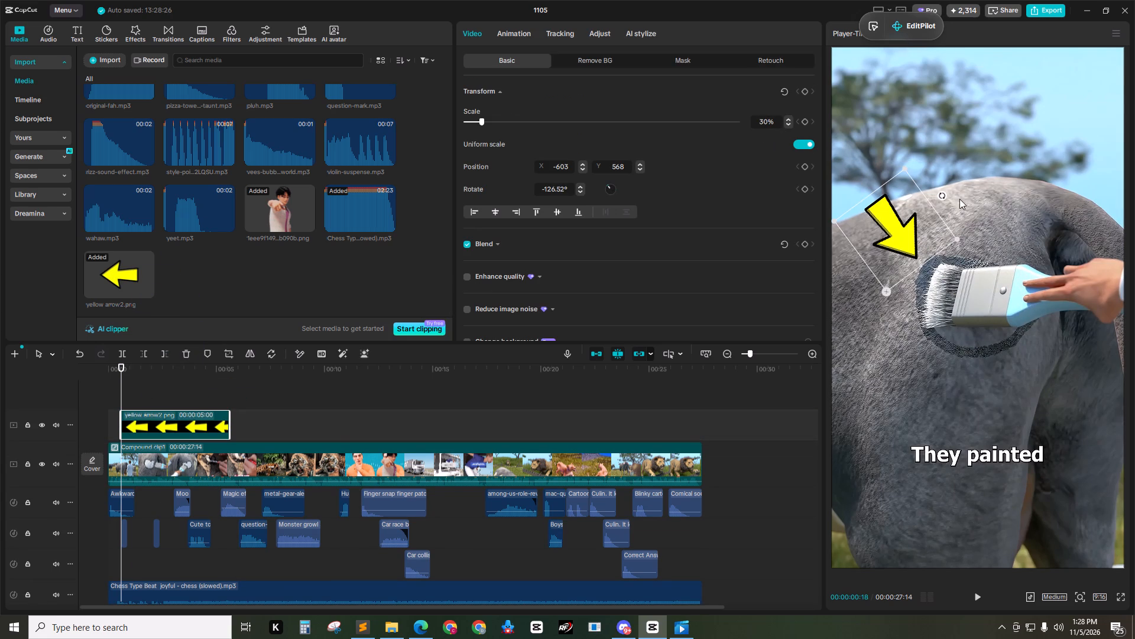
left_click_drag(942, 198, 942, 186)
left_click_drag(907, 236, 906, 229)
left_click_drag(933, 182, 938, 188)
left_click_drag(896, 215, 902, 214)
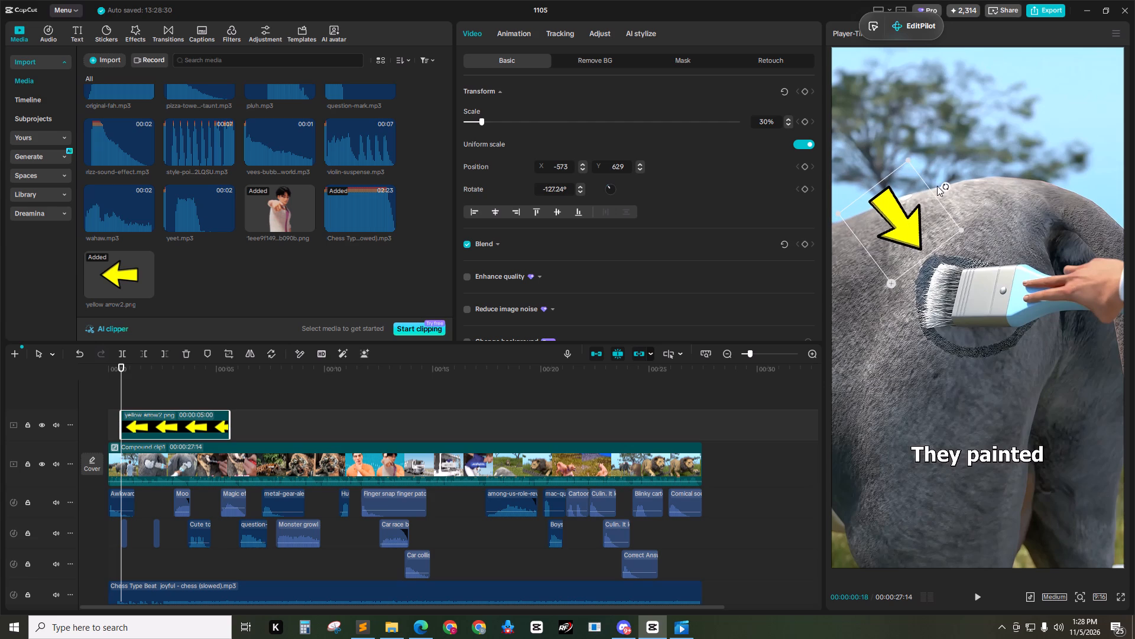
left_click_drag(945, 185, 937, 176)
left_click_drag(900, 241, 890, 246)
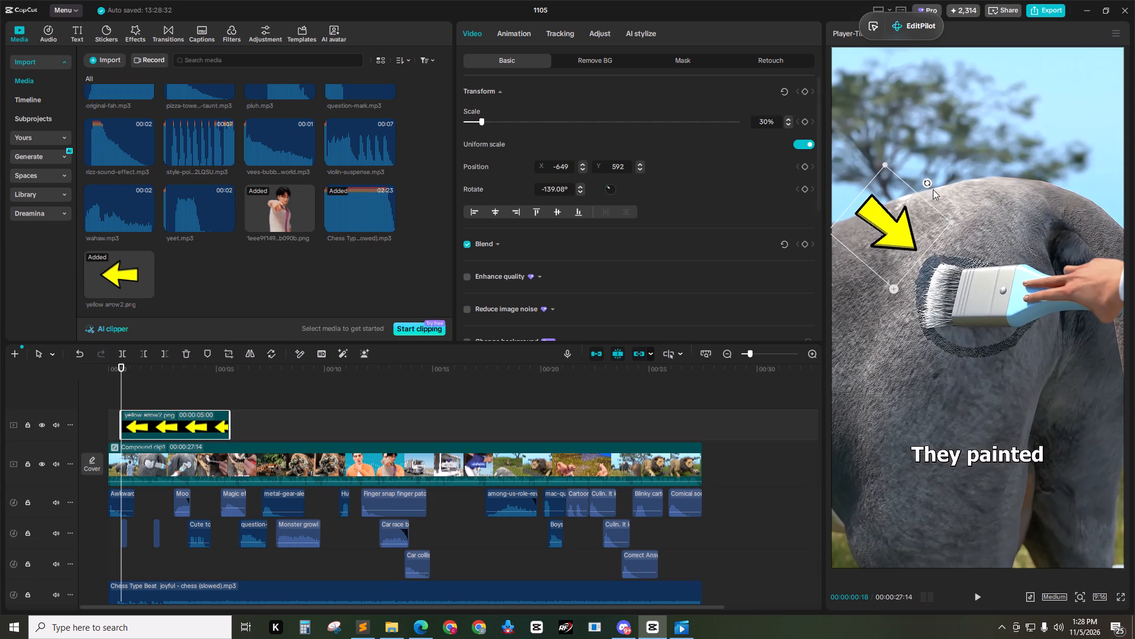
left_click_drag(927, 183, 929, 189)
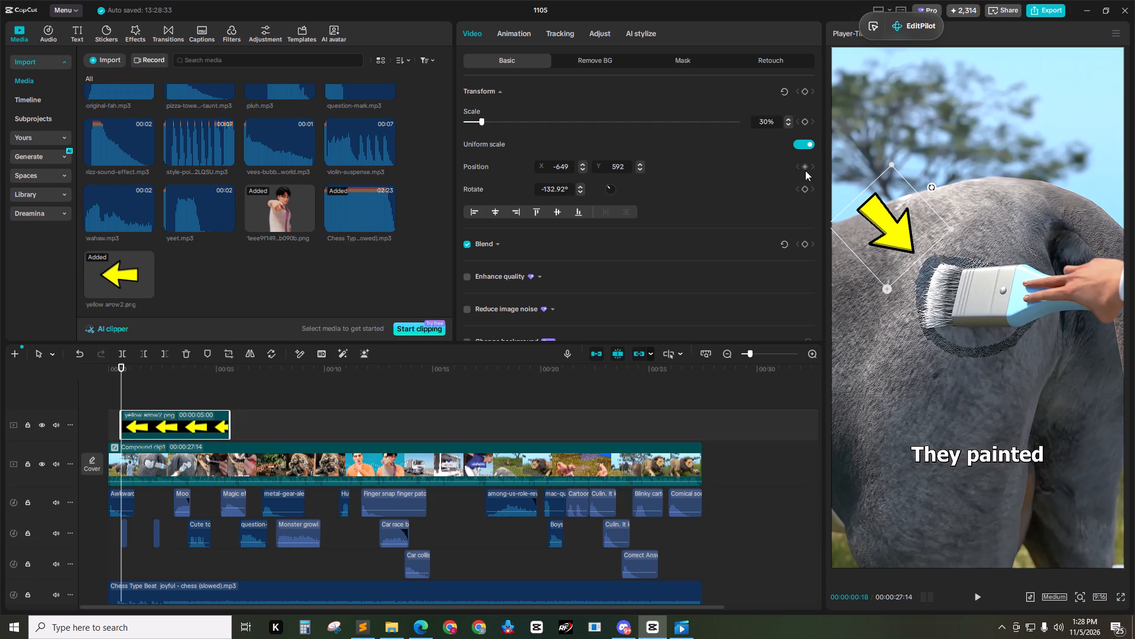
Add position and rotation keyframes to the yellow arrow at 00:00:00:18.
left_click(804, 170)
left_click(805, 189)
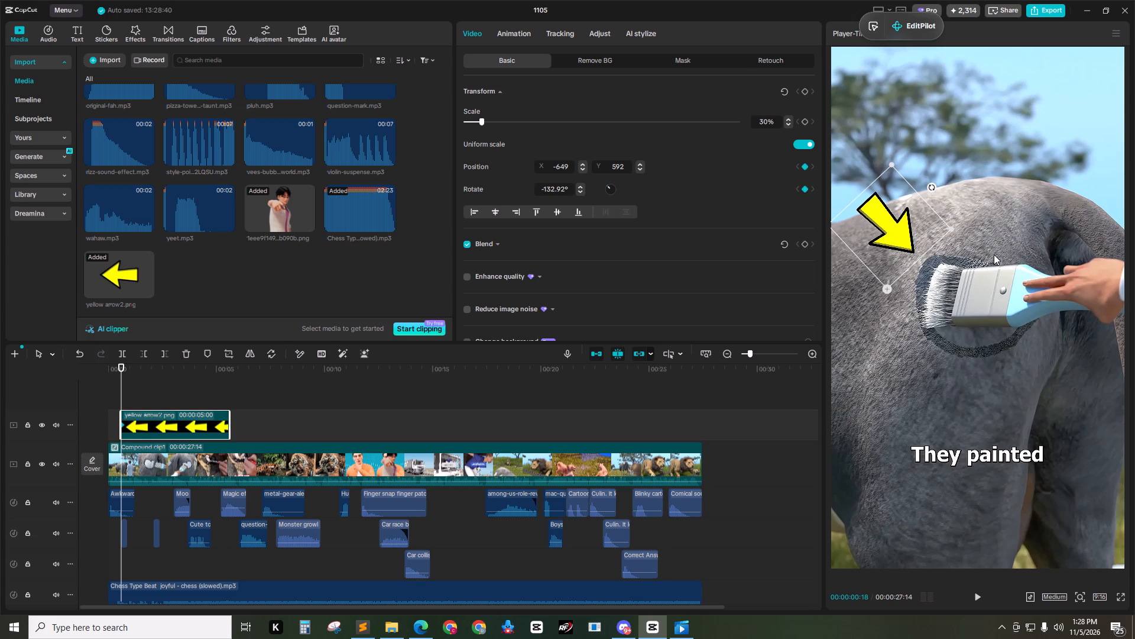
At 00:00:00:21, keyframe the arrow at about X -533, Y 651 with a rotation of about -122°.
key("Right")
key("Right")
key("Right")
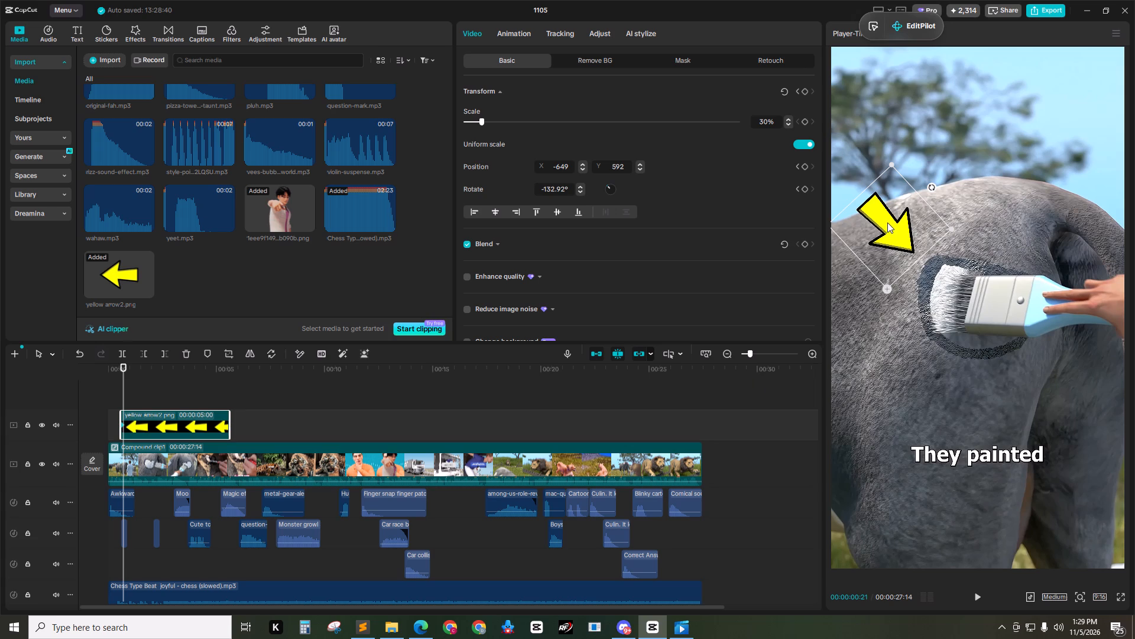
left_click_drag(889, 221, 908, 213)
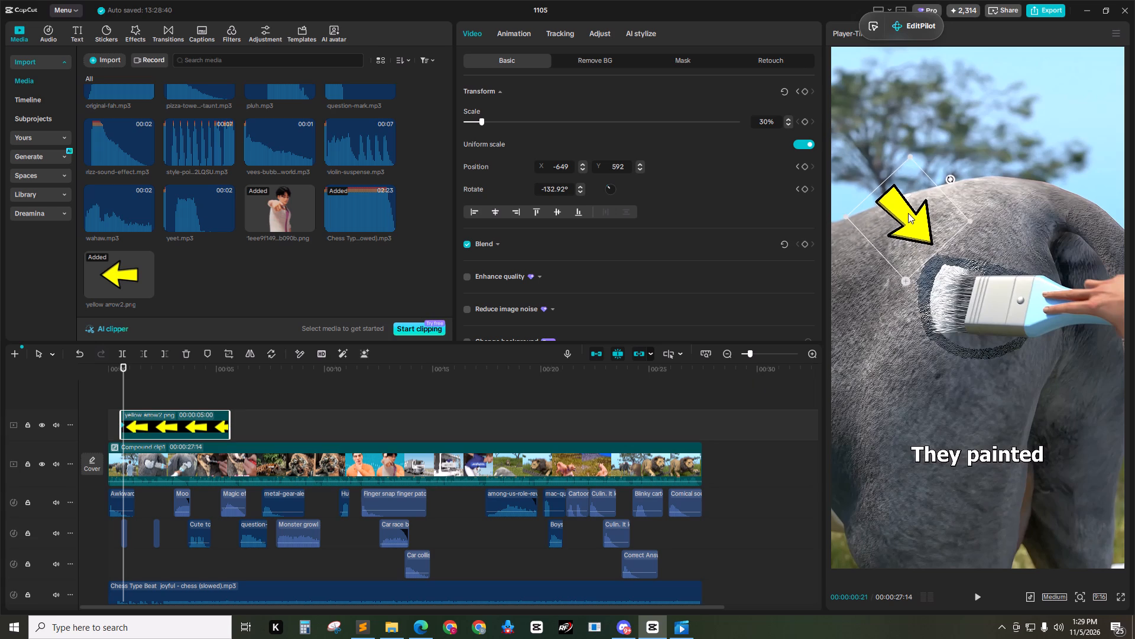
left_click_drag(908, 213, 905, 213)
left_click_drag(946, 179, 952, 183)
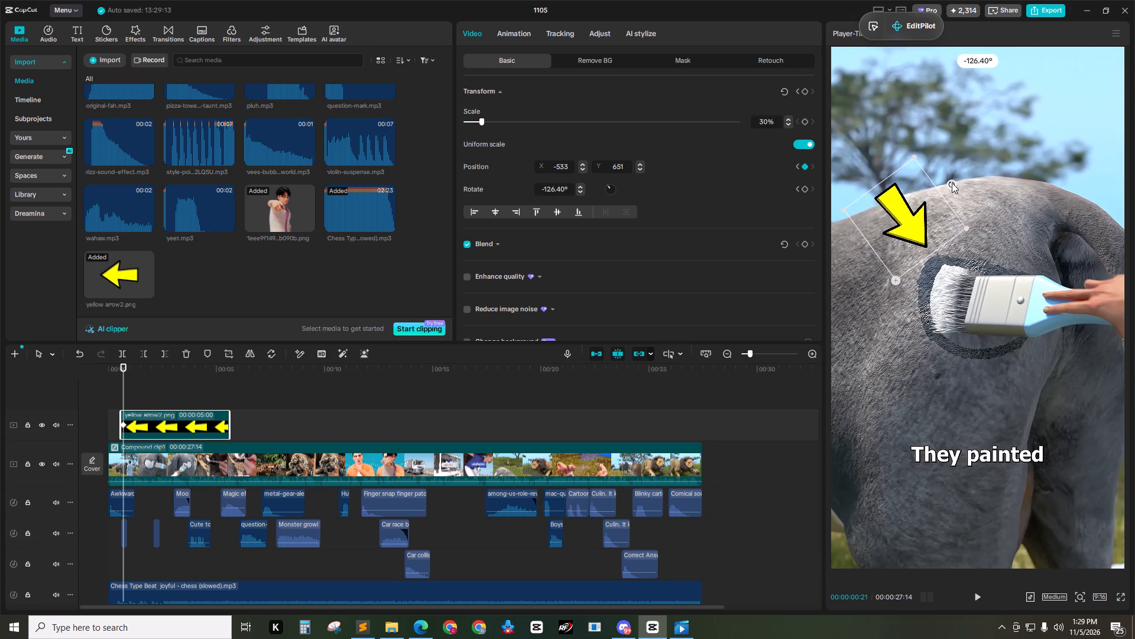
left_click_drag(952, 183, 954, 186)
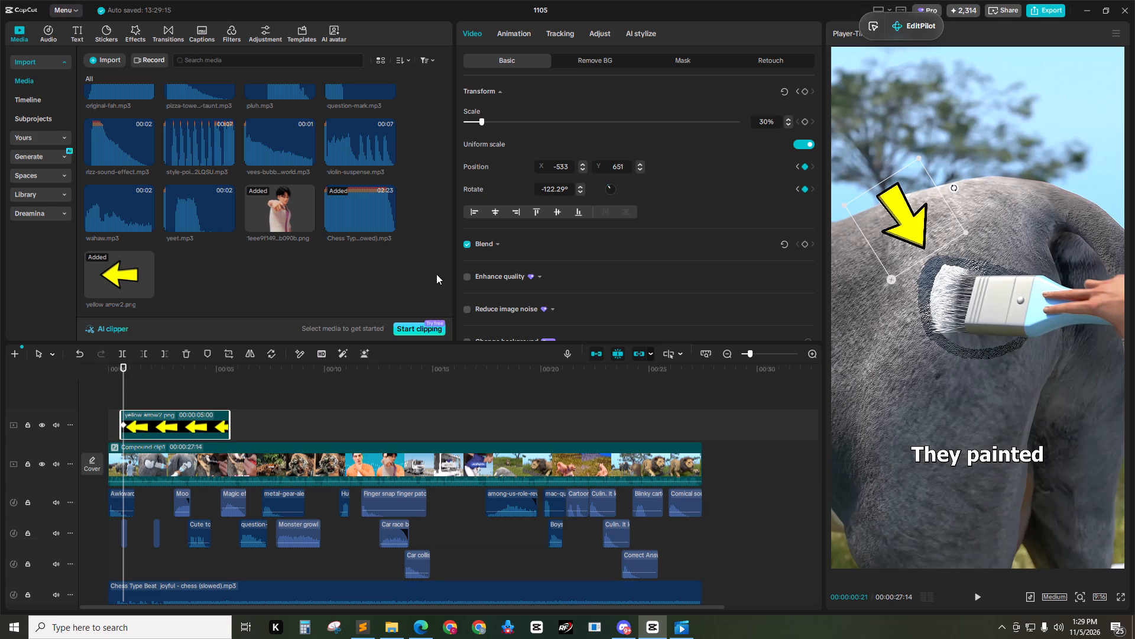
At 00:00:00:24, keyframe the arrow at about X -392, Y 684 with a rotation of about -110°.
key("Right")
key("Right")
key("Right")
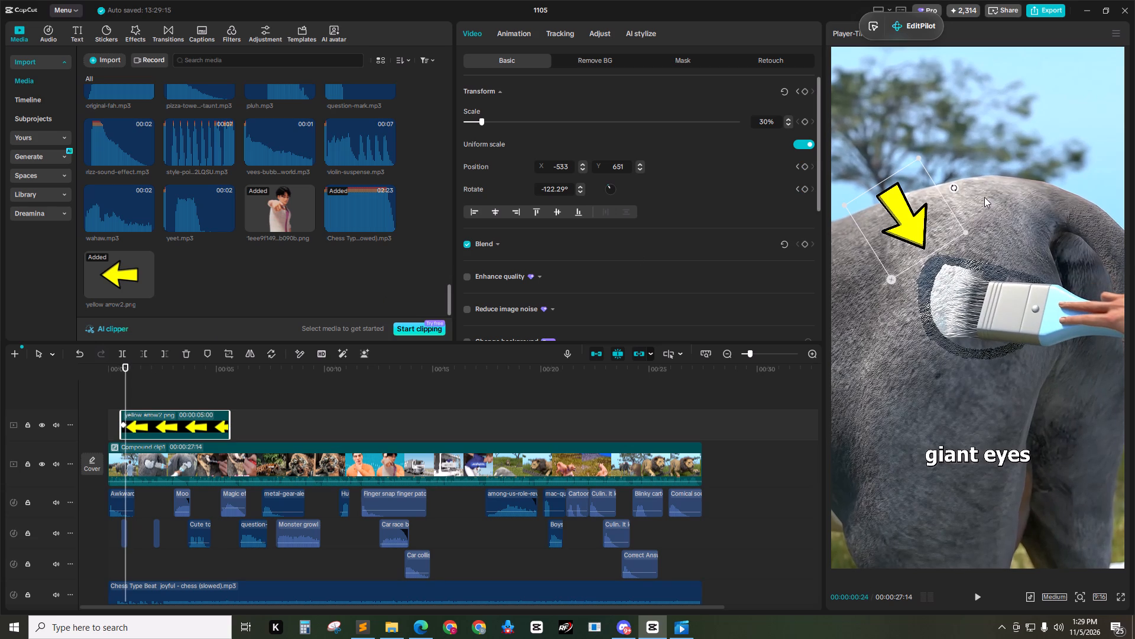
left_click_drag(911, 217, 930, 212)
left_click_drag(973, 186, 978, 194)
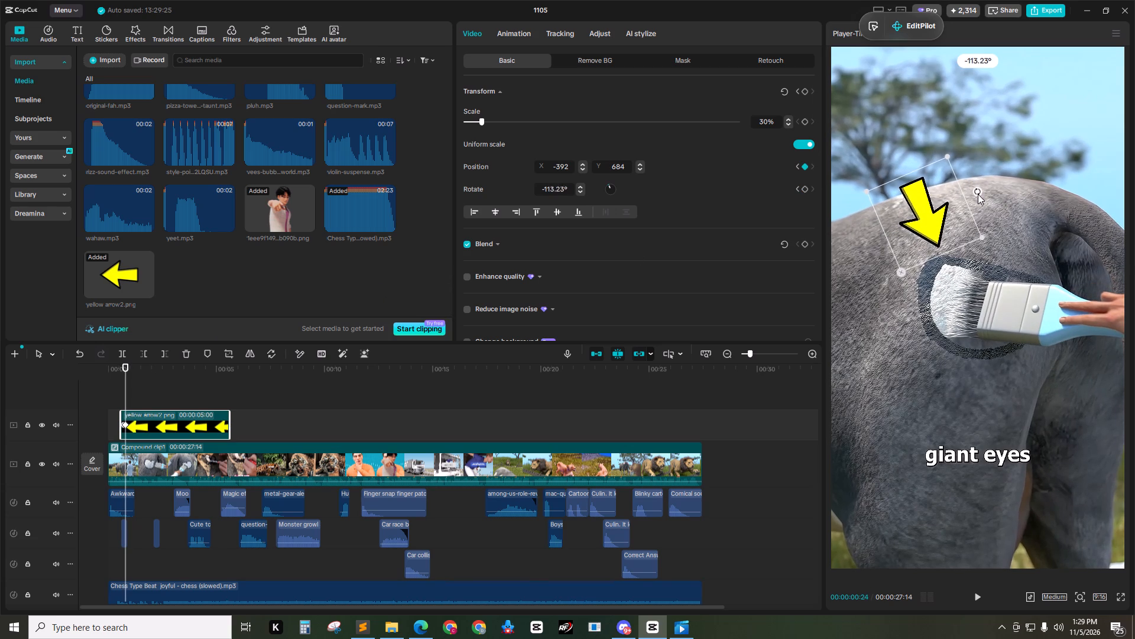
left_click_drag(978, 194, 979, 196)
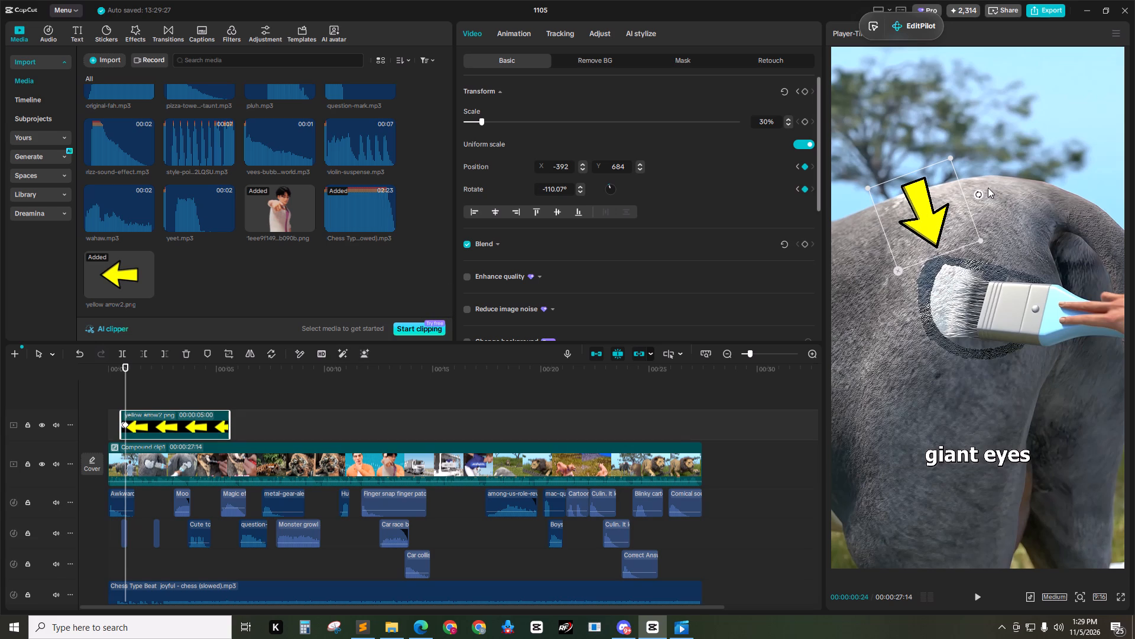
At 00:00:00:27, keyframe the arrow at about X -198, Y 707 with a rotation of about -95°.
key("Right")
key("Right")
key("Right")
left_click_drag(939, 209, 966, 206)
left_click_drag(1004, 192, 1008, 206)
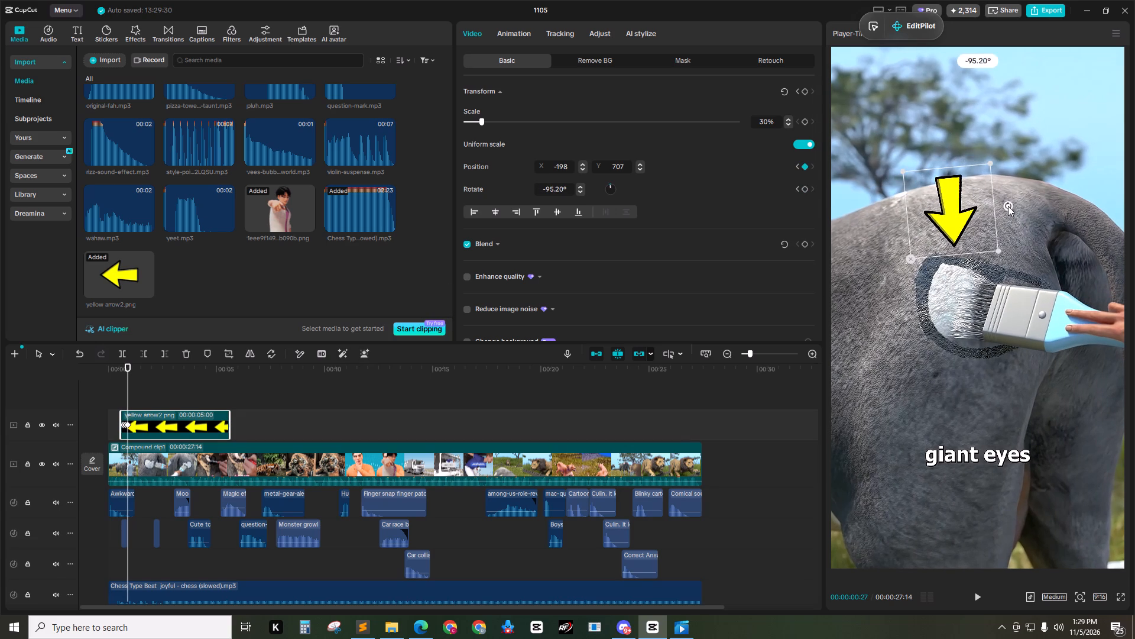
At 00:00:01:00, keyframe the arrow at about X 128, Y 664 with a rotation of about -72°.
key("Right")
key("Right")
key("Right")
left_click_drag(964, 223, 1007, 225)
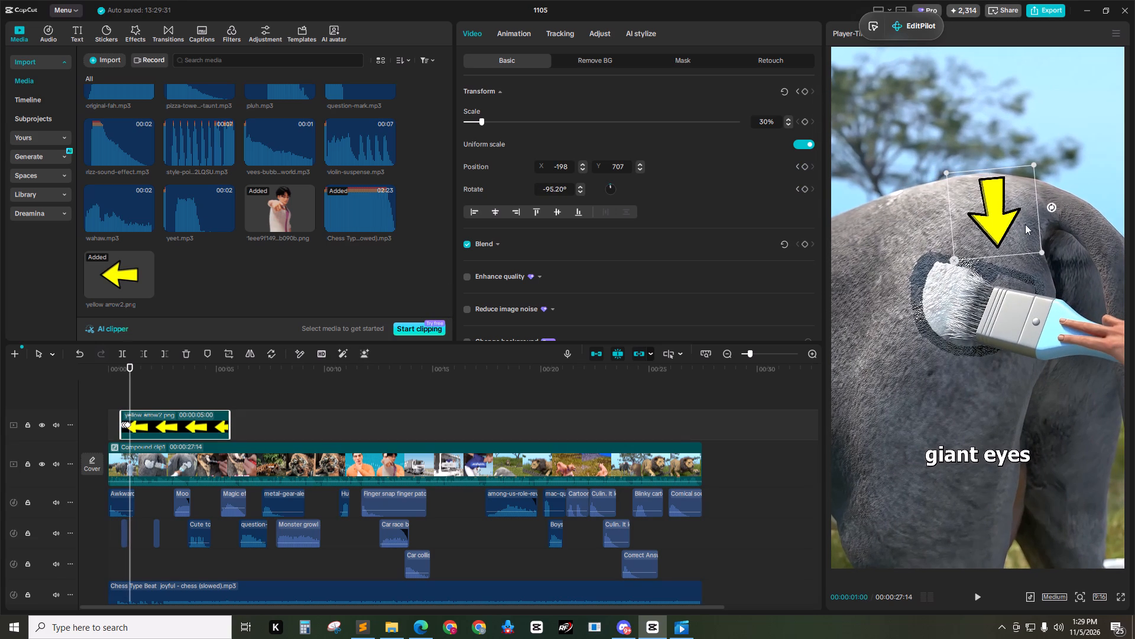
left_click_drag(1048, 208, 1049, 226)
left_click(1003, 224)
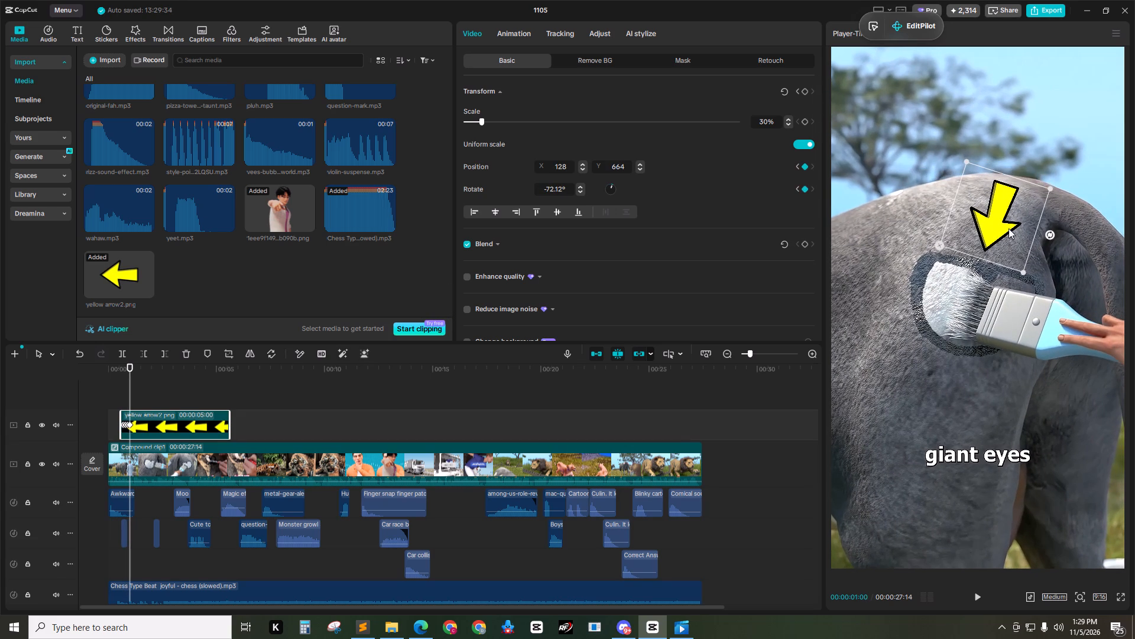
At 00:00:01:03, keyframe the arrow at about X 266, Y 570 with a rotation of about -56°.
key("Right")
key("Right")
key("Right")
left_click_drag(1016, 223, 1035, 236)
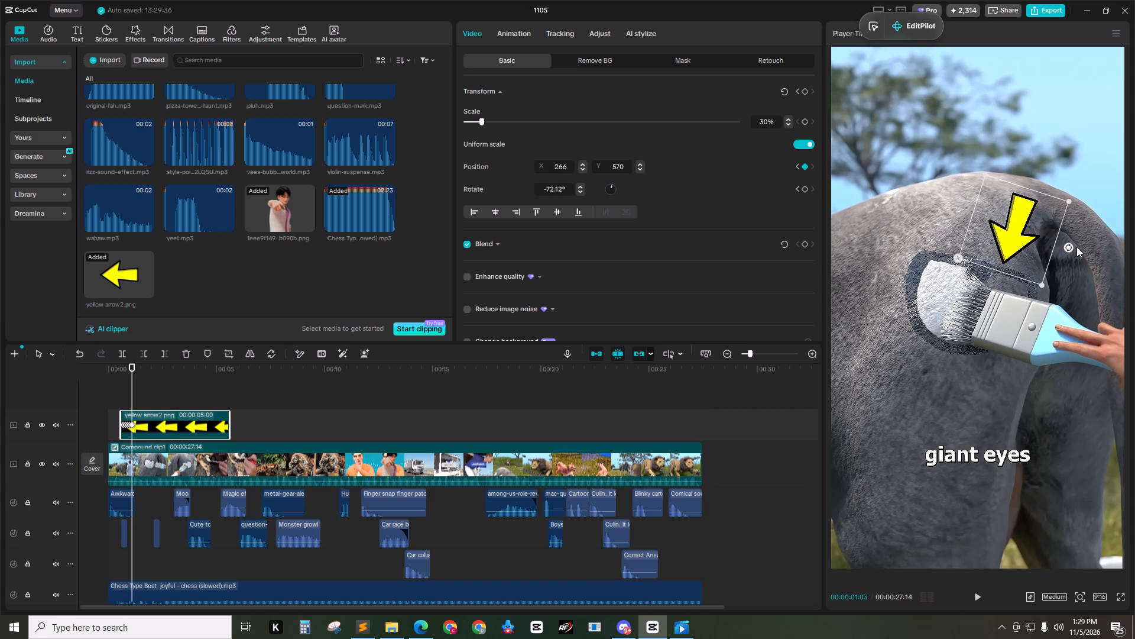
left_click_drag(1064, 246, 1066, 264)
At 00:00:01:06, keyframe the arrow at about X 455, Y 494 with a rotation of about -36°.
key("Right")
key("Right")
key("Right")
left_click_drag(1018, 246, 1039, 253)
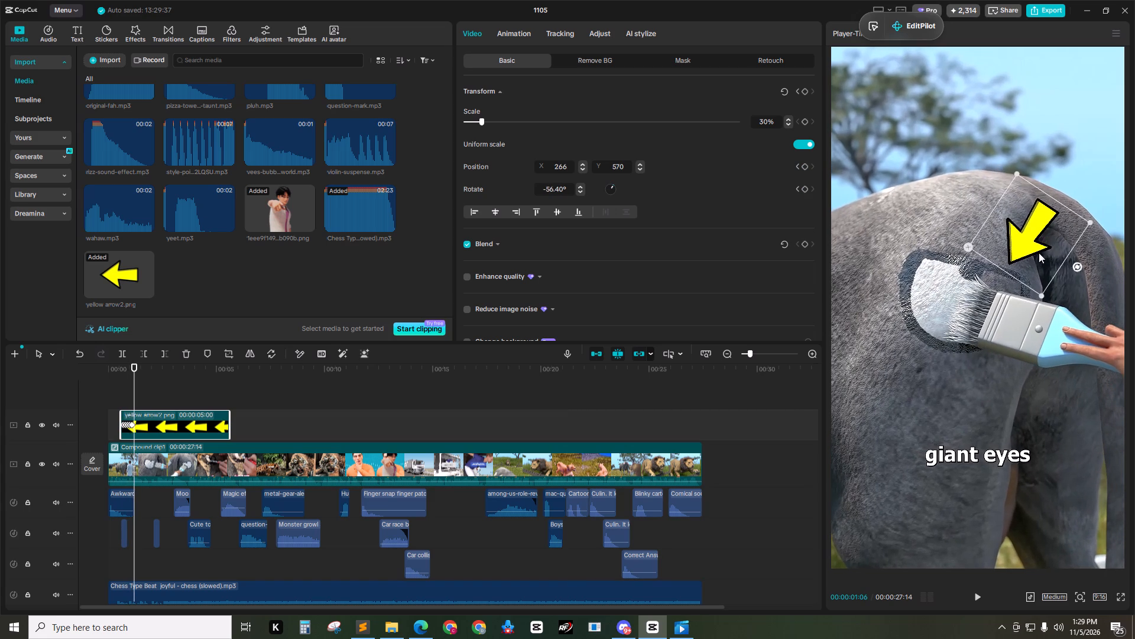
left_click_drag(1039, 253, 1044, 257)
left_click_drag(1088, 272, 1076, 290)
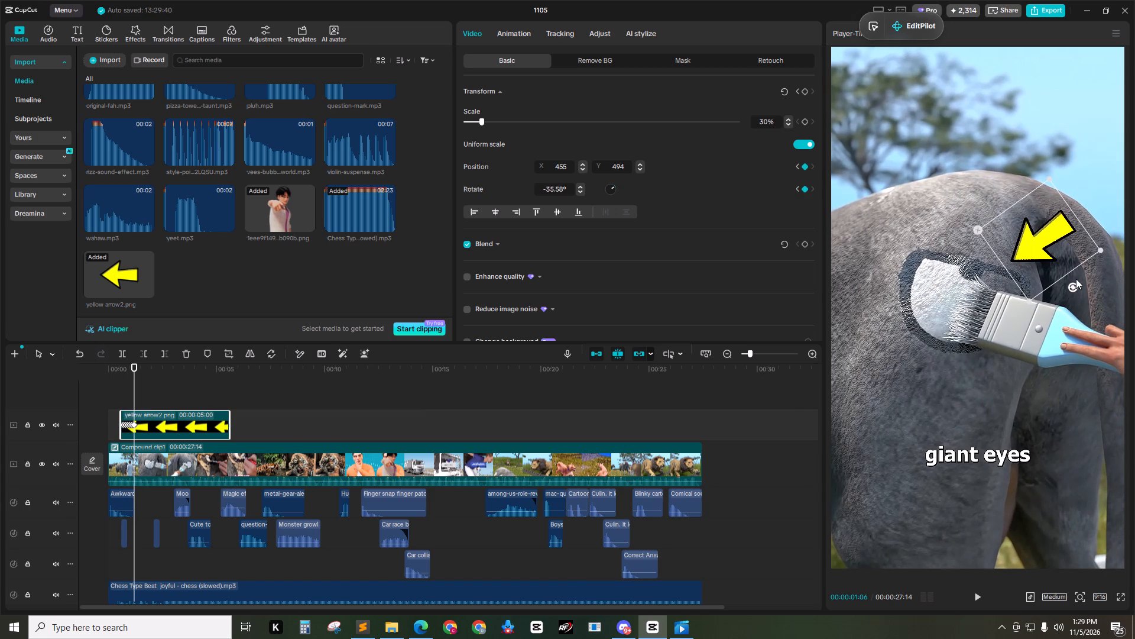
At 00:00:01:09, keyframe the arrow at about X 449, Y 366 with a rotation of about -21°.
key("Right")
key("Right")
key("Right")
left_click_drag(1055, 254, 1055, 285)
left_click_drag(1072, 305, 1061, 315)
Trim off the part of the yellow arrow clip after 00:00:01:12.
key("Right")
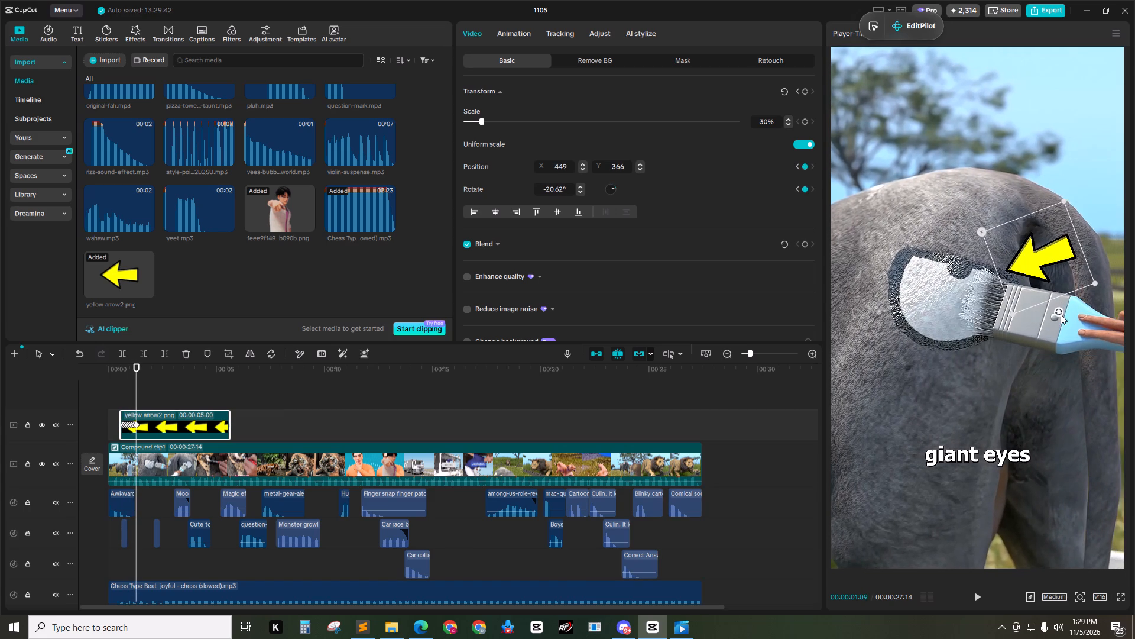
key("Right")
key("Right")
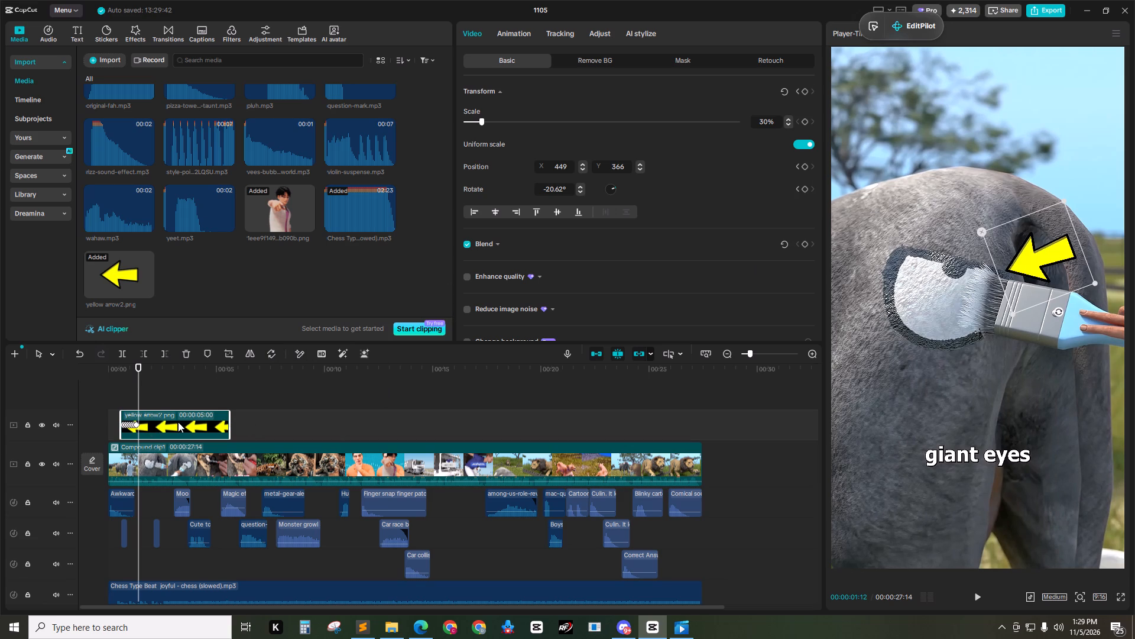
left_click(166, 354)
Play back the video's opening several times to check the yellow arrow's motion around the painted eye.
left_click(166, 393)
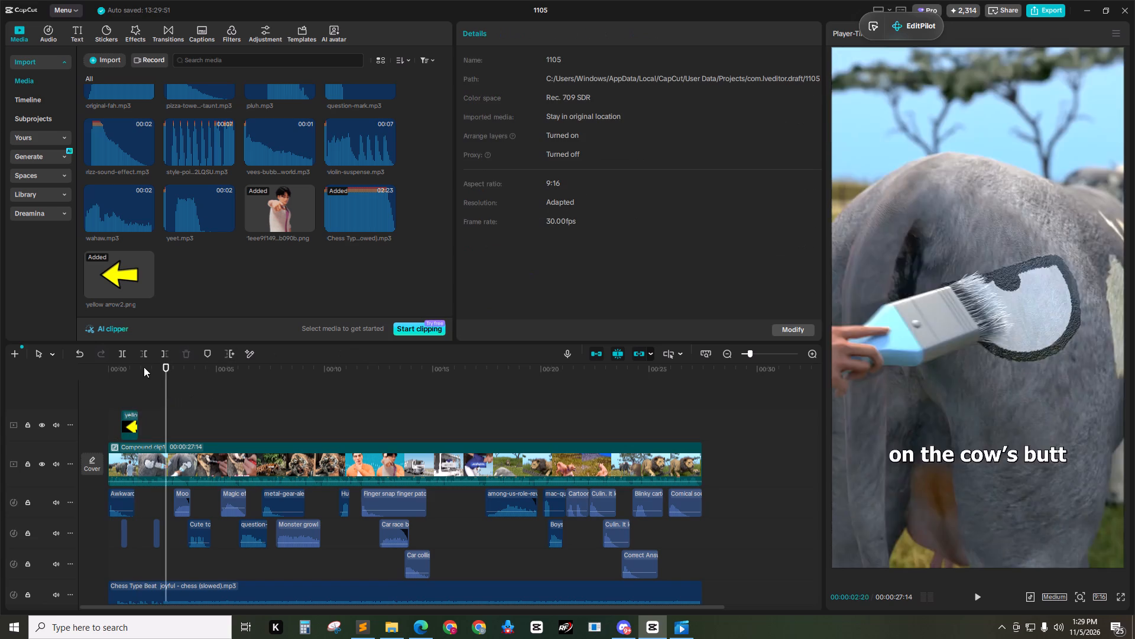
left_click_drag(144, 367, 53, 373)
key("space")
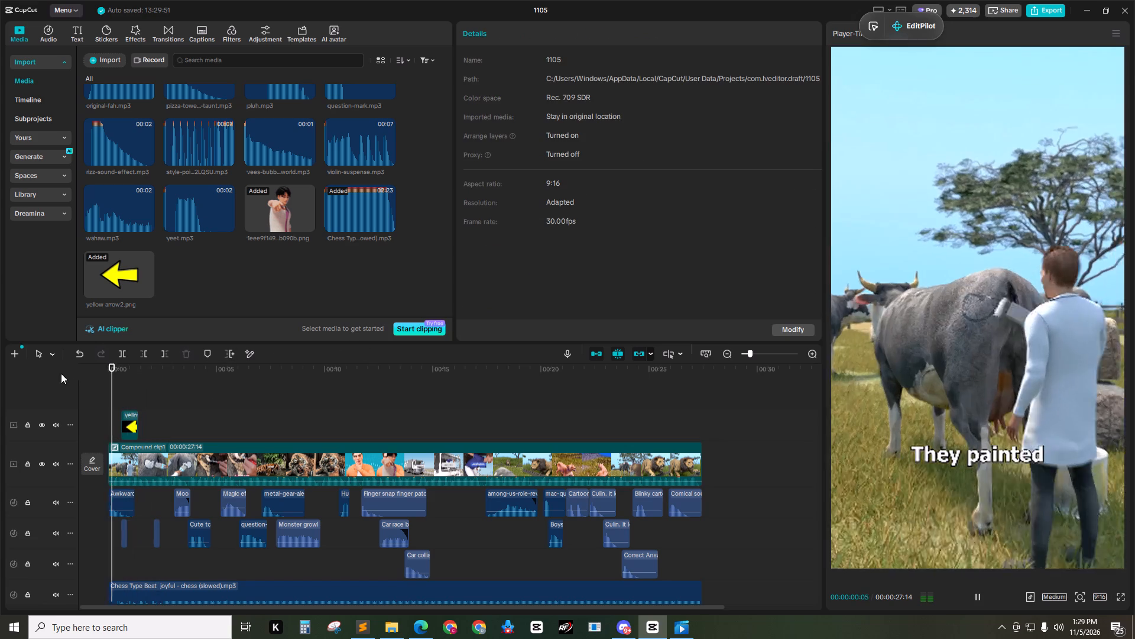
key("space")
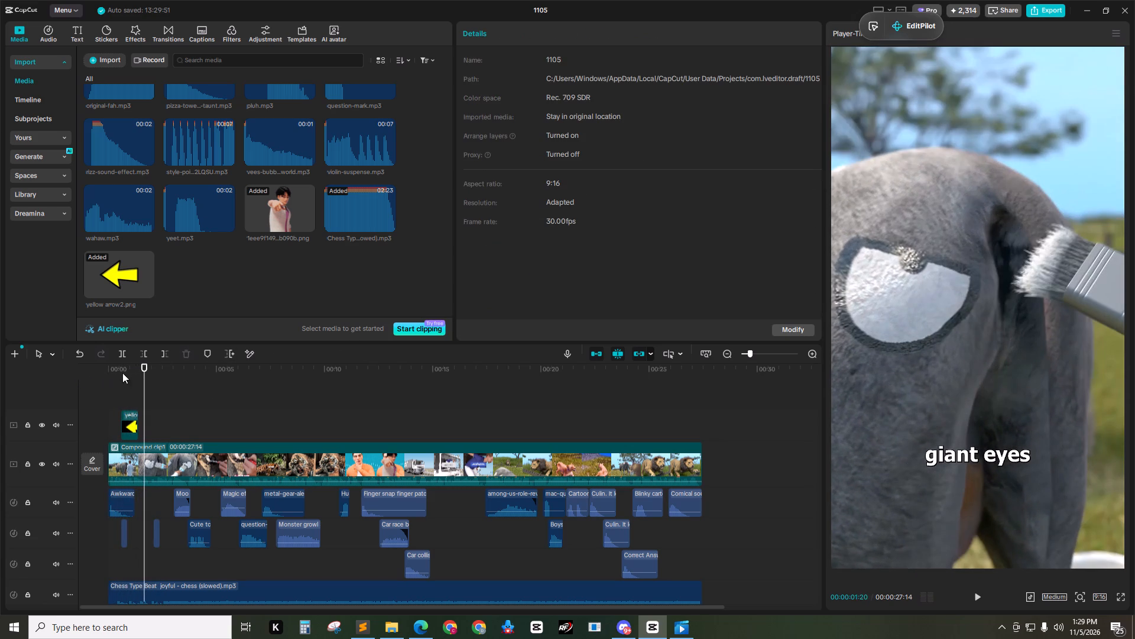
left_click_drag(128, 367, 93, 370)
key("space")
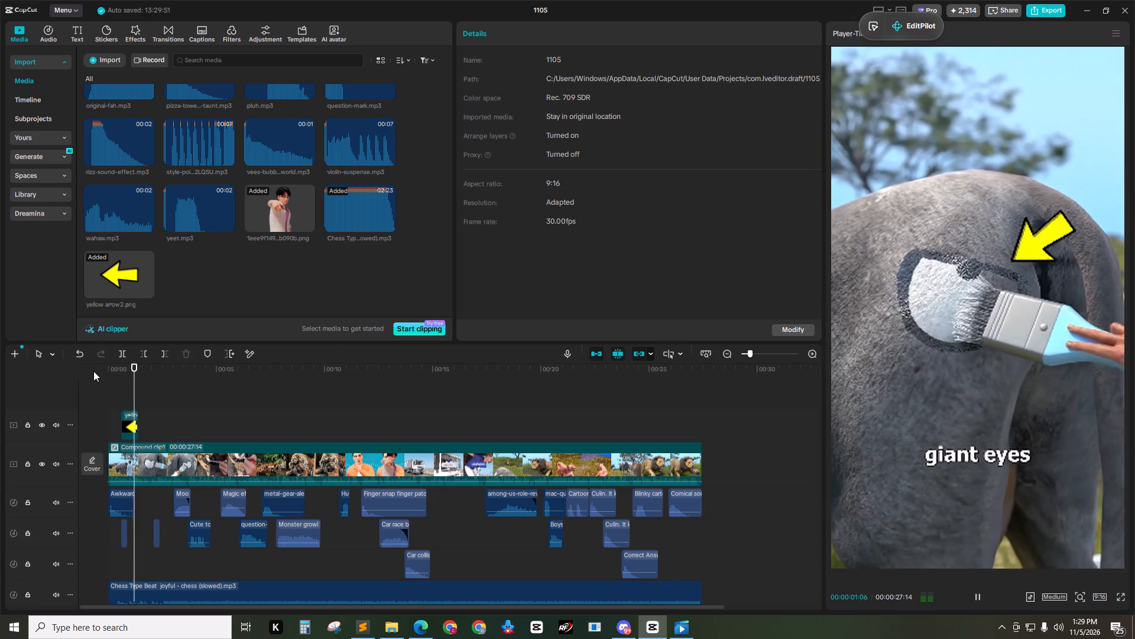
key("space")
left_click(127, 367)
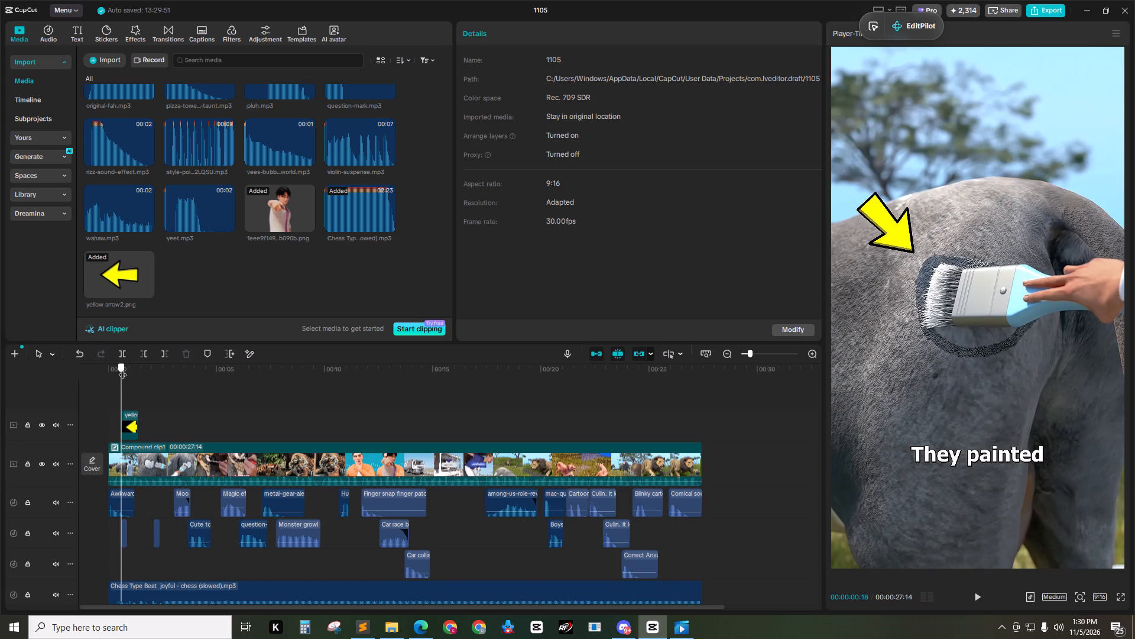
left_click(132, 419)
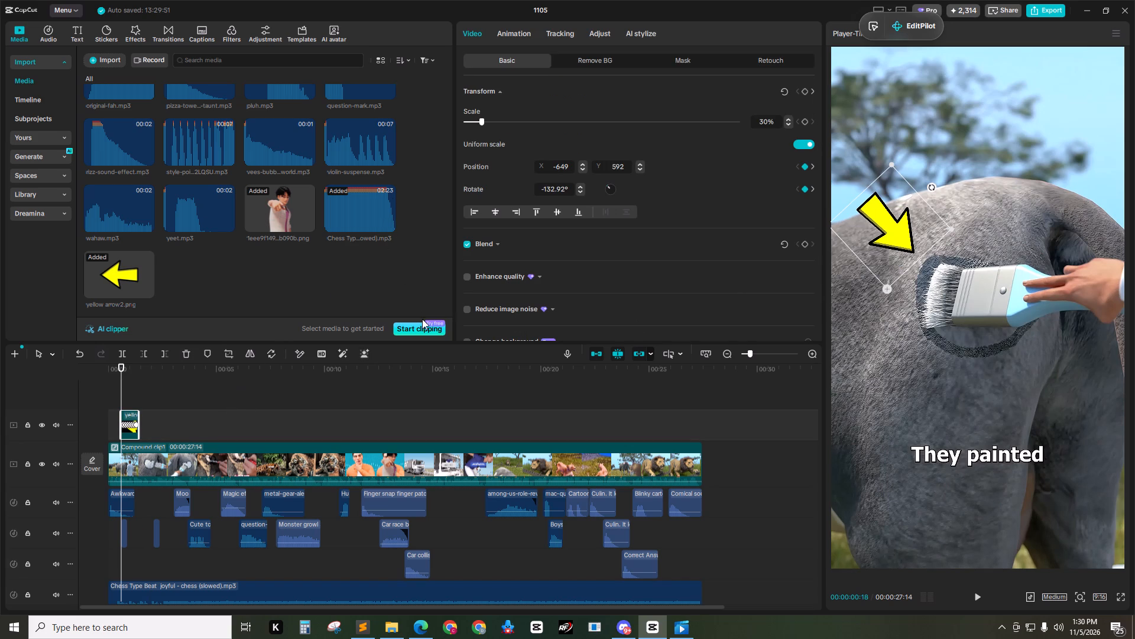
left_click(132, 389)
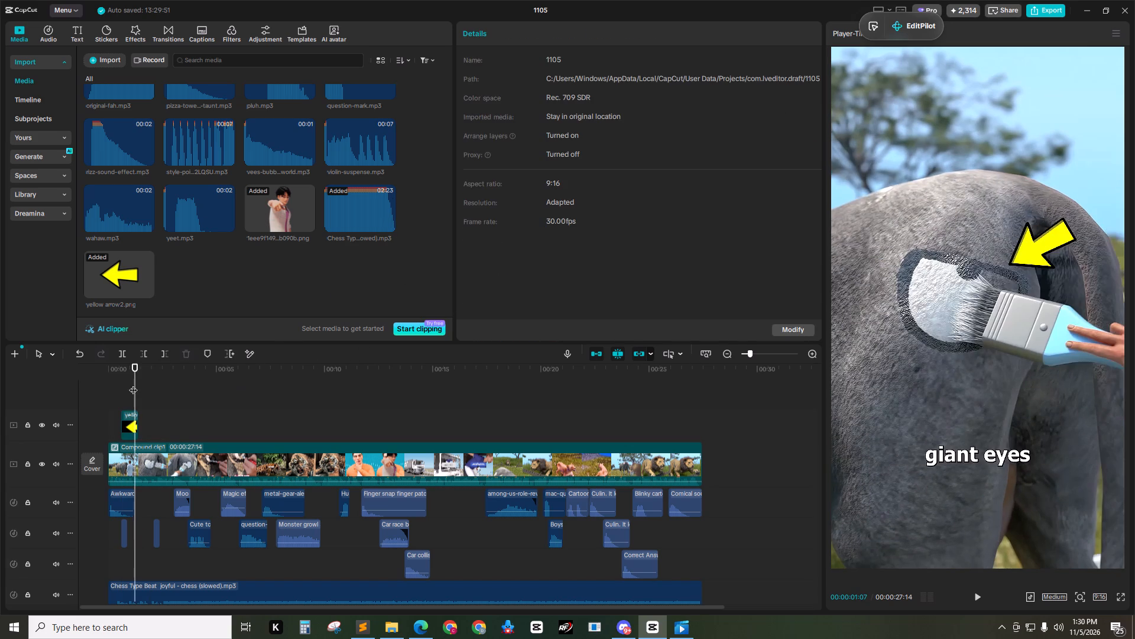
left_click_drag(132, 376, 93, 375)
key("space")
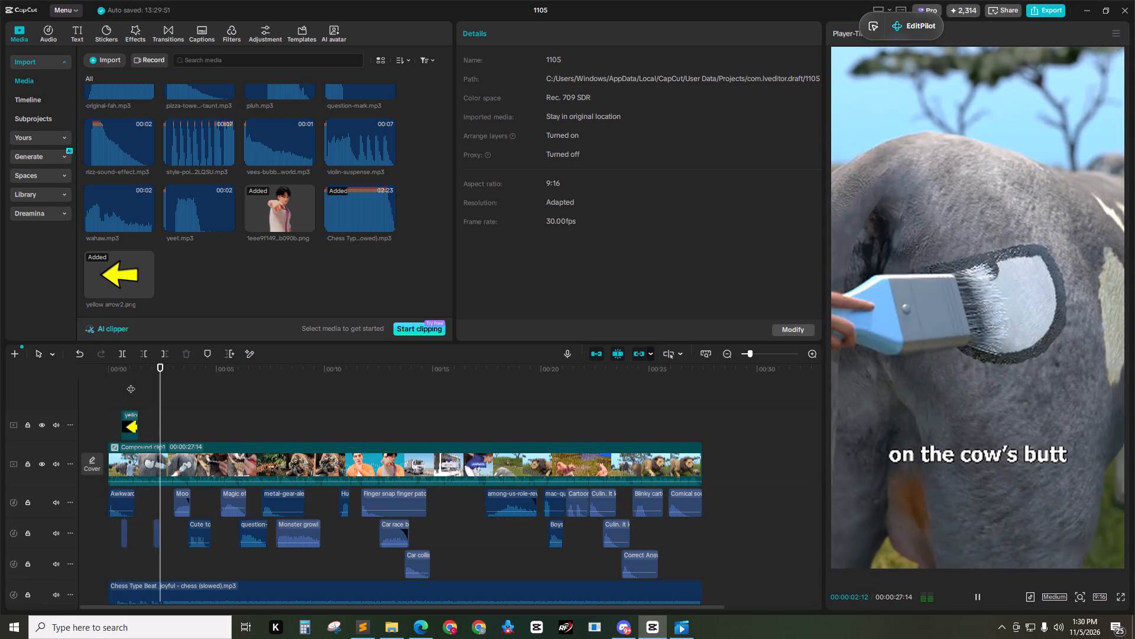
key("space")
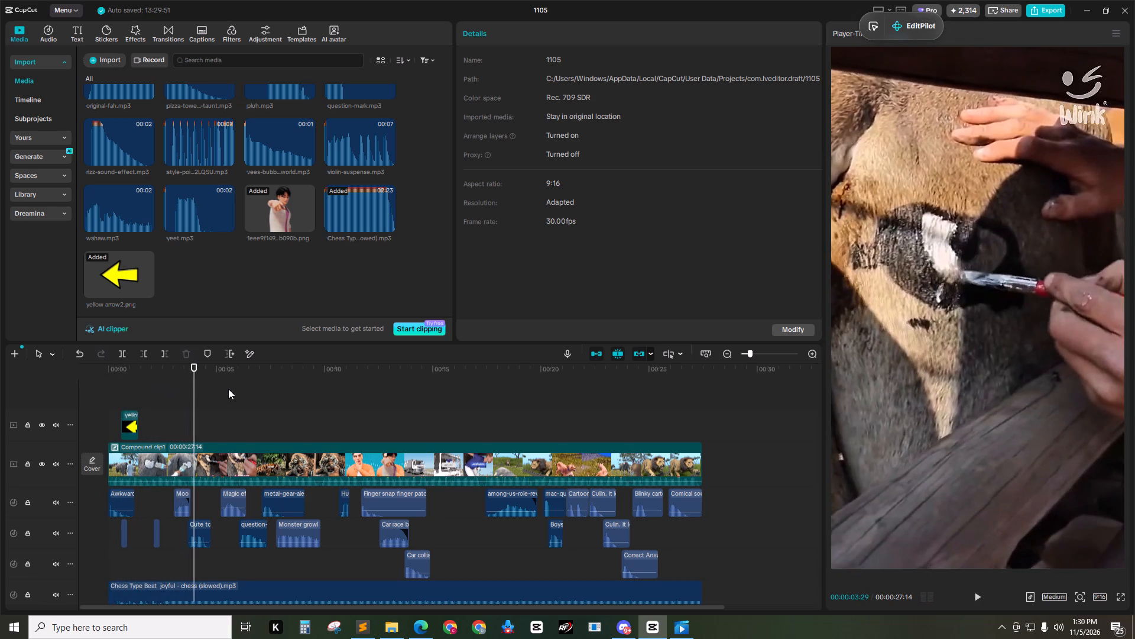